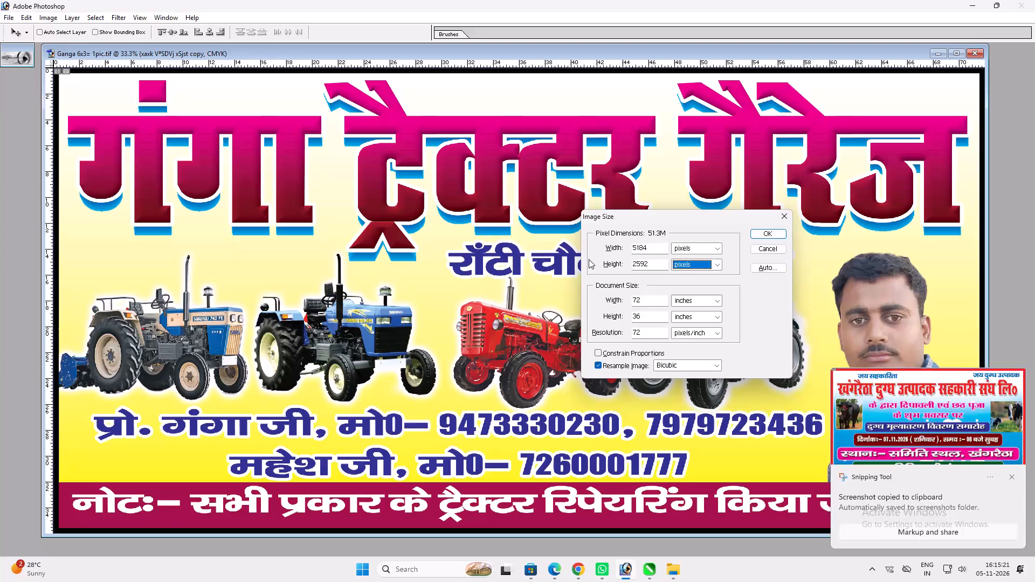
# Resize the banner to 156 inches wide by 36 inches high and show it whole in full-screen view.
pyautogui.press('Tab')
pyautogui.write('156')
pyautogui.press('Tab')
pyautogui.press('Tab')
pyautogui.write('36')
pyautogui.press('Return')
pyautogui.press('f')
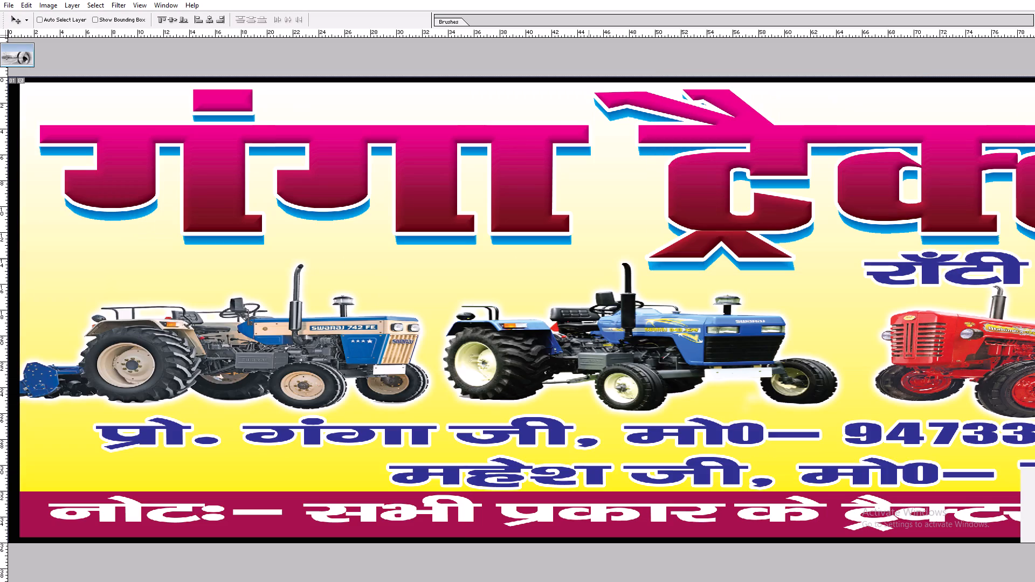
pyautogui.write('ff')
pyautogui.write('f0')
pyautogui.hotkey('ctrl', '0')
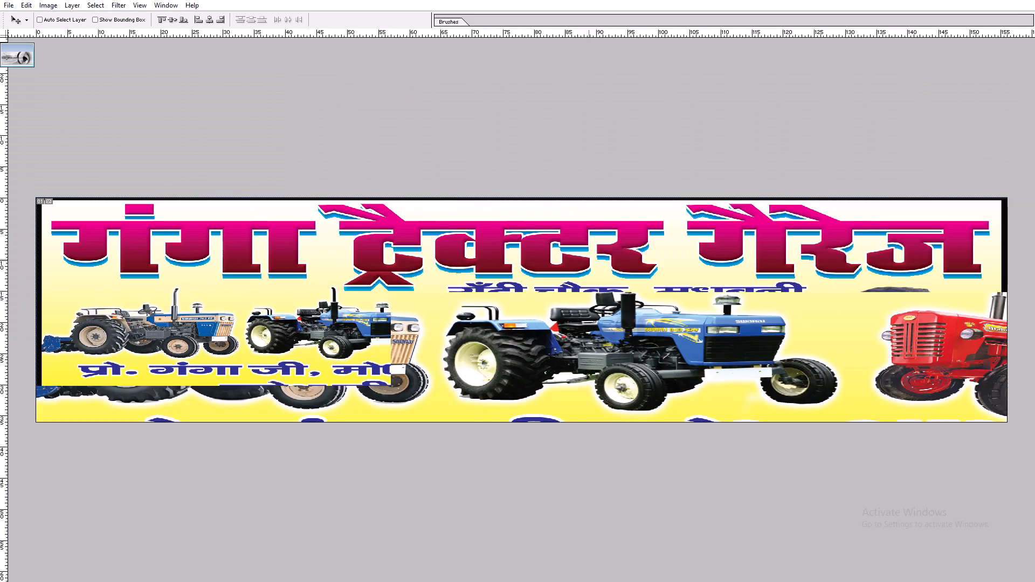
# Delete the uneven black border layer around the banner.
pyautogui.press('v')
pyautogui.keyDown('ctrl'); pyautogui.click(578, 199); pyautogui.keyUp('ctrl')
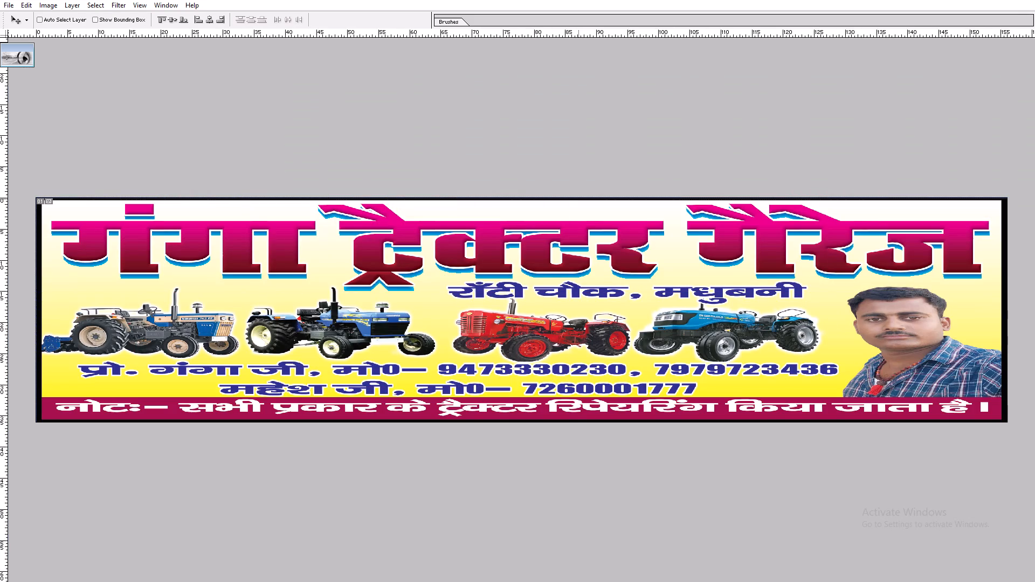
pyautogui.hotkey('alt', 'l')
pyautogui.hotkey('alt', 'l')
pyautogui.hotkey('alt', 'l')
# Stroke the whole canvas edge on a new layer with a 150 px black border, then clear the selection.
pyautogui.hotkey('ctrl', 'a')
pyautogui.hotkey('alt', 'l')
pyautogui.hotkey('alt', 'w')
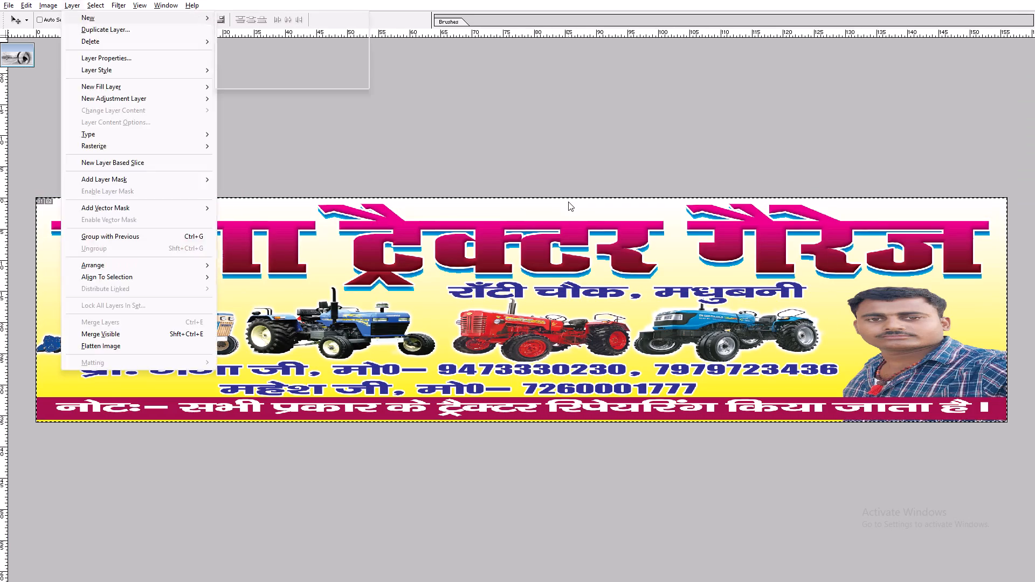
pyautogui.hotkey('alt', 'l')
pyautogui.hotkey('alt', 'e')
pyautogui.hotkey('alt', 's')
pyautogui.write('150')
pyautogui.press('Return')
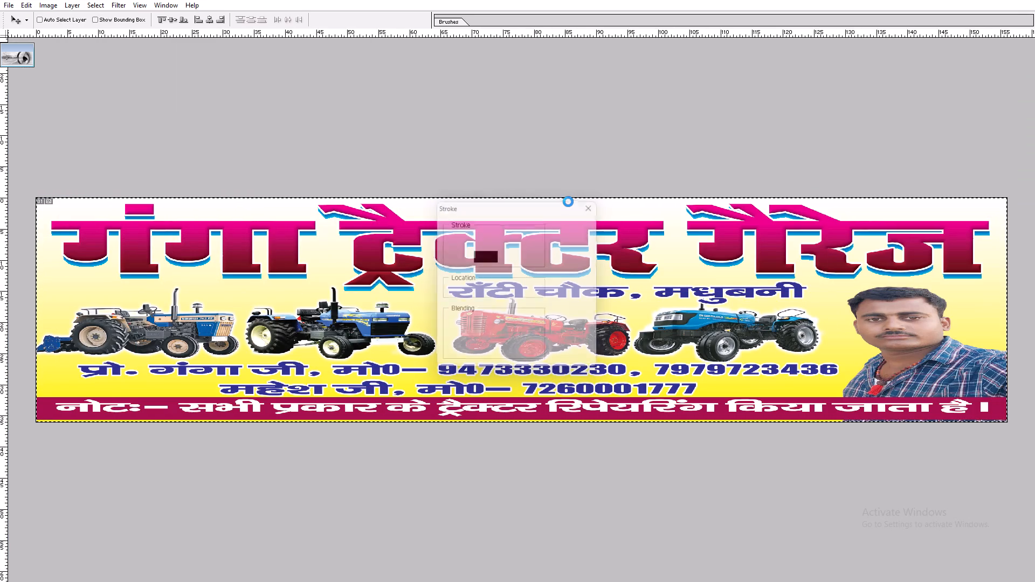
pyautogui.hotkey('ctrl', 'd')
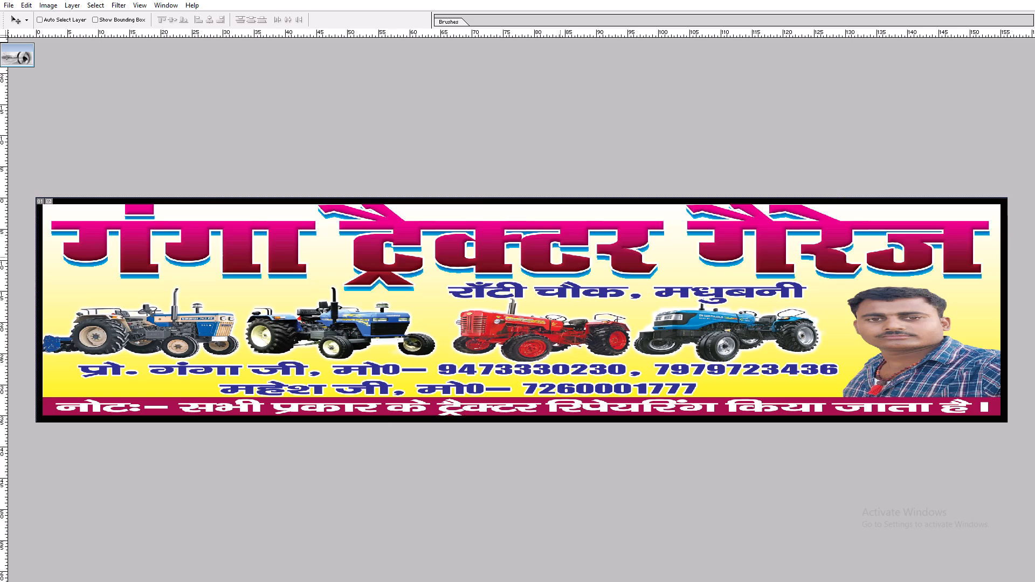
# Bring the new border layer to the front and give it a blue Color Overlay.
pyautogui.hotkey('ctrl', 'shift', ']')
pyautogui.hotkey('alt', ';')
pyautogui.hotkey('alt', 'y')
pyautogui.hotkey('alt', 'l')
pyautogui.hotkey('alt', 'y')
pyautogui.press('p')
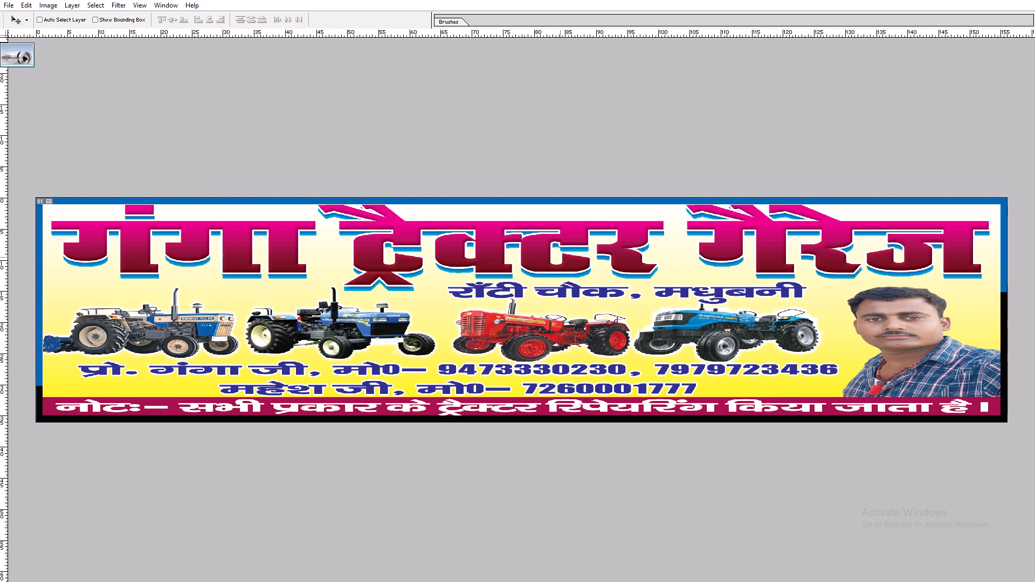
# Add a white outside Stroke style at 100% opacity to the blue border.
pyautogui.hotkey('alt', 'l')
pyautogui.hotkey('alt', 'y')
pyautogui.press('k')
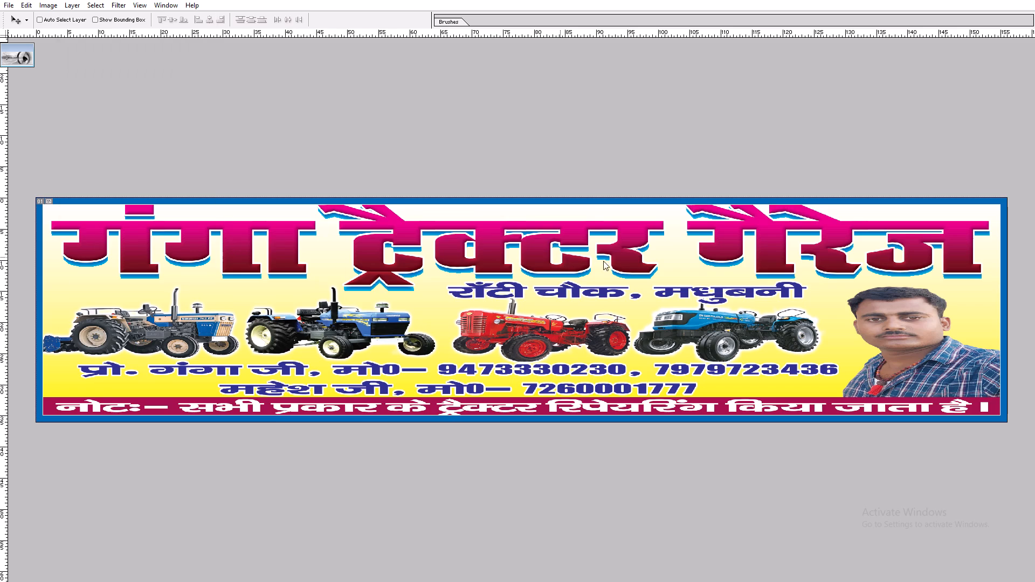
pyautogui.scroll(8, 595, 273)
pyautogui.press('Return')
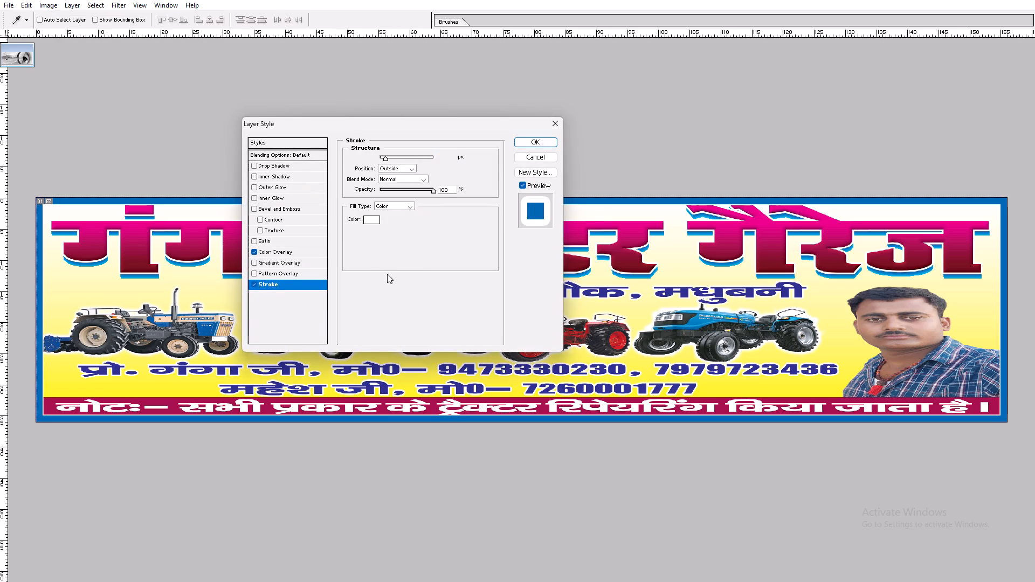
# Scale down the layer holding the two blue tractors from both sides so it sits inside the border.
pyautogui.press('v')
pyautogui.keyDown('ctrl'); pyautogui.click(222, 318); pyautogui.keyUp('ctrl')
pyautogui.moveTo(222, 318); pyautogui.dragTo(251, 315)
pyautogui.hotkey('ctrl', 'z')
pyautogui.hotkey('ctrl', 't')
pyautogui.keyDown('shift'); pyautogui.moveTo(28, 318); pyautogui.dragTo(60, 316); pyautogui.keyUp('shift')
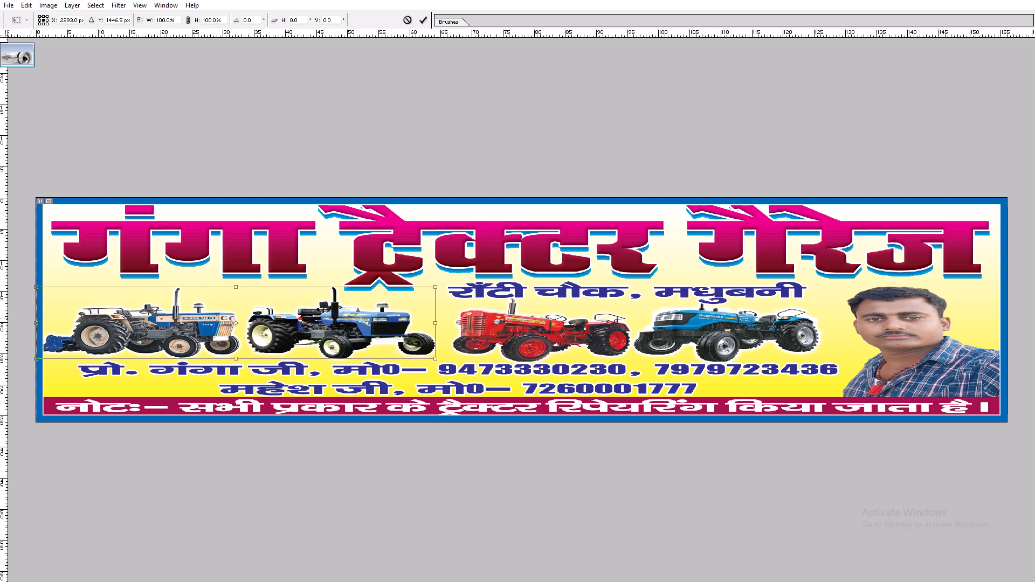
pyautogui.keyDown('shift'); pyautogui.moveTo(432, 289); pyautogui.dragTo(410, 290); pyautogui.keyUp('shift')
pyautogui.hotkey('shift', 'Return')
pyautogui.press('v')
pyautogui.hotkey('ctrl', 't')
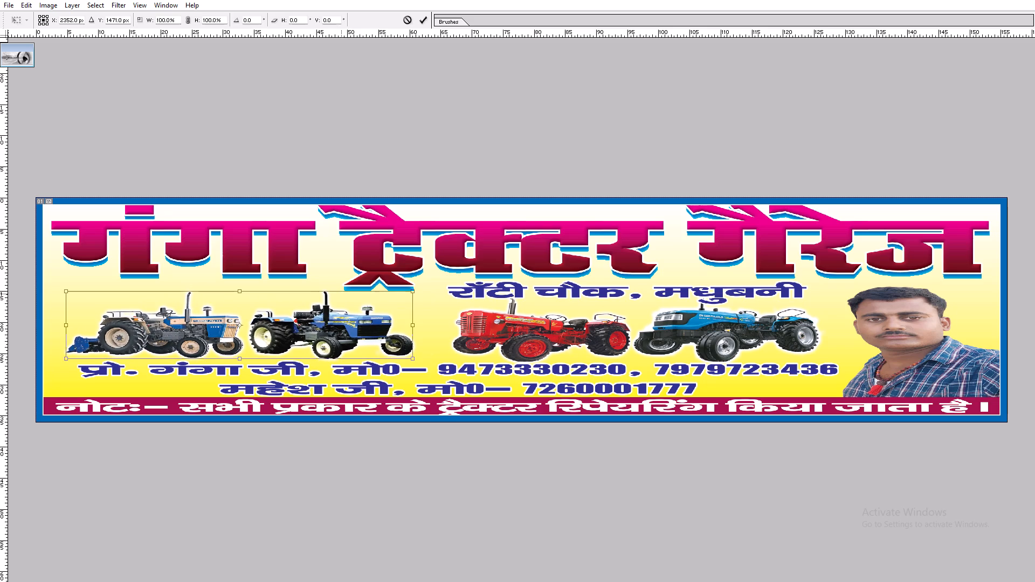
pyautogui.keyDown('shift'); pyautogui.click(334, 290); pyautogui.keyUp('shift')
pyautogui.hotkey('shift', 'Return')
pyautogui.press('v')
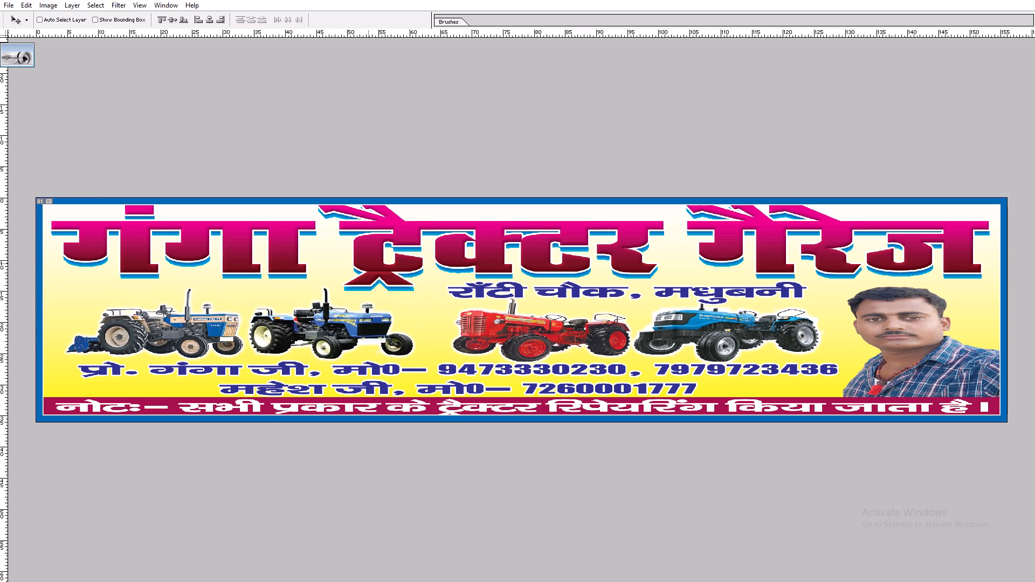
# Remove the blue offset duplicate layer behind the pink heading "गंगा ट्रैक्टर गैरेज".
pyautogui.rightClick(368, 262)
pyautogui.click(396, 281)
pyautogui.hotkey('alt', 'l')
pyautogui.hotkey('alt', 'y')
pyautogui.hotkey('alt', 'c')
pyautogui.hotkey('alt', 'l')
pyautogui.hotkey('alt', 'l')
pyautogui.hotkey('alt', 'l')
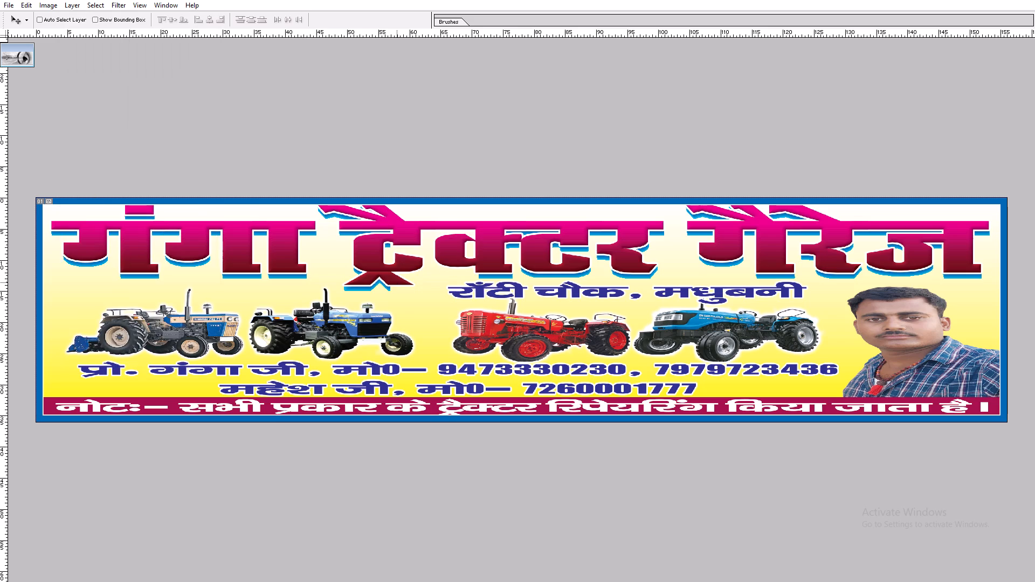
# Move the pink heading slightly down, away from the top border.
pyautogui.press('v')
pyautogui.keyDown('ctrl'); pyautogui.click(455, 259); pyautogui.keyUp('ctrl')
pyautogui.moveTo(452, 256); pyautogui.dragTo(450, 264)
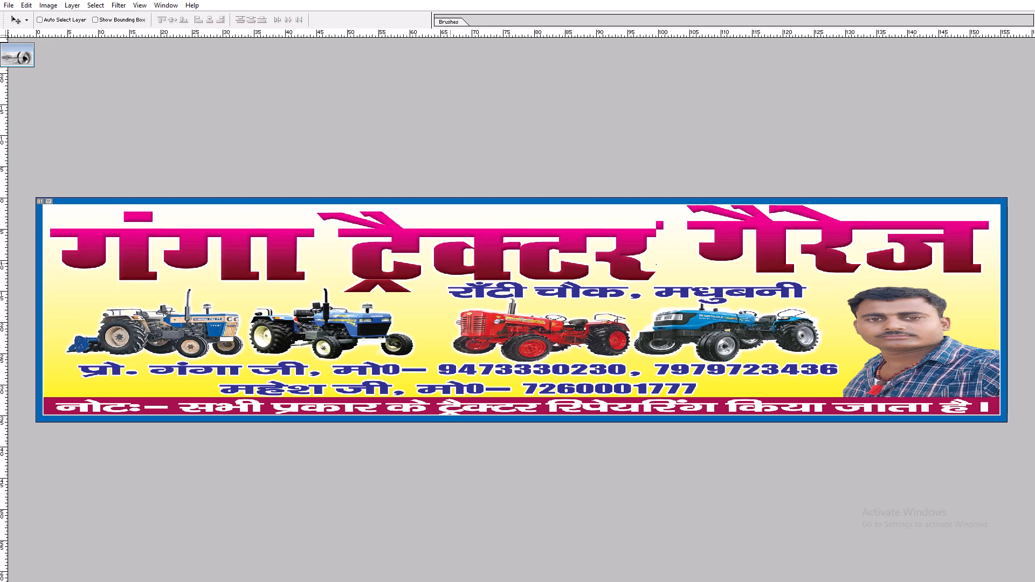
pyautogui.moveTo(450, 264); pyautogui.dragTo(448, 265)
# Adjust the heading's Chisel Hard Inner Bevel, slightly increasing its size and reducing its softening.
pyautogui.hotkey('alt', 'l')
pyautogui.hotkey('alt', 'y')
pyautogui.press('b')
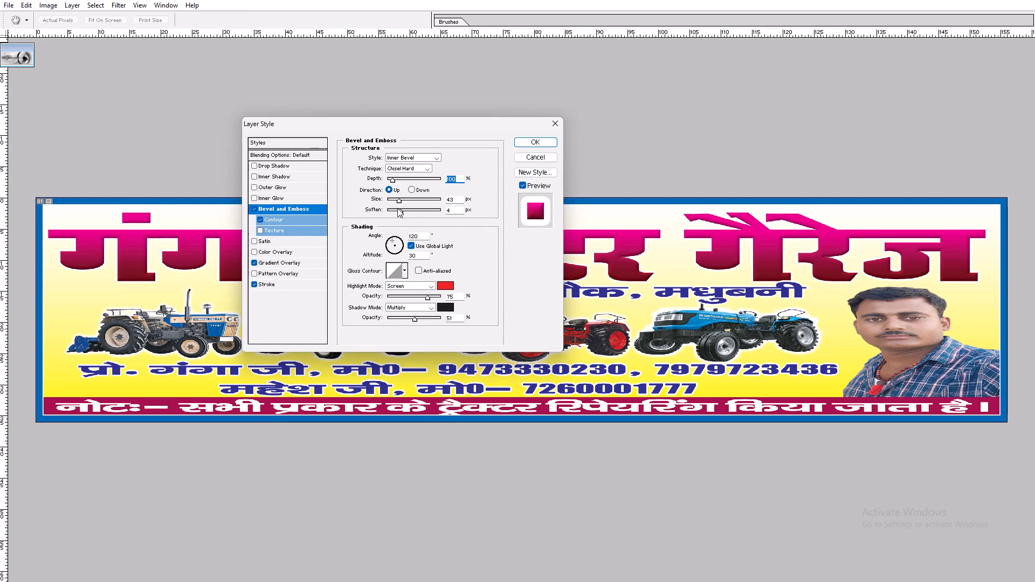
pyautogui.moveTo(400, 198); pyautogui.dragTo(395, 199)
pyautogui.click(400, 210)
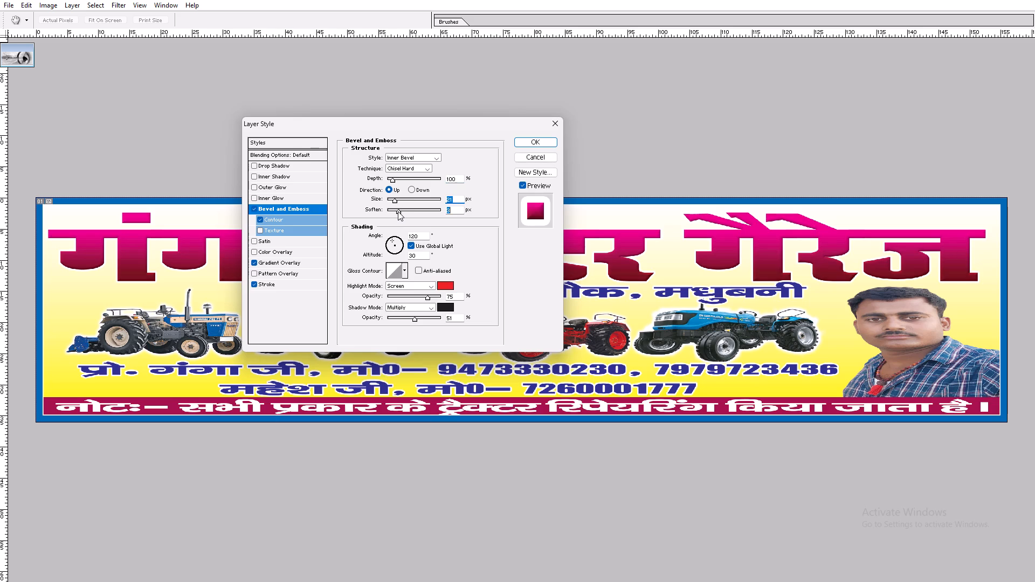
pyautogui.click(399, 200)
pyautogui.moveTo(399, 211); pyautogui.dragTo(398, 212)
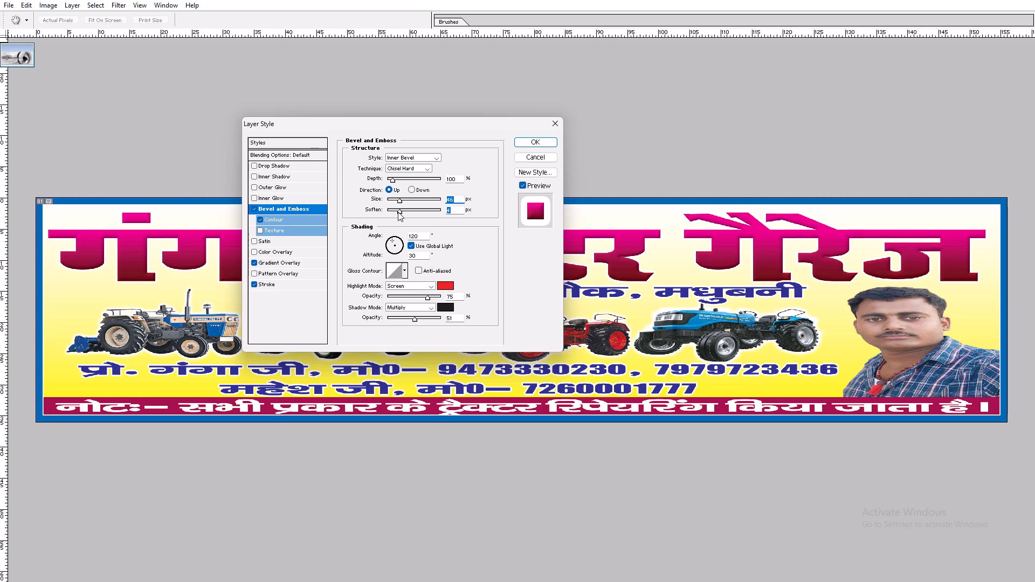
pyautogui.moveTo(398, 212); pyautogui.dragTo(395, 212)
pyautogui.click(399, 201)
pyautogui.press('Return')
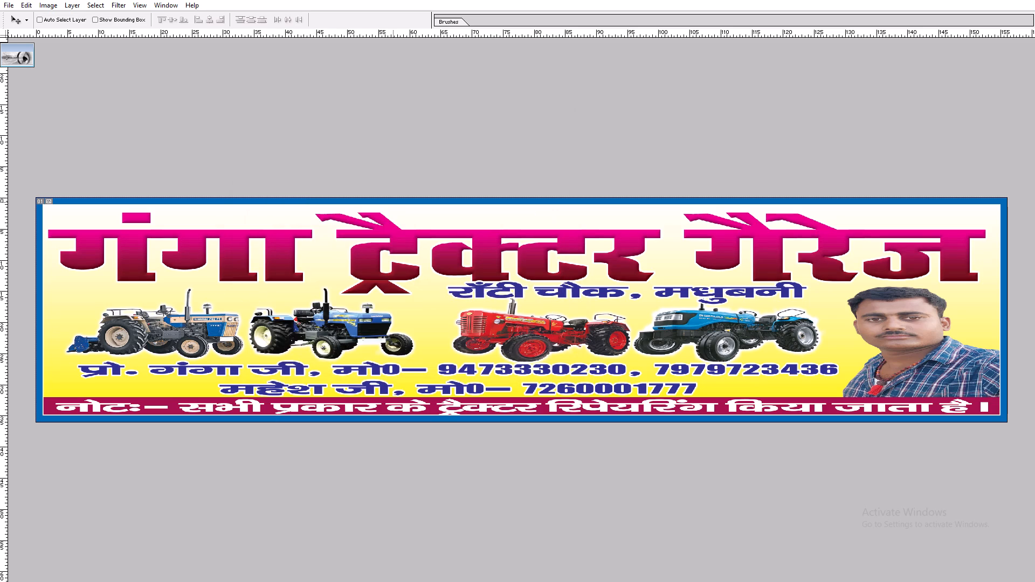
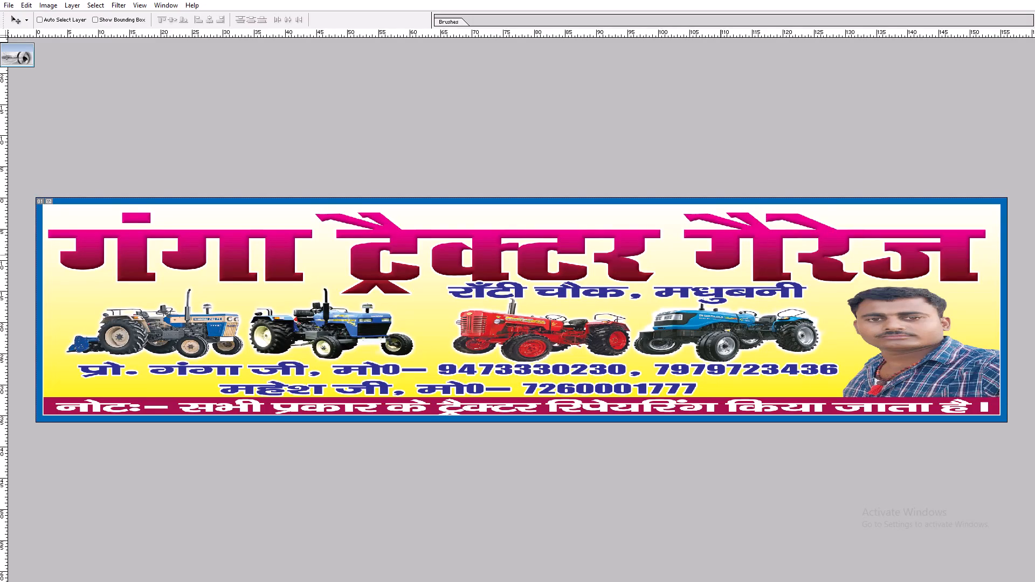
# Narrow the pink heading "गंगा ट्रैक्टर गैरेज" horizontally from both sides, keeping it centred on the banner.
pyautogui.rightClick(717, 254)
pyautogui.click(729, 254)
pyautogui.rightClick(735, 238)
pyautogui.click(745, 241)
pyautogui.hotkey('ctrl', 't')
pyautogui.keyDown('alt'); pyautogui.keyDown('shift'); pyautogui.moveTo(985, 239); pyautogui.dragTo(895, 238); pyautogui.keyUp('shift'); pyautogui.keyUp('alt')
pyautogui.press('Return')
pyautogui.press('v')
pyautogui.hotkey('ctrl', 't')
pyautogui.keyDown('shift'); pyautogui.moveTo(896, 255); pyautogui.dragTo(875, 257); pyautogui.keyUp('shift')
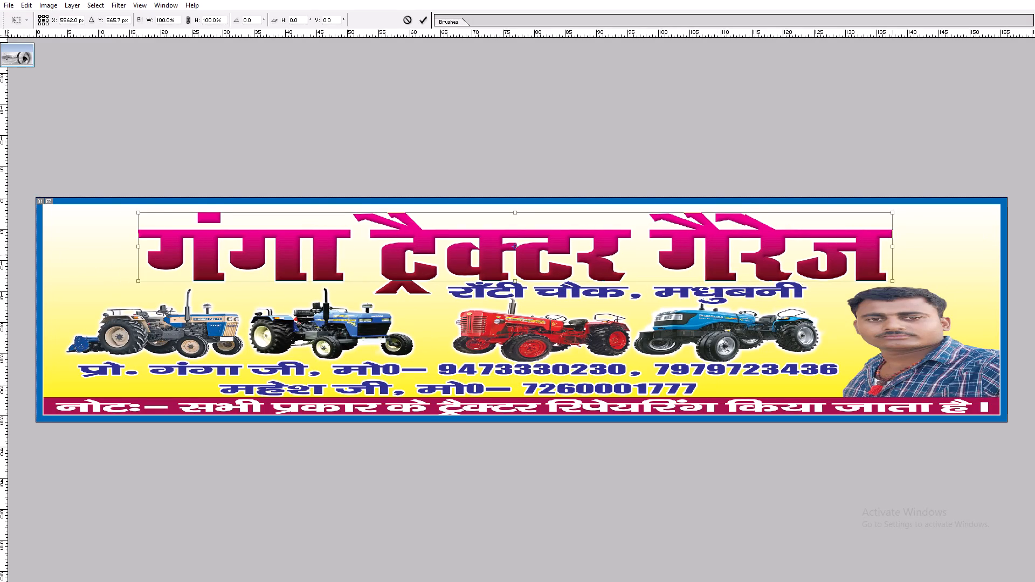
pyautogui.keyDown('shift'); pyautogui.moveTo(875, 257); pyautogui.dragTo(870, 258); pyautogui.keyUp('shift')
pyautogui.press('Return')
pyautogui.press('v')
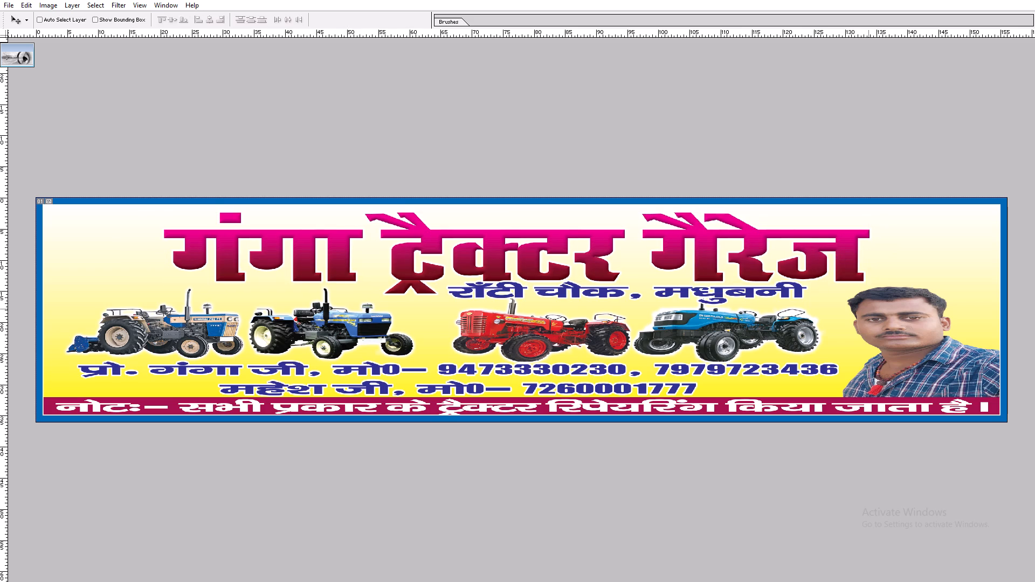
# Stretch the man's portrait upward so his head reaches the height of the heading.
pyautogui.rightClick(868, 309)
pyautogui.moveTo(879, 316); pyautogui.dragTo(884, 319)
pyautogui.hotkey('ctrl', 't')
pyautogui.keyDown('shift'); pyautogui.moveTo(901, 286); pyautogui.dragTo(908, 230); pyautogui.keyUp('shift')
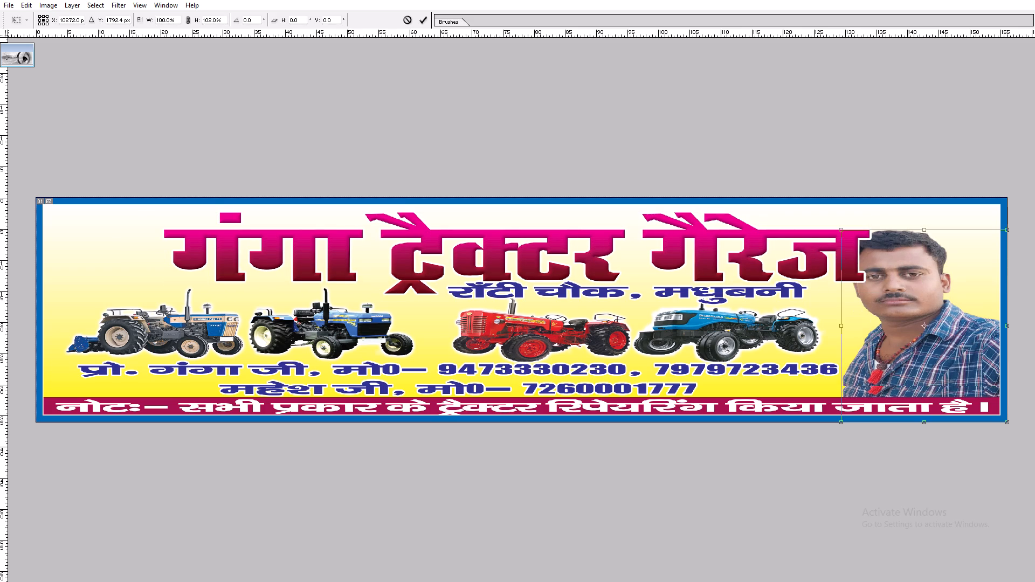
pyautogui.hotkey('shift', 'Return')
pyautogui.press('v')
# Shorten the pink heading at its end nearest the portrait and shift it slightly away from the man's head.
pyautogui.rightClick(852, 243)
pyautogui.moveTo(860, 248); pyautogui.dragTo(868, 251)
pyautogui.hotkey('ctrl', 't')
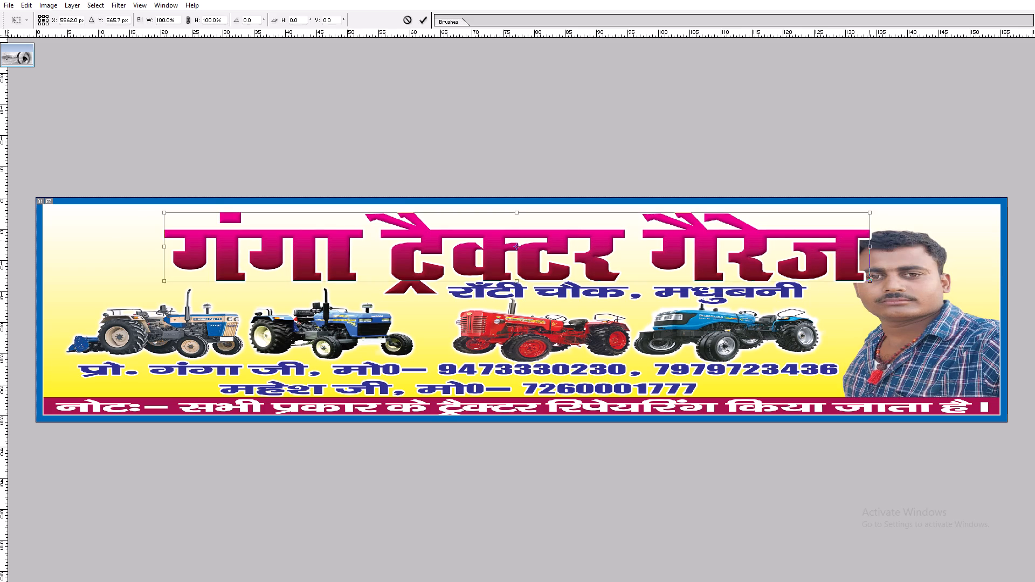
pyautogui.keyDown('shift'); pyautogui.moveTo(868, 240); pyautogui.dragTo(839, 238); pyautogui.keyUp('shift')
pyautogui.hotkey('shift', 'Return')
pyautogui.press('v')
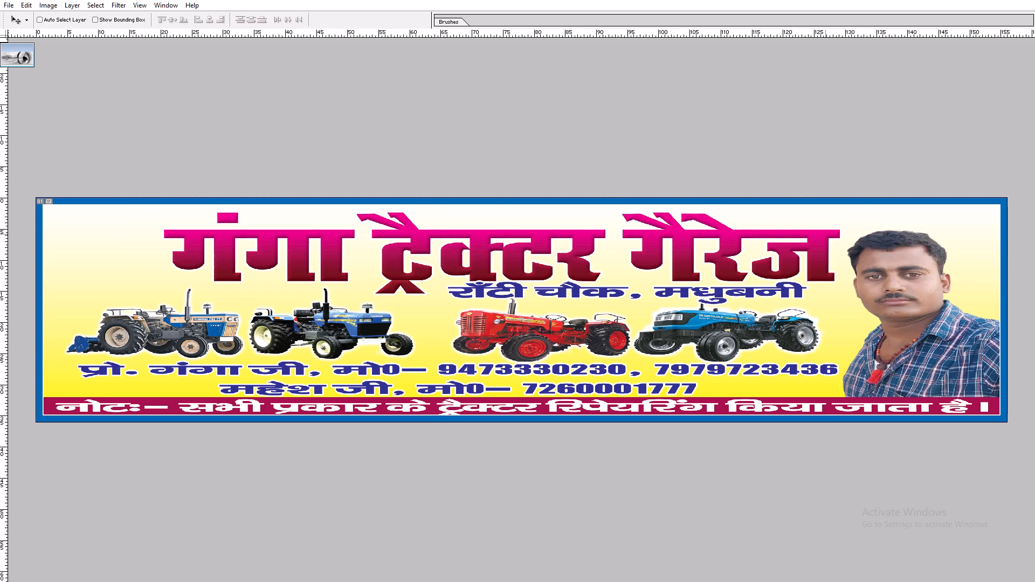
pyautogui.keyDown('shift'); pyautogui.moveTo(820, 243); pyautogui.dragTo(809, 245); pyautogui.keyUp('shift')
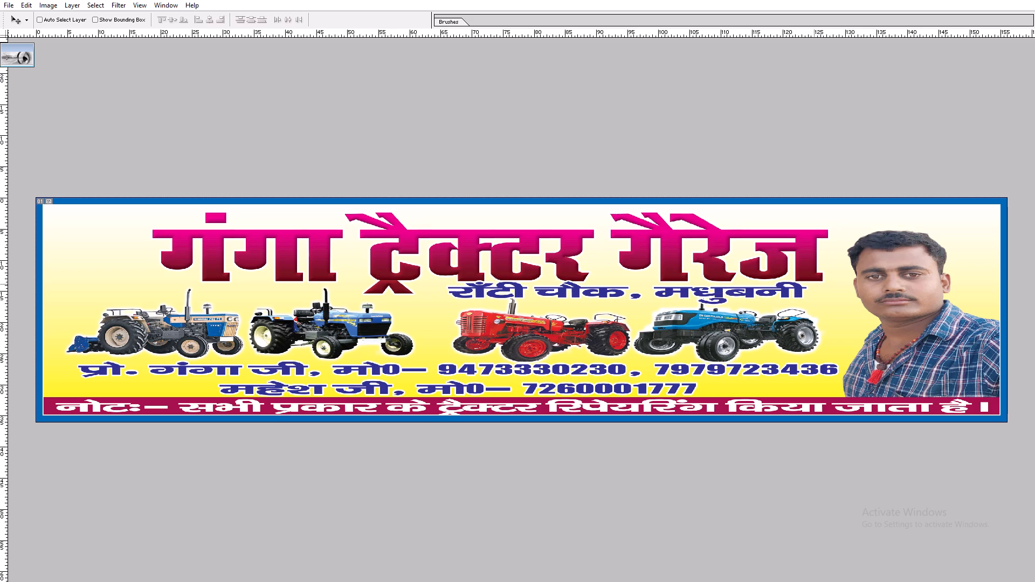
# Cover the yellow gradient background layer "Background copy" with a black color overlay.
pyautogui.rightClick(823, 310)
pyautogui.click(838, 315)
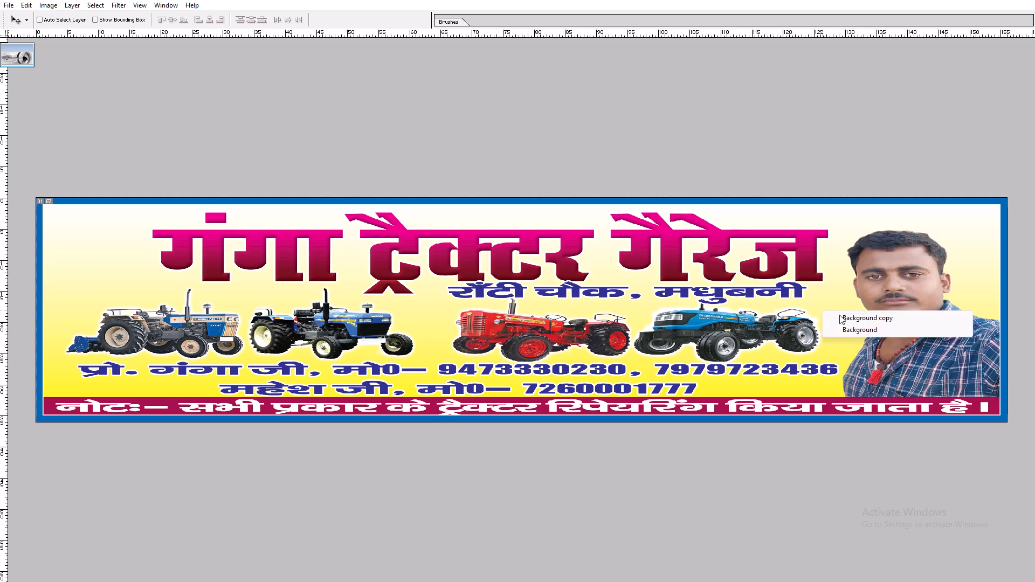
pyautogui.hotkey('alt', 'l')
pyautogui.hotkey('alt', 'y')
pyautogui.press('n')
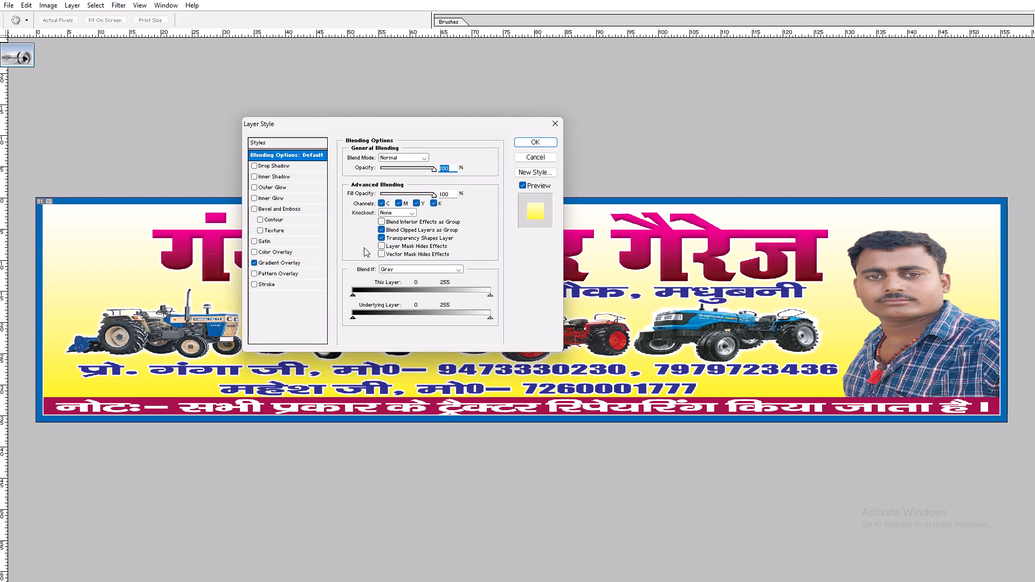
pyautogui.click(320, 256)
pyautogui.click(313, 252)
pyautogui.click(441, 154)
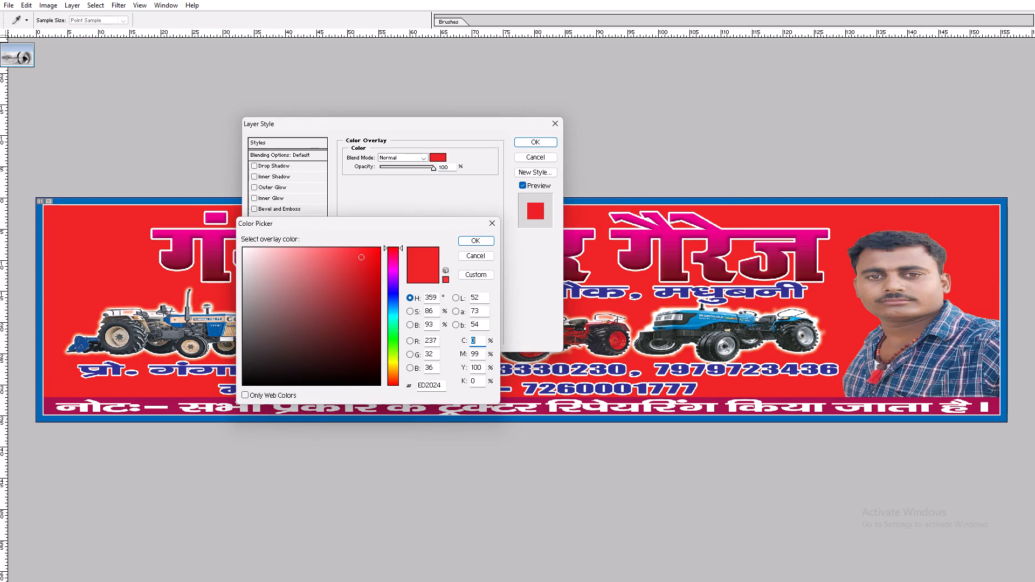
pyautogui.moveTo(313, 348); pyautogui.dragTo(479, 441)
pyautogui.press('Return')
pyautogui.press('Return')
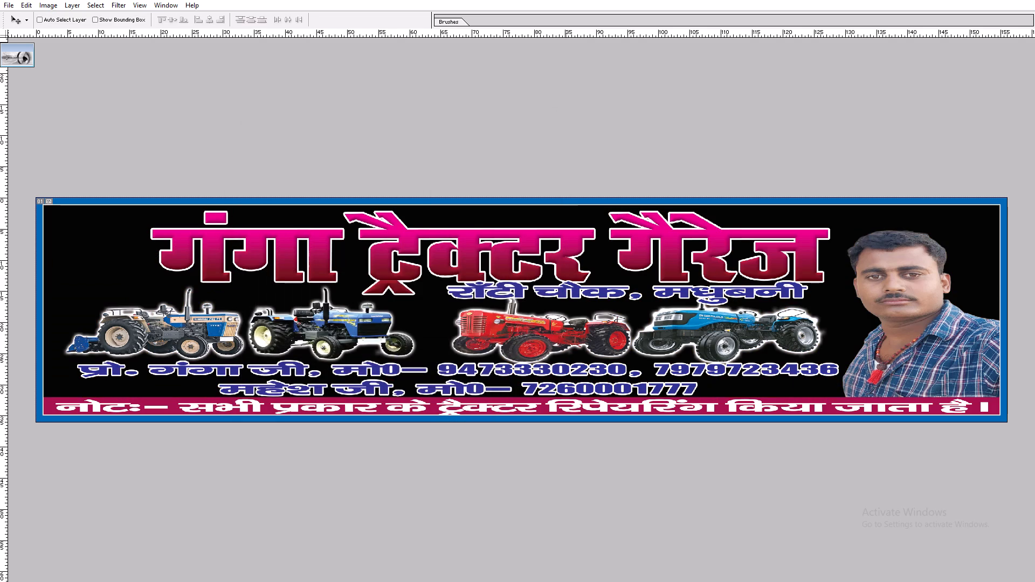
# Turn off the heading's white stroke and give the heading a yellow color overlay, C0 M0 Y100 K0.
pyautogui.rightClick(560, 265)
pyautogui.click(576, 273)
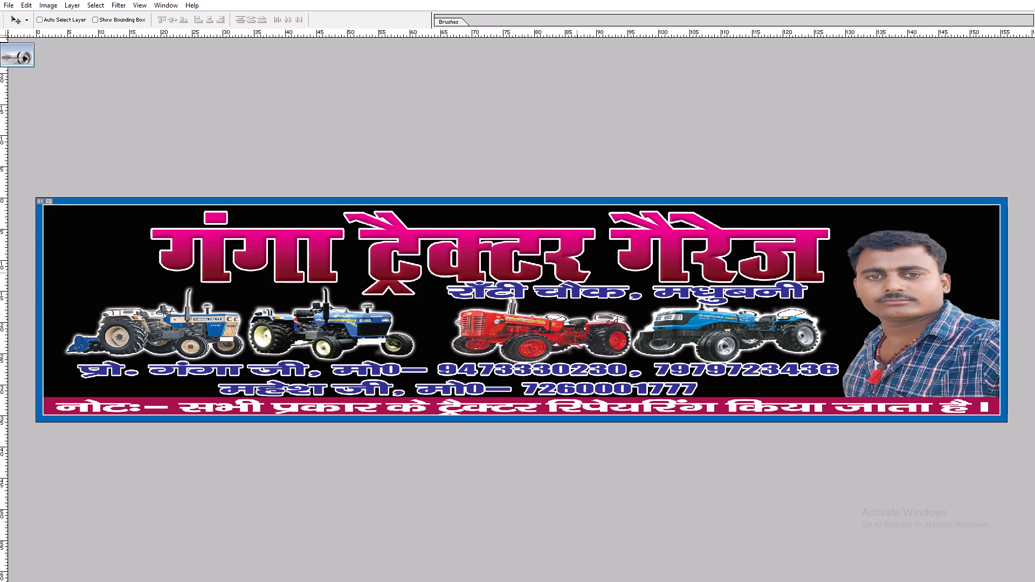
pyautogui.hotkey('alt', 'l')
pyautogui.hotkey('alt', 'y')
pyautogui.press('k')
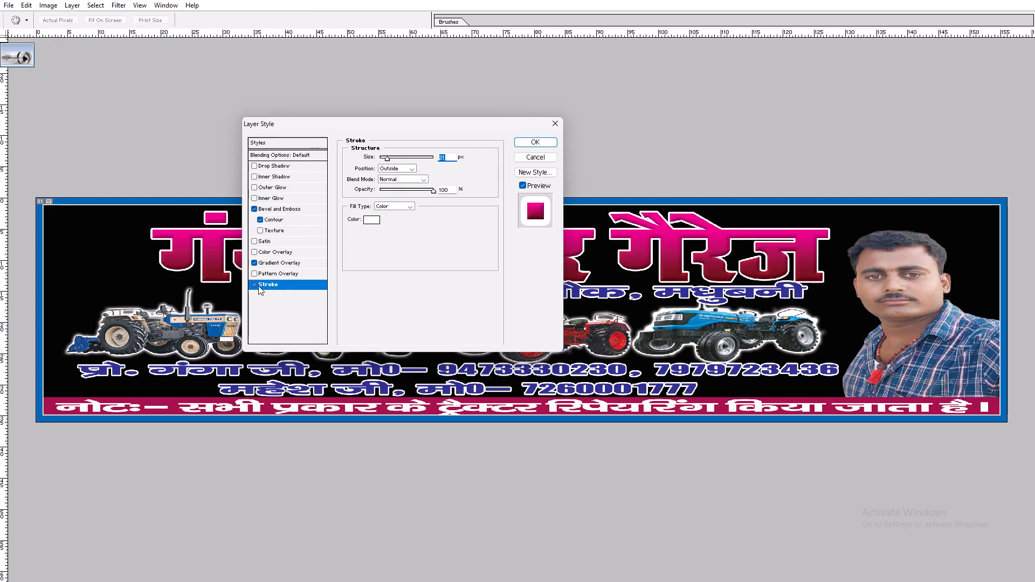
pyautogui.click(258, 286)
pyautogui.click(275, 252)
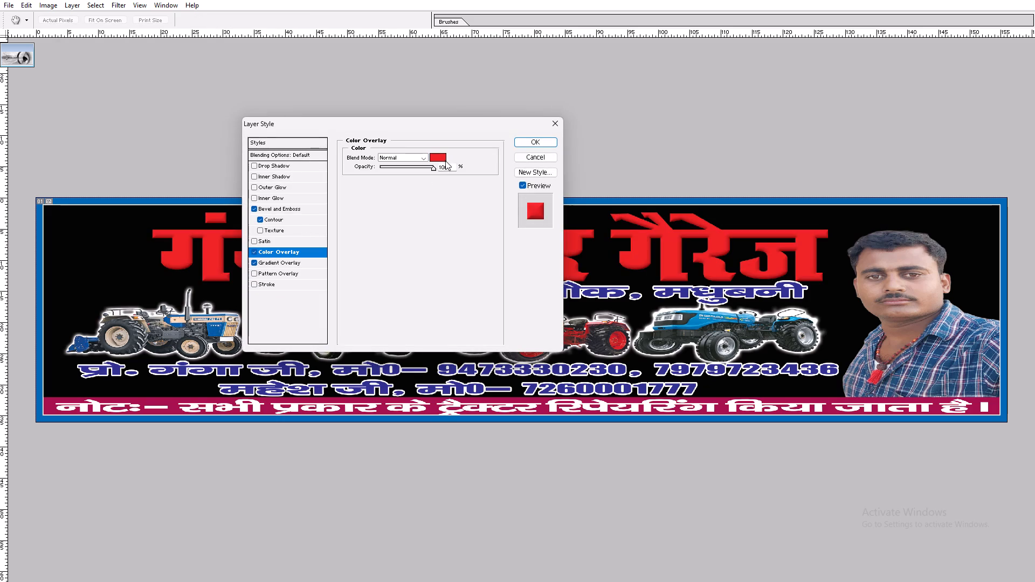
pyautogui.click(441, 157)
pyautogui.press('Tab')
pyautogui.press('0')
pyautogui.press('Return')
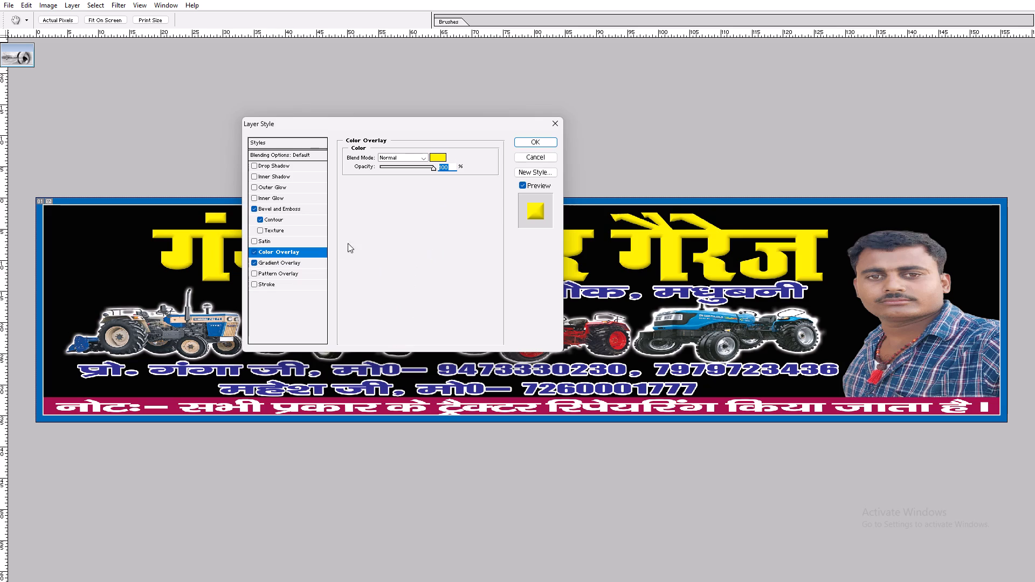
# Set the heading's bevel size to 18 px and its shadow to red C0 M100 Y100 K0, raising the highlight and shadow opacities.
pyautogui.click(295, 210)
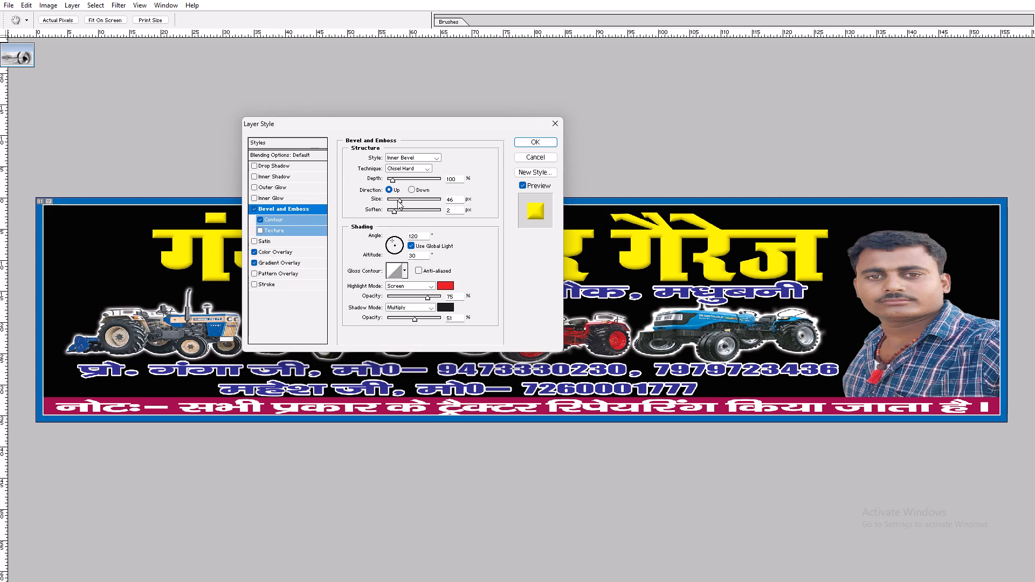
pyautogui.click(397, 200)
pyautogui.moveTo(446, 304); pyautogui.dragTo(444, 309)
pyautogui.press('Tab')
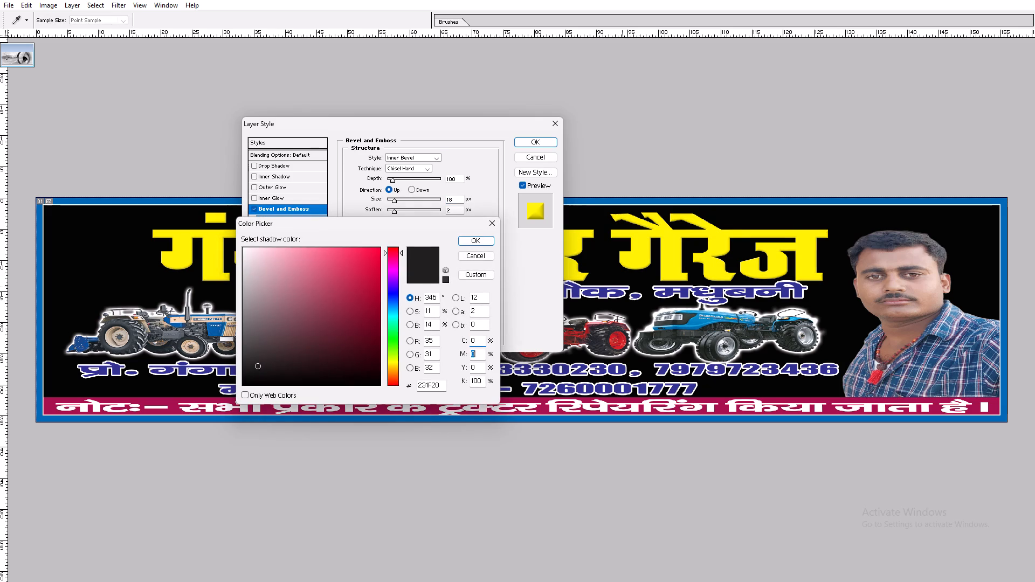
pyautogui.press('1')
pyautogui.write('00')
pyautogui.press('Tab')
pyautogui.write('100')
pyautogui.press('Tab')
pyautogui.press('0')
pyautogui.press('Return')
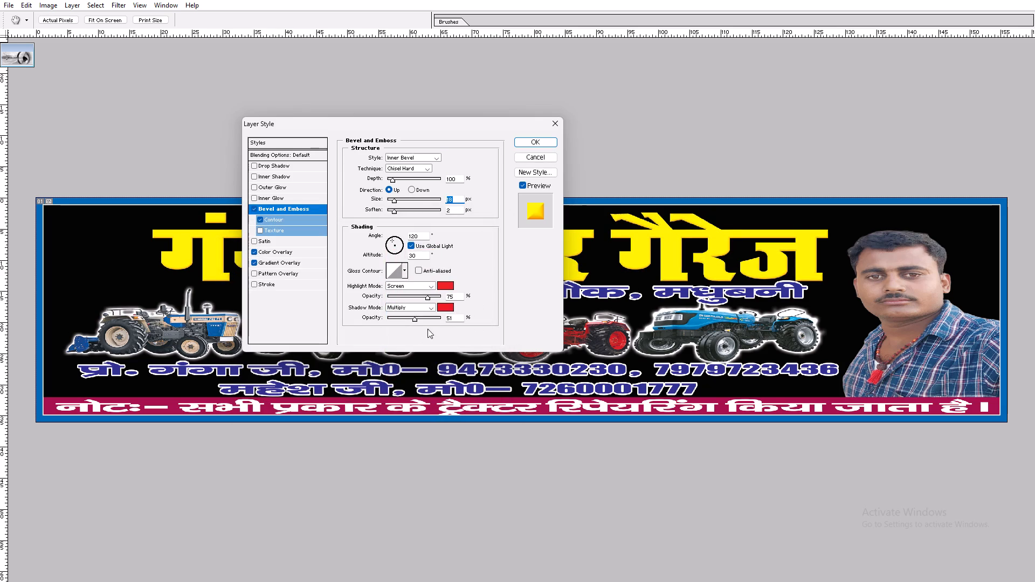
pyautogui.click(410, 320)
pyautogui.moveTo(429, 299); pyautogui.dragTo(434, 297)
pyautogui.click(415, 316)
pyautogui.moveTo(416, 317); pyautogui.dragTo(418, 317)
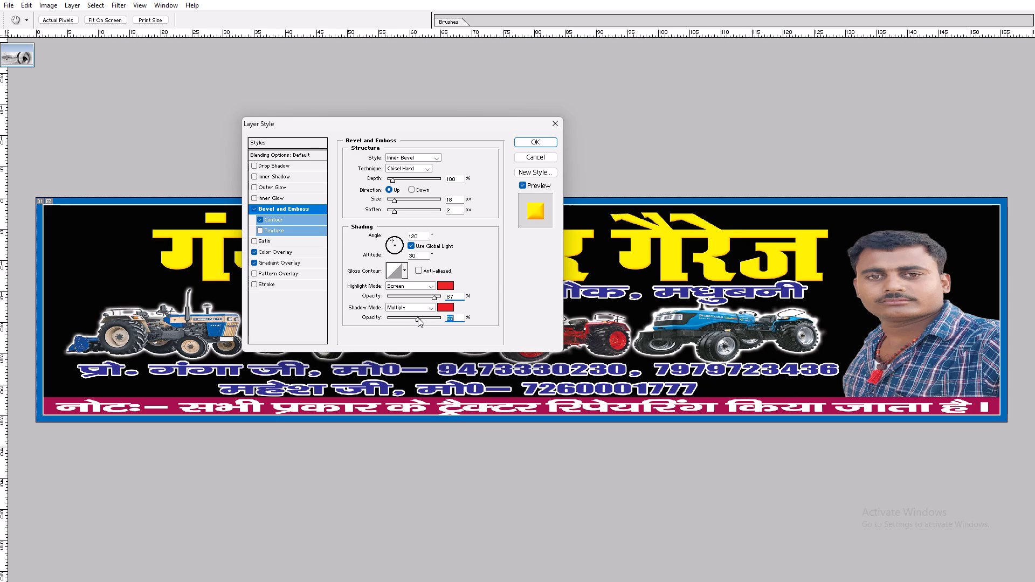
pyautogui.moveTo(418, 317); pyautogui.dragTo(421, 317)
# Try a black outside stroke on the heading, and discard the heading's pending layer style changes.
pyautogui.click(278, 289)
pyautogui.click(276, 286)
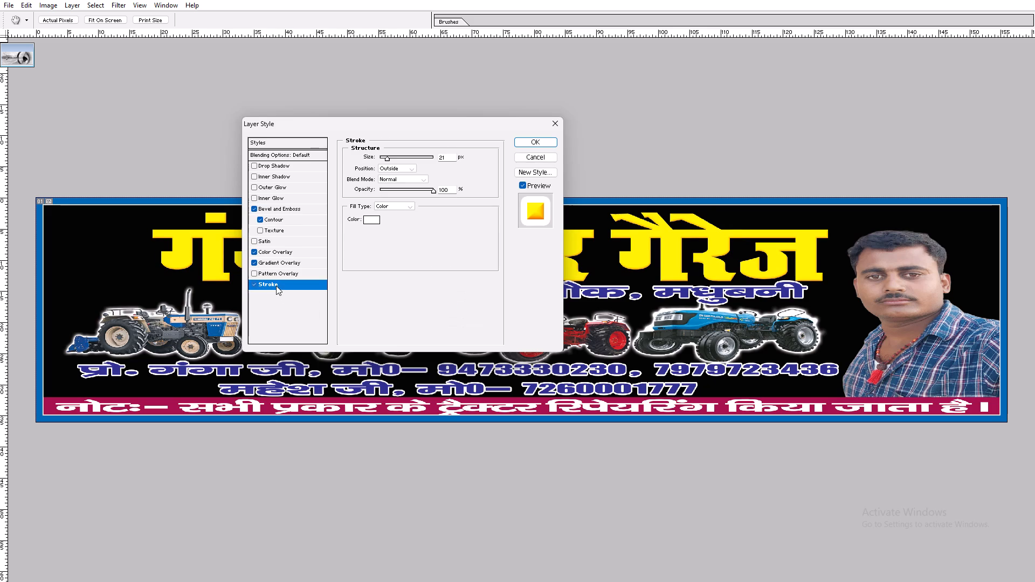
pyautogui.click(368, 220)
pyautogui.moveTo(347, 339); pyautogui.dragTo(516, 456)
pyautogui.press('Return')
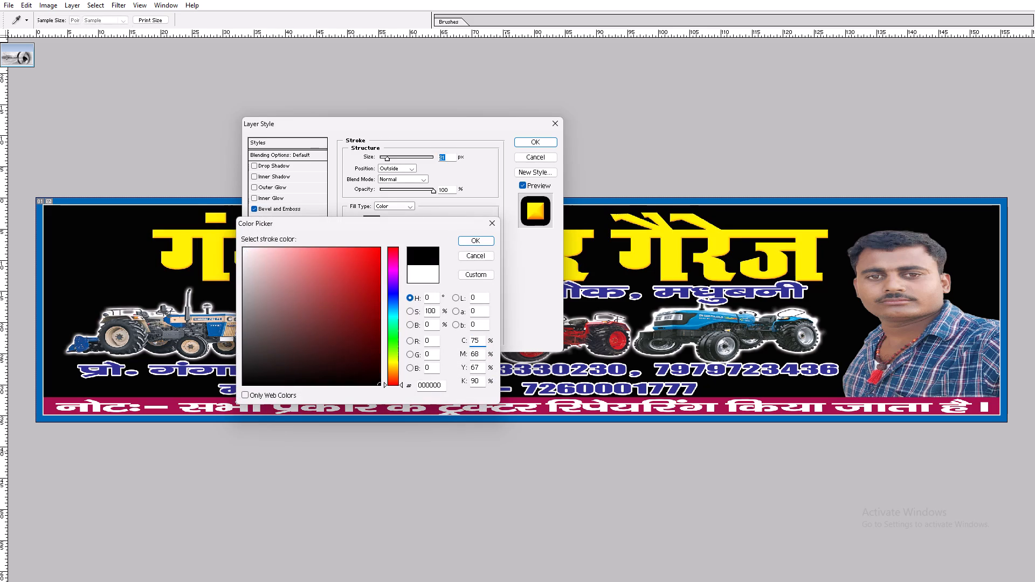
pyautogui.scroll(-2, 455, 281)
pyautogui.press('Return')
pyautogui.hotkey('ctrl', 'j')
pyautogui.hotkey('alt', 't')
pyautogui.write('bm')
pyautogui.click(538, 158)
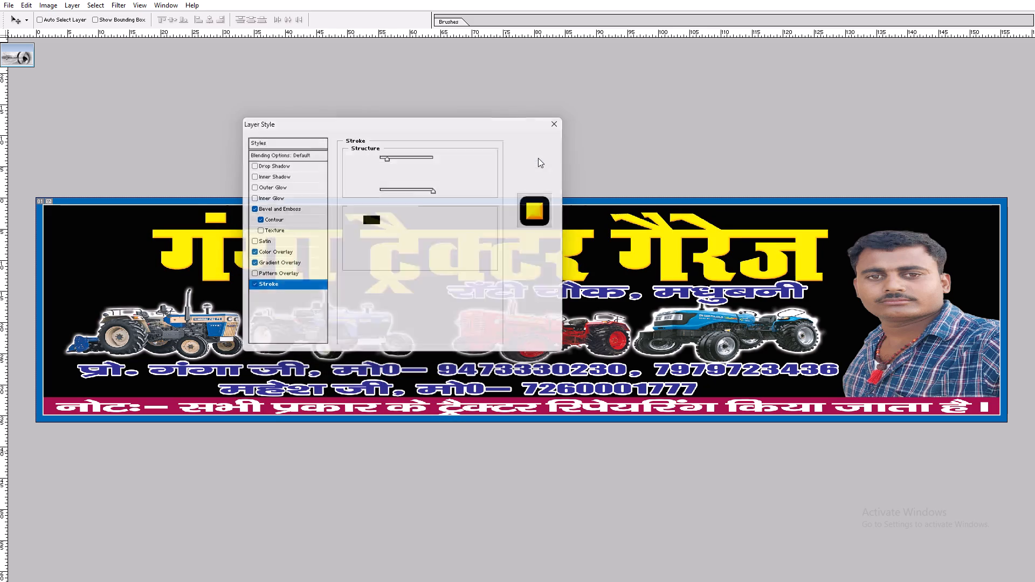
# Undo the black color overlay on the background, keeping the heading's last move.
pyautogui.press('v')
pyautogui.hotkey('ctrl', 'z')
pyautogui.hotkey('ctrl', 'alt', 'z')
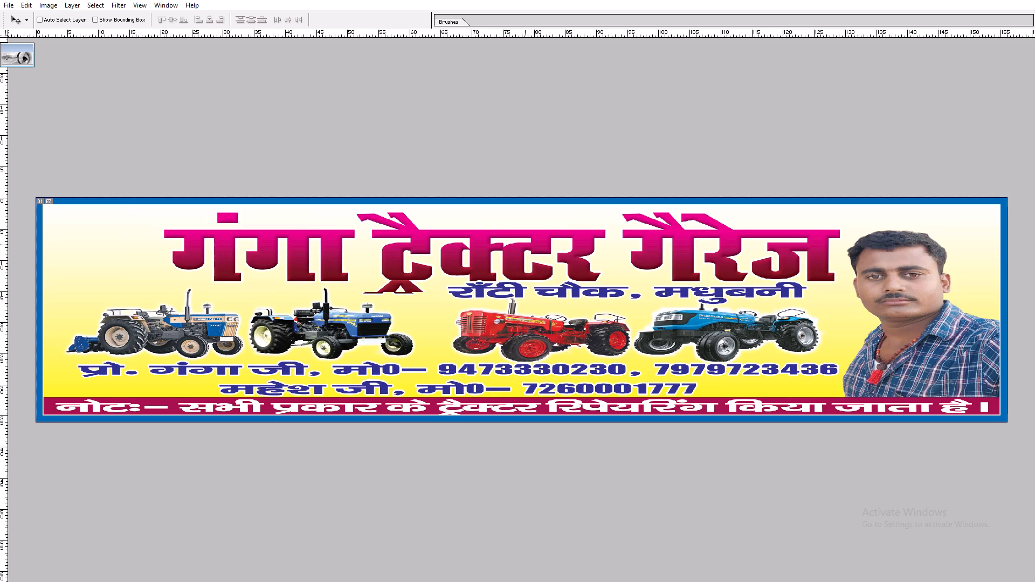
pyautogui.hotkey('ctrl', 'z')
# Turn off the heading's bevel and apply a yellow color overlay, C0 M0 Y100 K0, to the heading.
pyautogui.rightClick(525, 244)
pyautogui.click(549, 251)
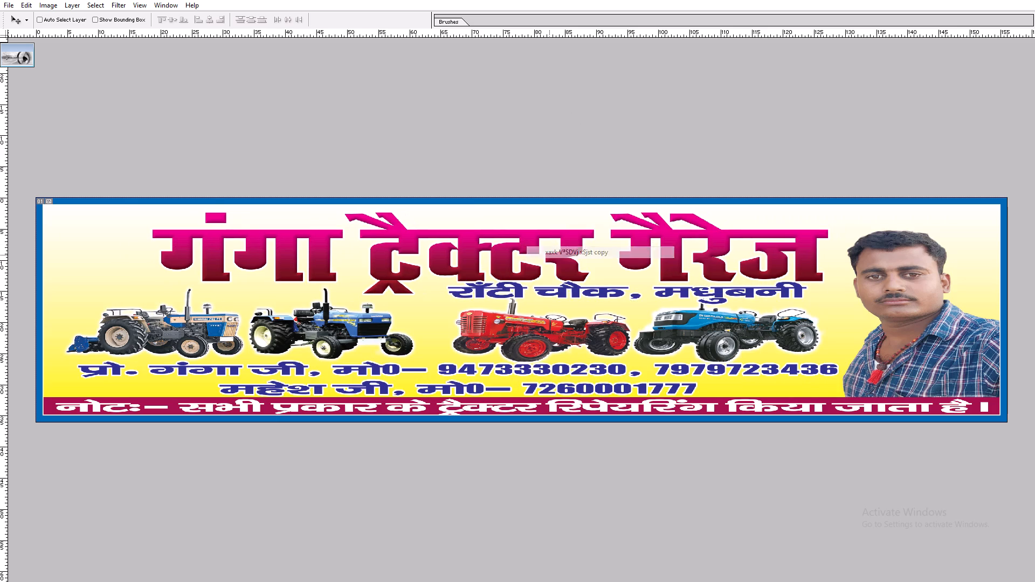
pyautogui.hotkey('alt', 'l')
pyautogui.hotkey('alt', 'y')
pyautogui.press('b')
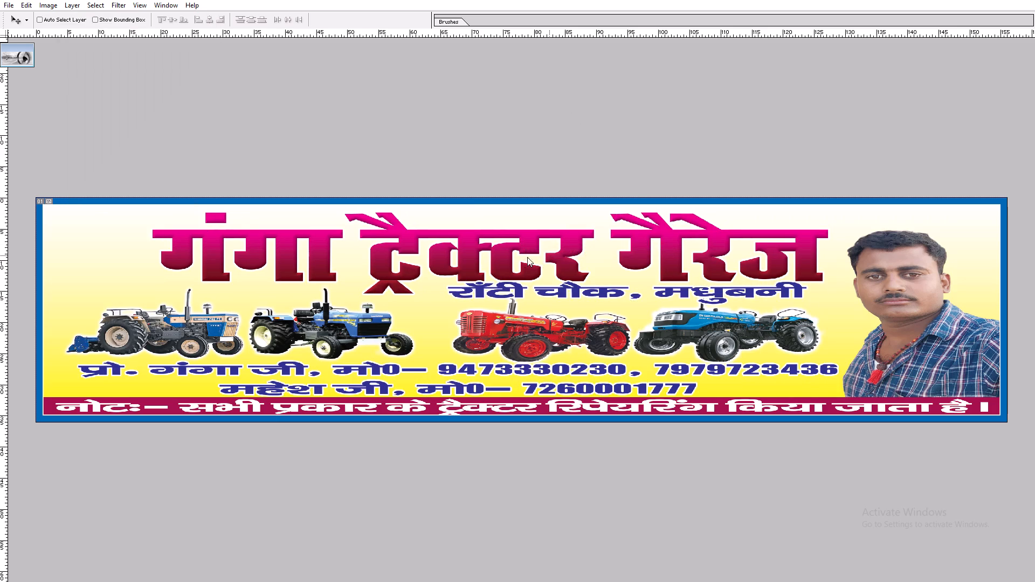
pyautogui.click(265, 223)
pyautogui.click(253, 211)
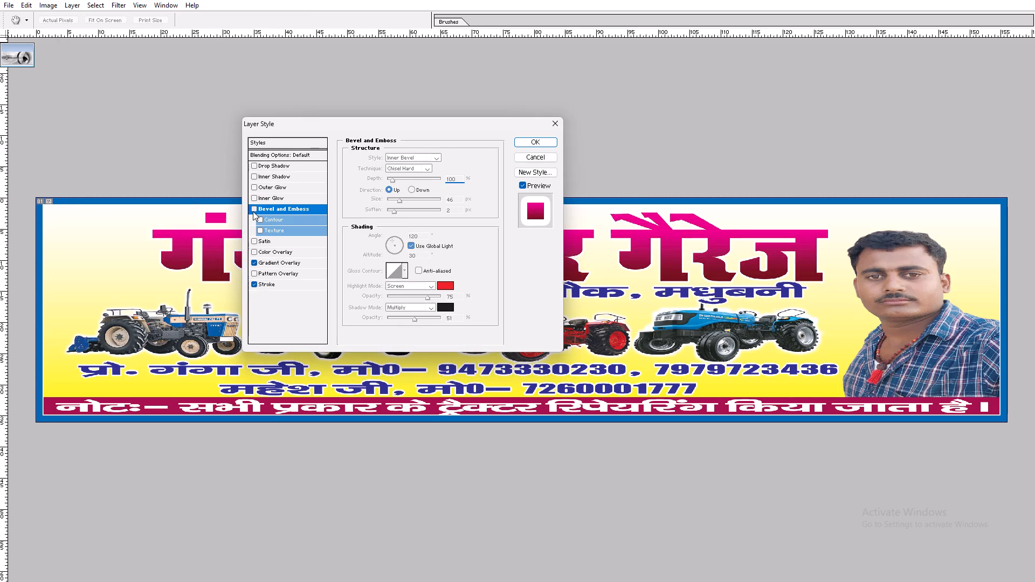
pyautogui.click(289, 251)
pyautogui.click(432, 157)
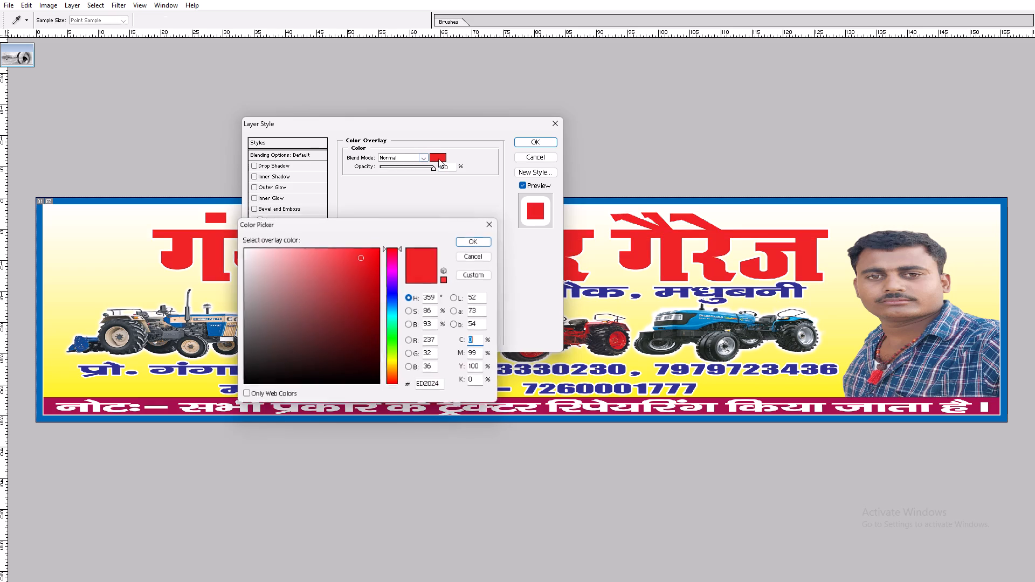
pyautogui.press('Tab')
pyautogui.press('0')
pyautogui.press('Return')
# Enable the heading's Bevel and Emboss with Contour, and set its shadow color to red C0 M100 Y100 K0.
pyautogui.click(294, 208)
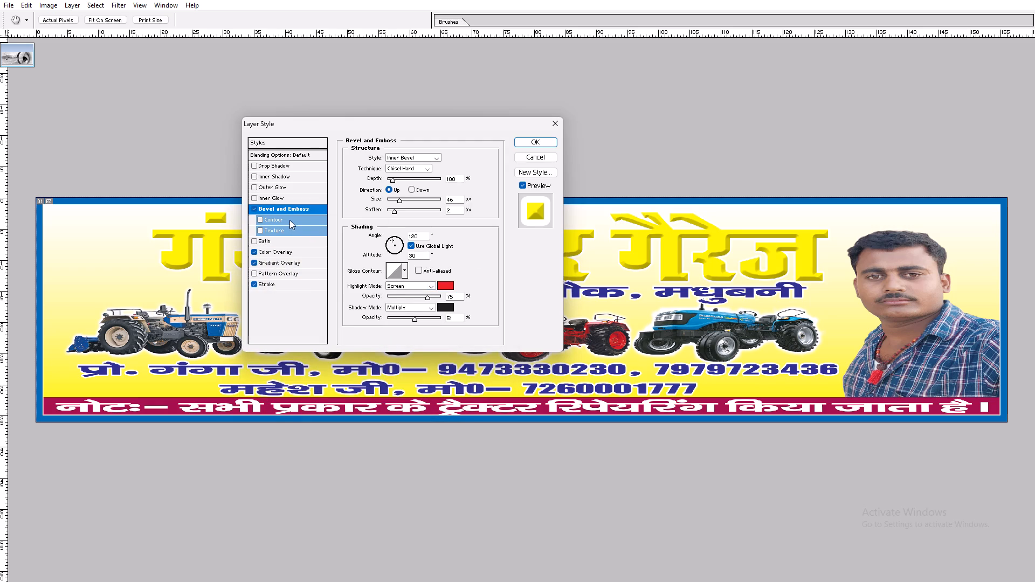
pyautogui.click(289, 220)
pyautogui.click(298, 211)
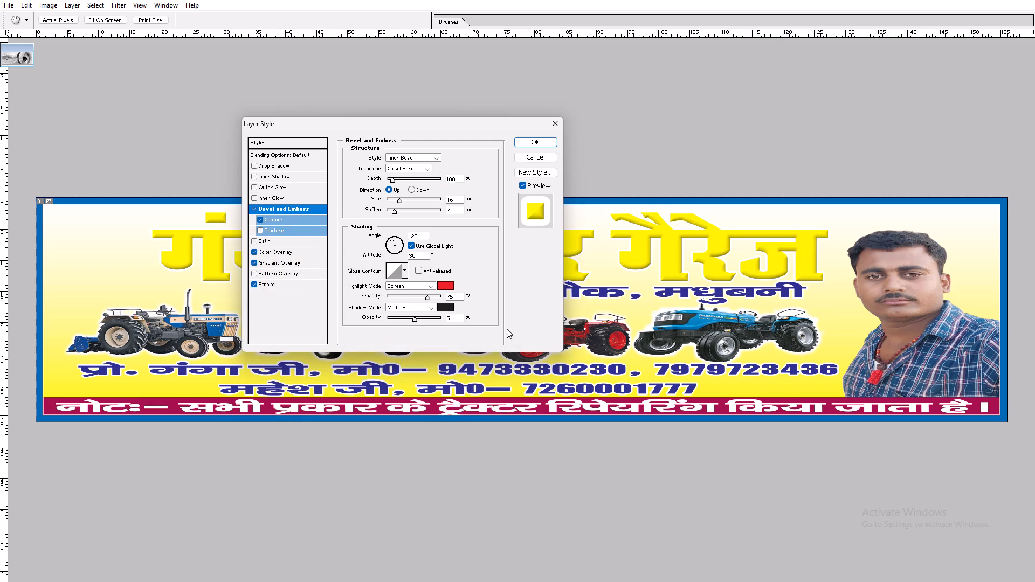
pyautogui.click(439, 306)
pyautogui.press('Tab')
pyautogui.write('100')
pyautogui.press('Tab')
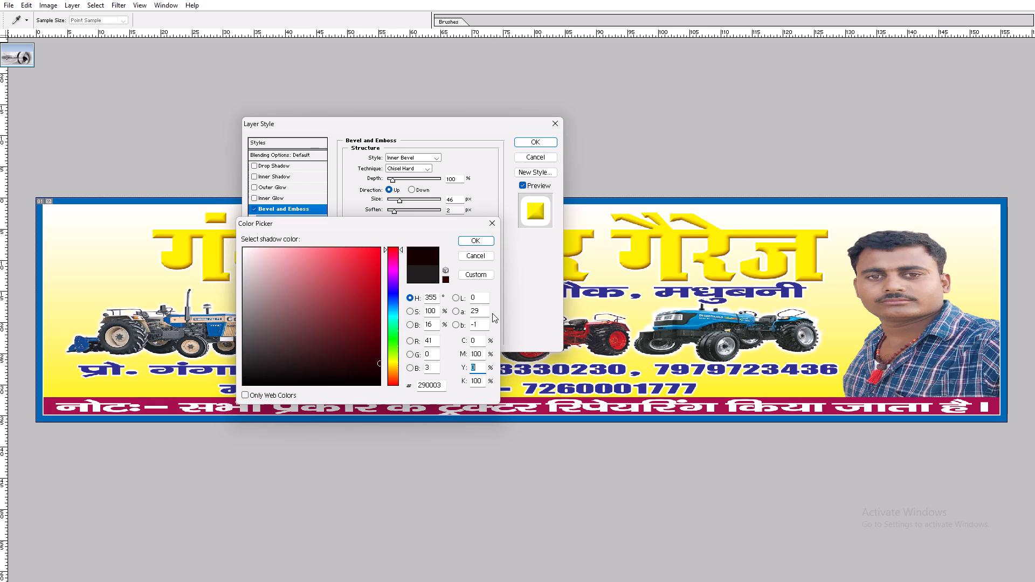
pyautogui.press('Tab')
pyautogui.press('0')
pyautogui.hotkey('shift', 'Tab')
pyautogui.hotkey('shift', 'Tab')
pyautogui.hotkey('shift', 'Tab')
pyautogui.press('1')
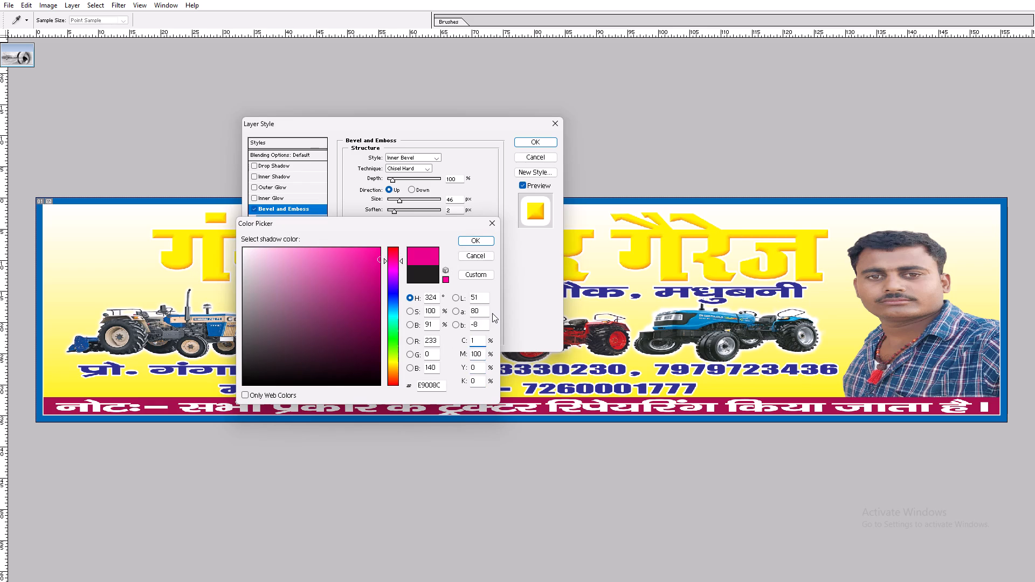
pyautogui.press('Tab')
pyautogui.hotkey('shift', 'Tab')
pyautogui.press('0')
pyautogui.press('Tab')
pyautogui.press('Tab')
pyautogui.write('100')
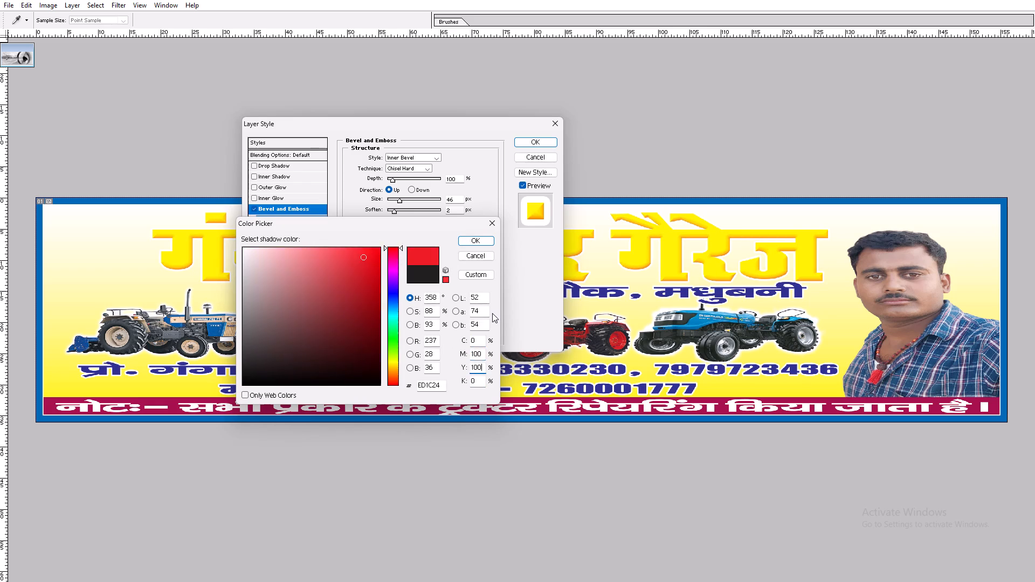
pyautogui.press('Return')
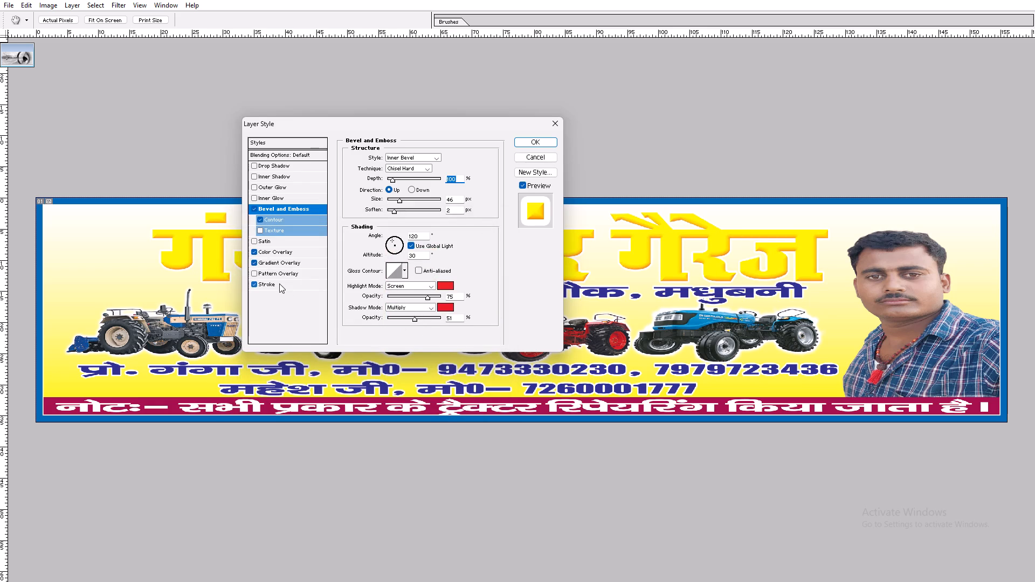
# Change the heading's stroke color to black and apply the layer style.
pyautogui.click(279, 283)
pyautogui.click(372, 220)
pyautogui.moveTo(334, 347); pyautogui.dragTo(538, 456)
pyautogui.press('Return')
pyautogui.press('Return')
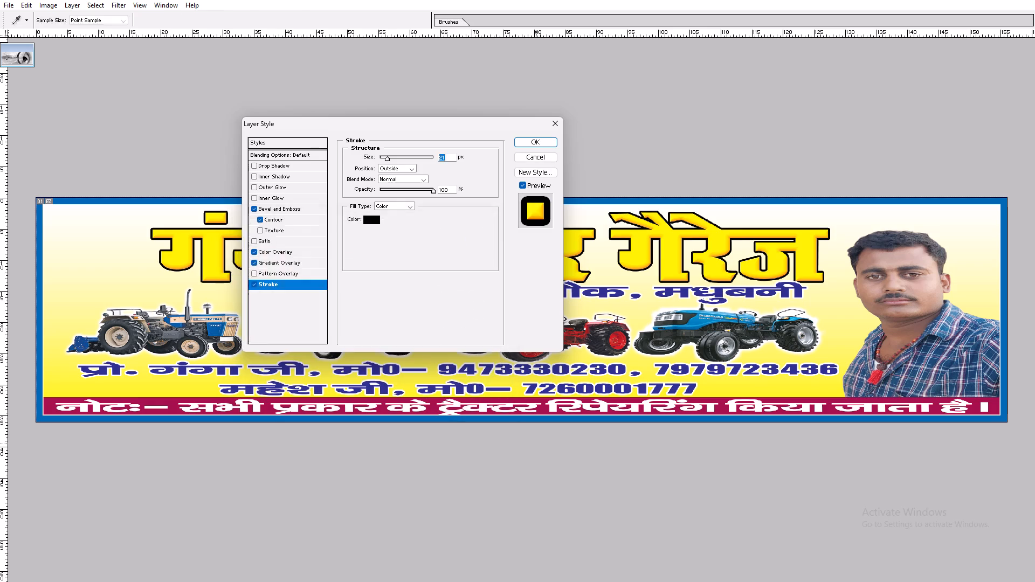
pyautogui.press('v')
# Apply a black Color Overlay to the banner's yellow gradient background layer.
pyautogui.rightClick(541, 212)
pyautogui.click(556, 217)
pyautogui.hotkey('alt', 'l')
pyautogui.write('yn')
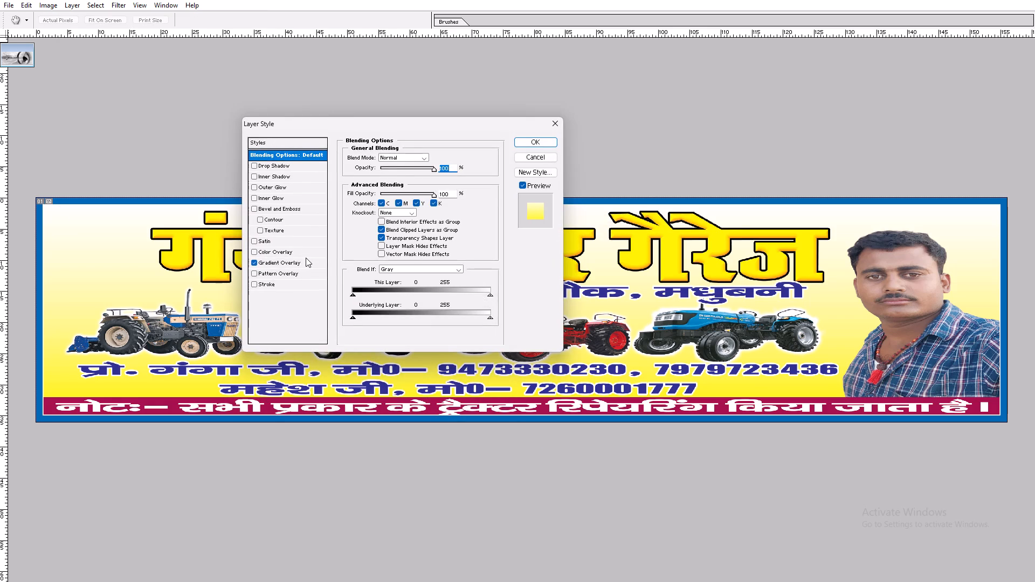
pyautogui.click(304, 253)
pyautogui.click(429, 157)
pyautogui.click(433, 162)
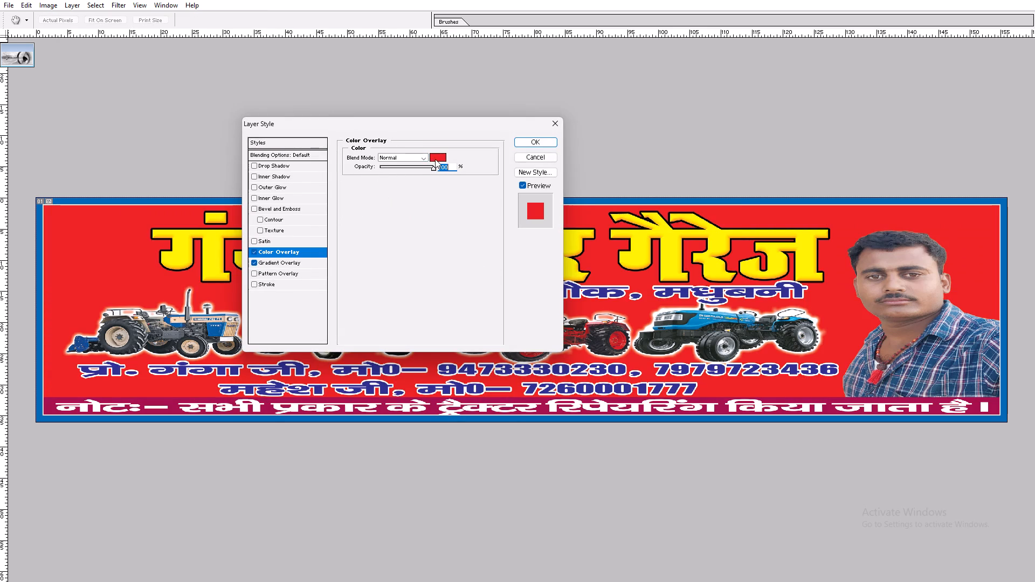
pyautogui.click(435, 159)
pyautogui.moveTo(351, 311); pyautogui.dragTo(599, 572)
pyautogui.press('Return')
pyautogui.press('Return')
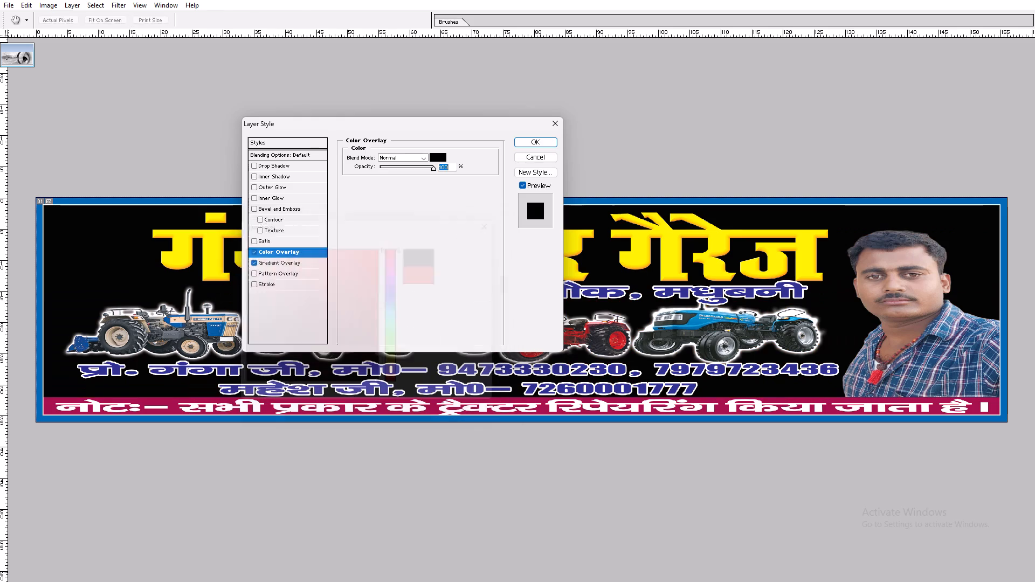
# Reduce the yellow heading's Bevel and Emboss size well below its current setting, leaving Satin off, and apply the layer style.
pyautogui.rightClick(674, 252)
pyautogui.click(691, 259)
pyautogui.hotkey('alt', 'l')
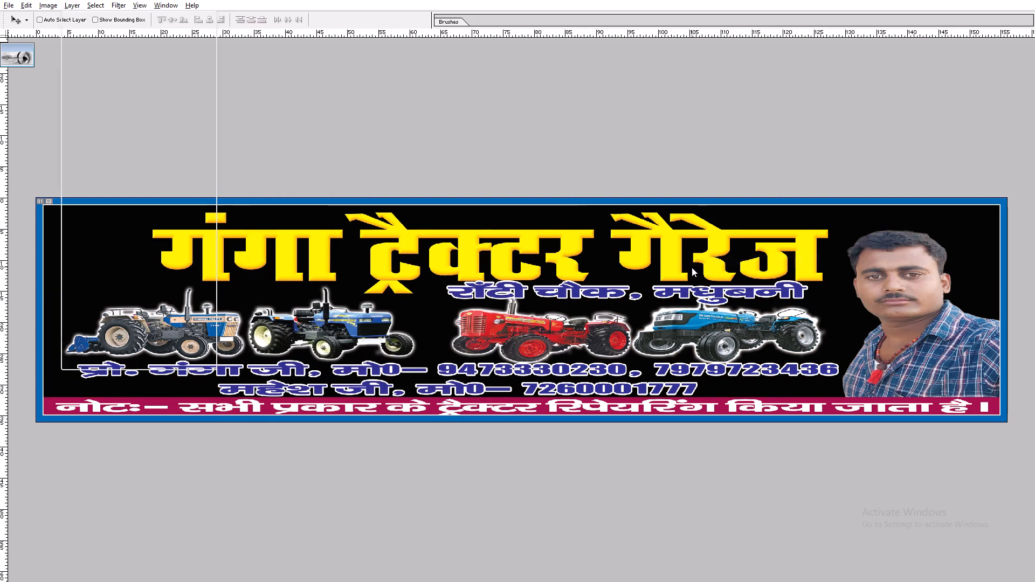
pyautogui.hotkey('alt', 'y')
pyautogui.hotkey('alt', 't')
pyautogui.press('b')
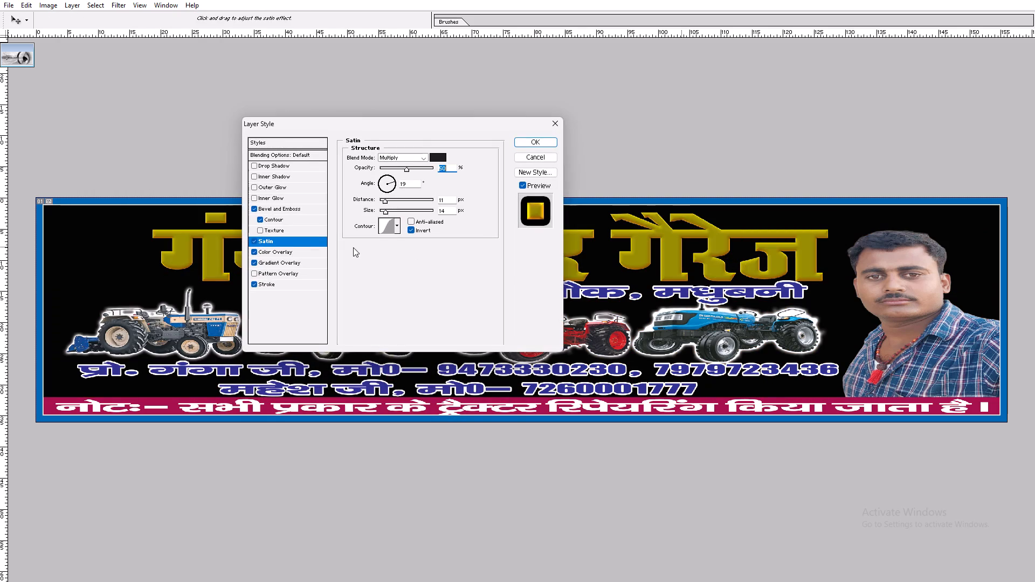
pyautogui.click(257, 240)
pyautogui.click(285, 209)
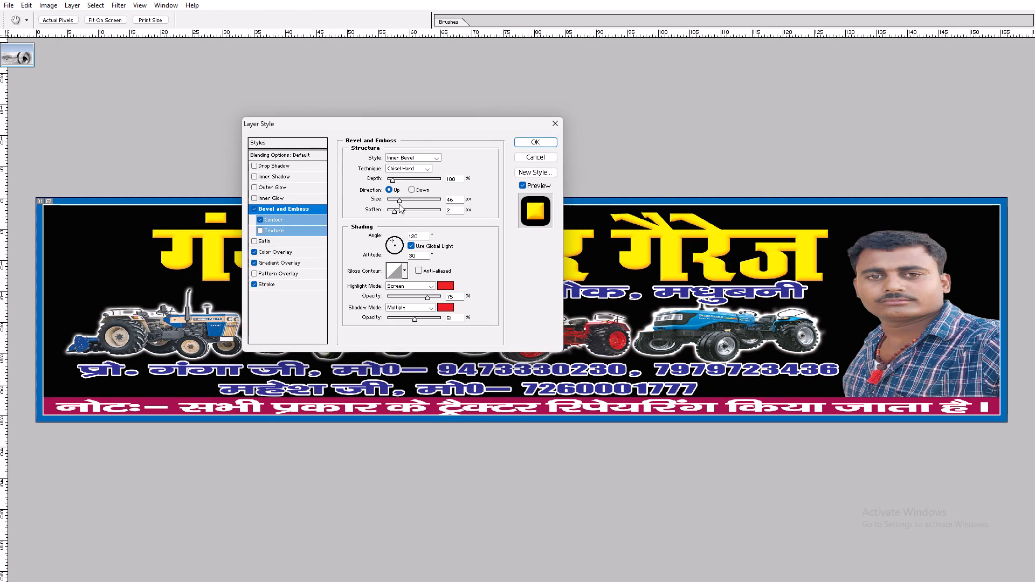
pyautogui.moveTo(400, 199); pyautogui.dragTo(392, 202)
pyautogui.press('Return')
# Nudge the yellow heading slightly right, toward the portrait, keeping its size.
pyautogui.press('v')
pyautogui.hotkey('ctrl', 't')
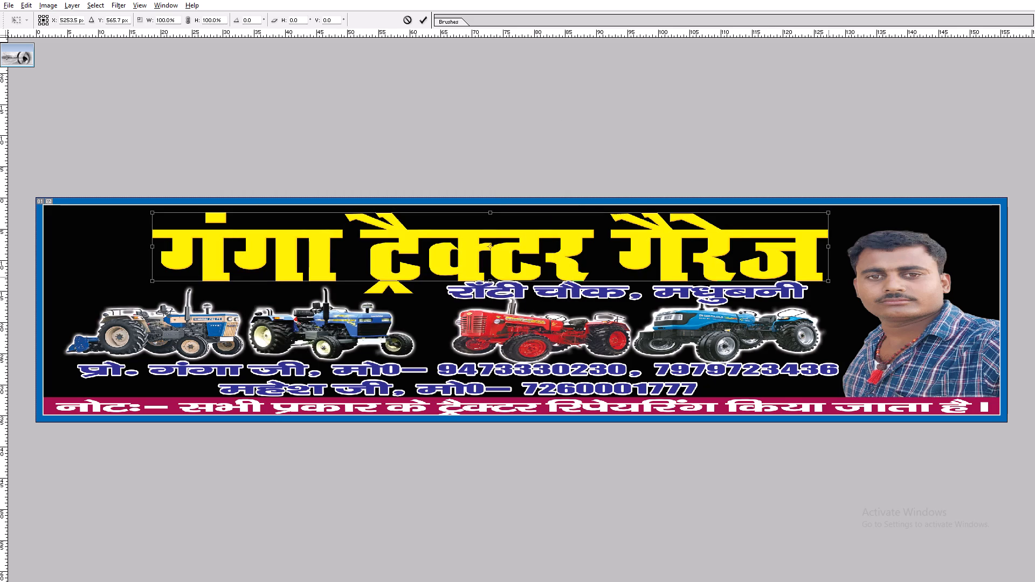
pyautogui.keyDown('alt'); pyautogui.keyDown('shift'); pyautogui.click(829, 277); pyautogui.keyUp('shift'); pyautogui.keyUp('alt')
pyautogui.press('Return')
pyautogui.press('v')
pyautogui.moveTo(804, 264); pyautogui.dragTo(809, 262)
# Stretch the man's portrait upward so his head reaches near the top of the heading, keeping its width.
pyautogui.keyDown('ctrl'); pyautogui.click(889, 309); pyautogui.keyUp('ctrl')
pyautogui.hotkey('ctrl', 't')
pyautogui.keyDown('shift'); pyautogui.moveTo(912, 235); pyautogui.dragTo(912, 227); pyautogui.keyUp('shift')
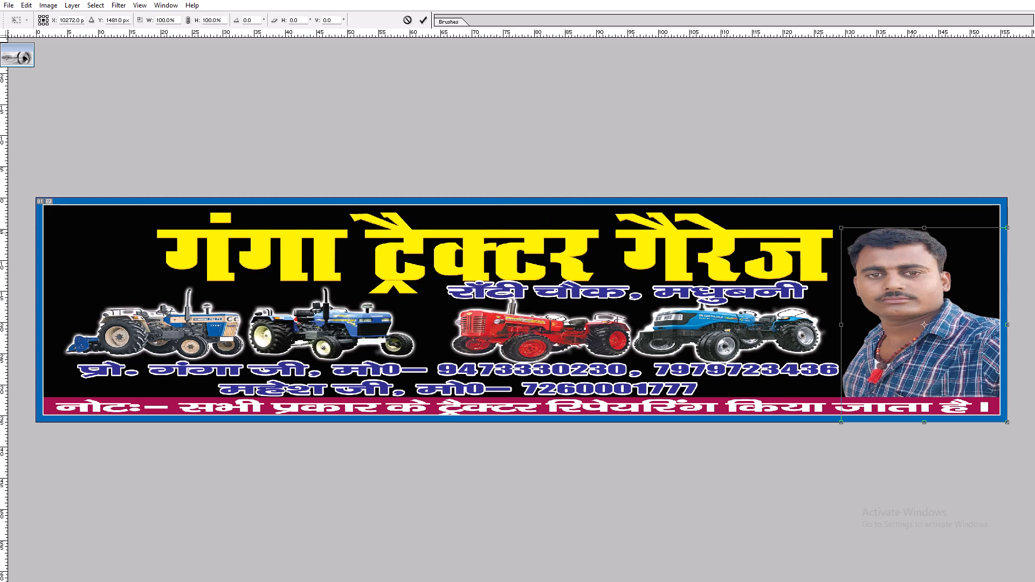
pyautogui.keyDown('shift'); pyautogui.moveTo(912, 227); pyautogui.dragTo(914, 222); pyautogui.keyUp('shift')
pyautogui.hotkey('shift', 'Return')
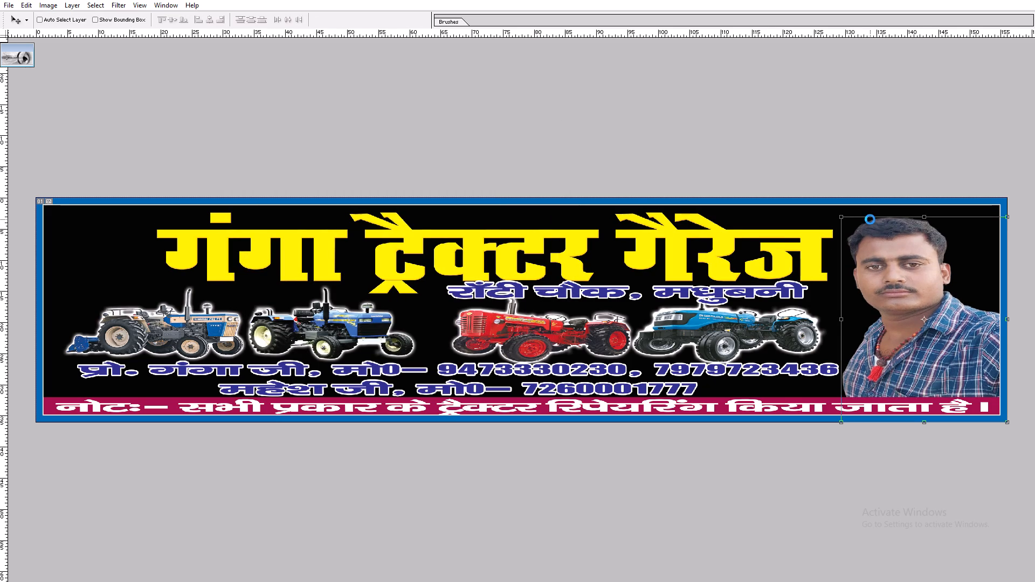
pyautogui.press('v')
# Stretch the maroon note strip upward so it extends behind the second contact line, keeping its bottom edge in place.
pyautogui.keyDown('ctrl'); pyautogui.click(831, 397); pyautogui.keyUp('ctrl')
pyautogui.keyDown('ctrl'); pyautogui.click(827, 399); pyautogui.keyUp('ctrl')
pyautogui.hotkey('ctrl', 't')
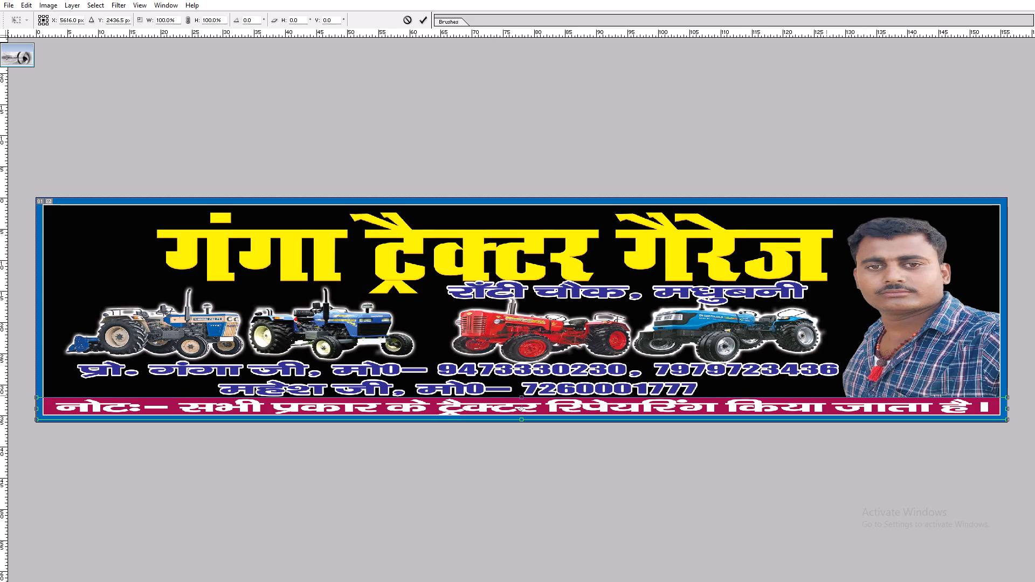
pyautogui.keyDown('shift'); pyautogui.moveTo(826, 394); pyautogui.dragTo(833, 378); pyautogui.keyUp('shift')
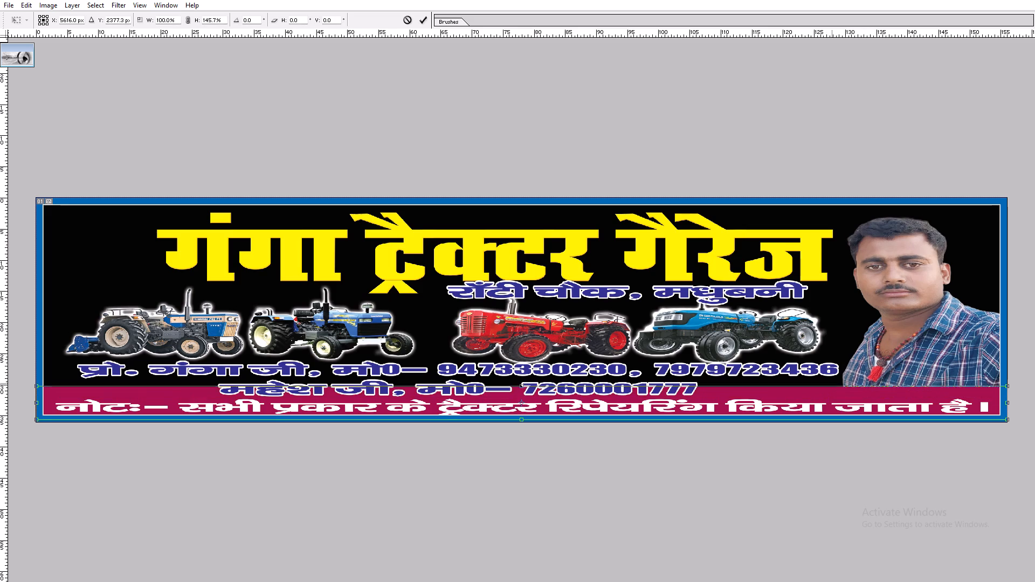
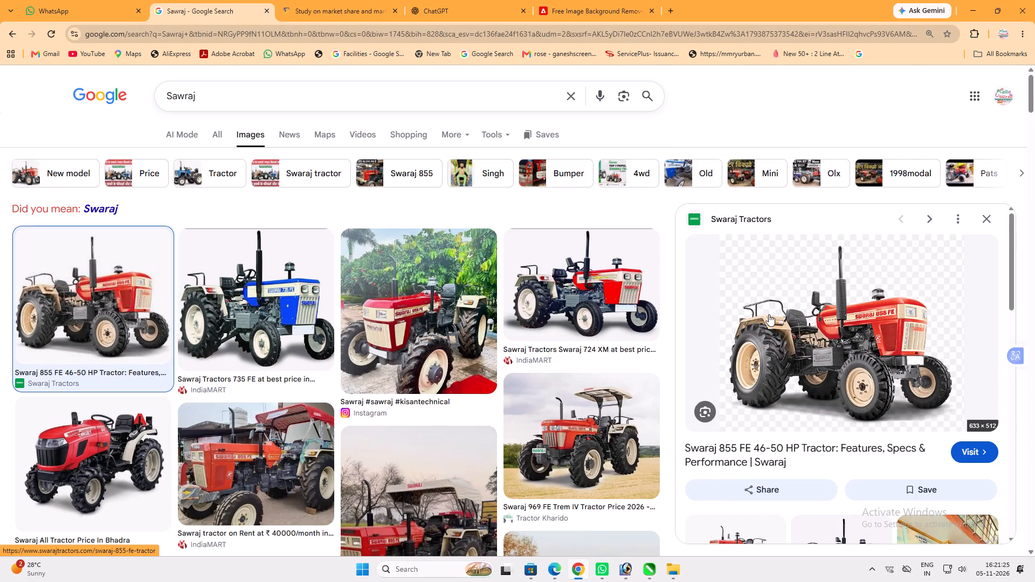
# Save the previewed red Swaraj 855 FE tractor image from the search results to the computer under its suggested file name.
pyautogui.rightClick(769, 314)
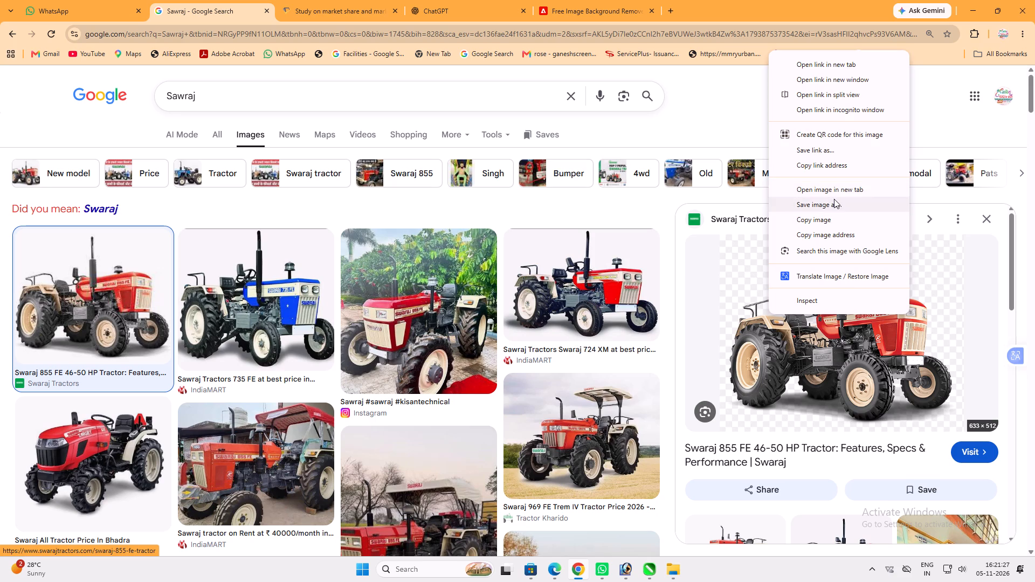
pyautogui.click(832, 203)
pyautogui.press('Return')
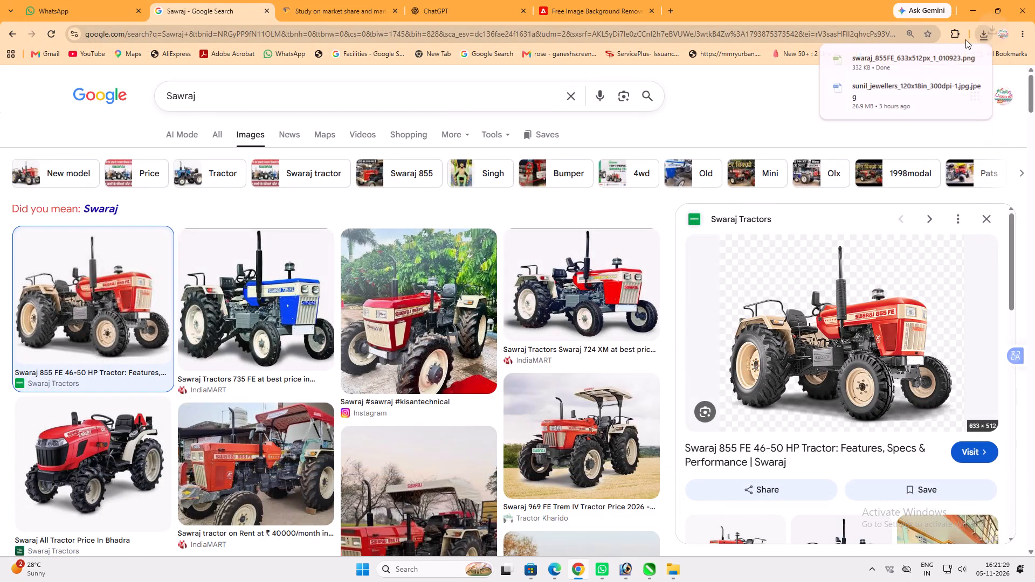
# Open the downloaded Swaraj 855 FE tractor PNG in Photoshop and place it in the banner near the left end of the tractor row.
pyautogui.moveTo(918, 58); pyautogui.dragTo(560, 310)
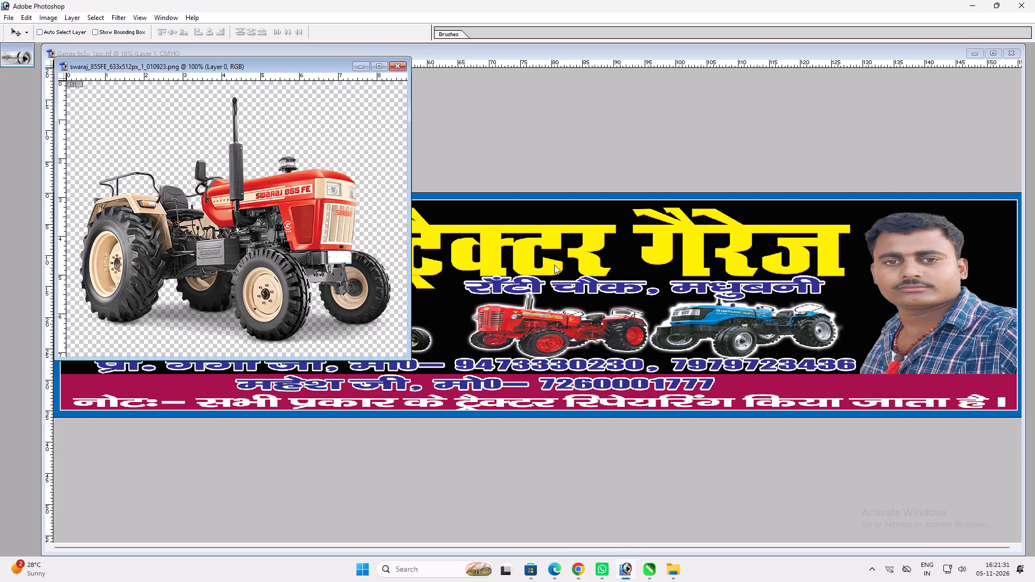
pyautogui.press('v')
pyautogui.moveTo(232, 239); pyautogui.dragTo(575, 279)
pyautogui.moveTo(575, 280); pyautogui.dragTo(277, 310)
pyautogui.moveTo(265, 308); pyautogui.dragTo(168, 310)
# Delete the old tractor layer at the left end of the banner's tractor row, beside the new Swaraj tractor.
pyautogui.keyDown('ctrl'); pyautogui.click(227, 323); pyautogui.keyUp('ctrl')
pyautogui.hotkey('alt', 'l')
pyautogui.hotkey('alt', 'l')
pyautogui.hotkey('alt', 'l')
pyautogui.press('v')
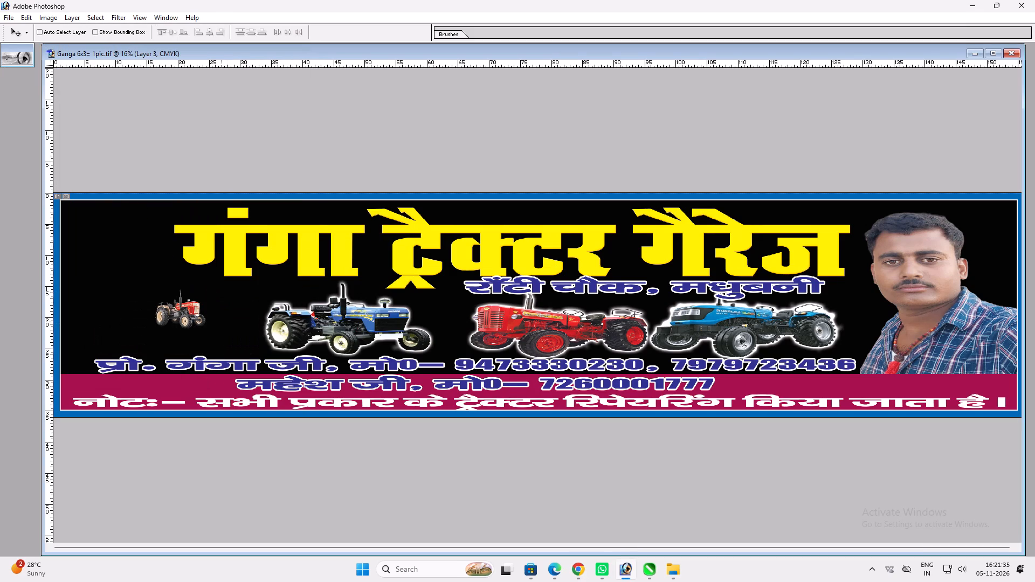
# Enlarge the new Swaraj tractor to nearly double its size and shift it slightly left and up, above the first contact line.
pyautogui.keyDown('ctrl'); pyautogui.click(192, 313); pyautogui.keyUp('ctrl')
pyautogui.hotkey('ctrl', 't')
pyautogui.keyDown('shift'); pyautogui.moveTo(205, 331); pyautogui.dragTo(244, 348); pyautogui.keyUp('shift')
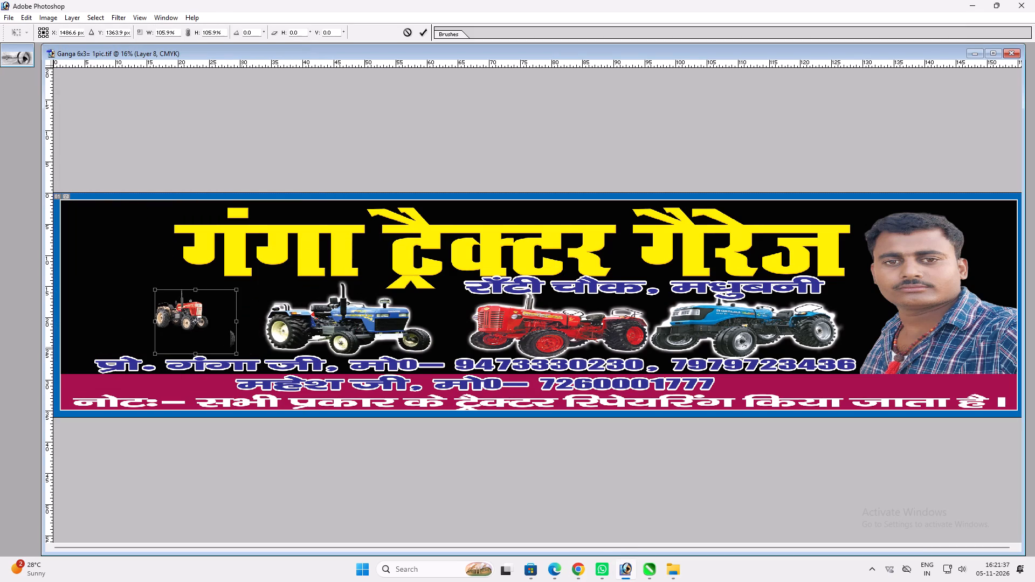
pyautogui.keyDown('shift'); pyautogui.moveTo(244, 348); pyautogui.dragTo(245, 348); pyautogui.keyUp('shift')
pyautogui.hotkey('shift', 'Return')
pyautogui.press('v')
pyautogui.moveTo(226, 341); pyautogui.dragTo(216, 336)
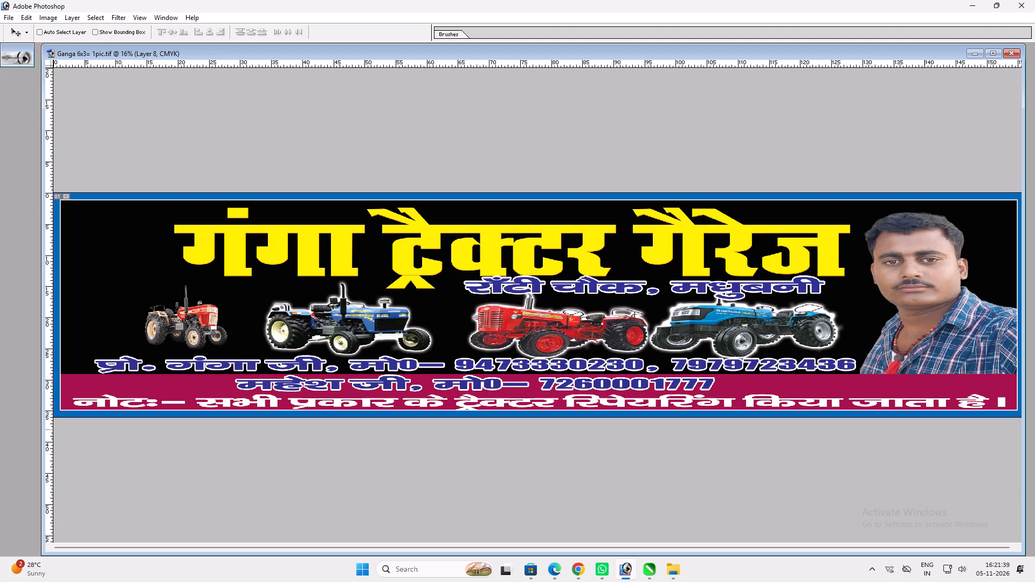
# Lower the maroon note strip's top edge to just below the second contact line, keeping its bottom edge in place.
pyautogui.keyDown('ctrl'); pyautogui.click(424, 403); pyautogui.keyUp('ctrl')
pyautogui.keyDown('ctrl'); pyautogui.click(784, 380); pyautogui.keyUp('ctrl')
pyautogui.hotkey('ctrl', 't')
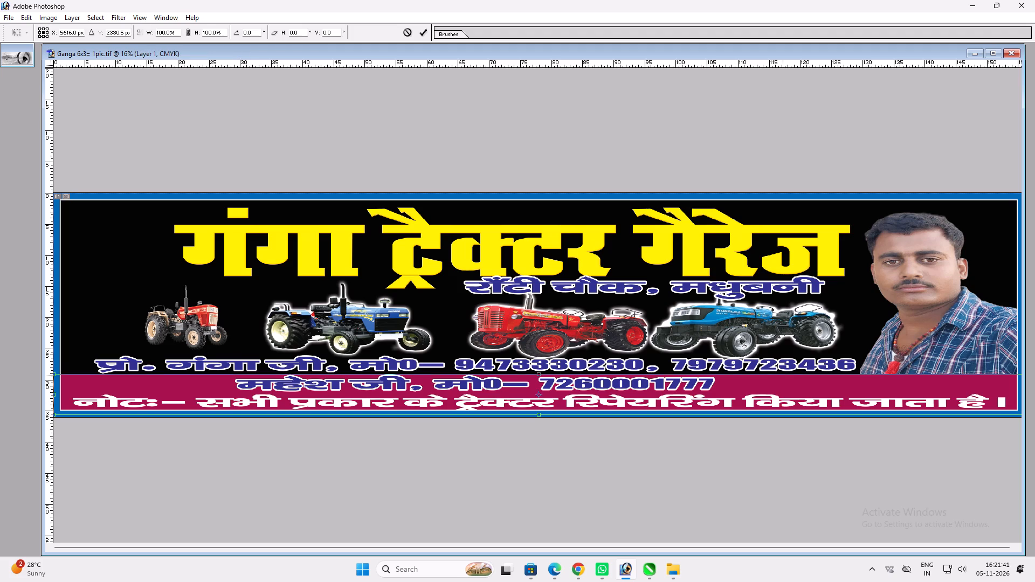
pyautogui.keyDown('shift'); pyautogui.moveTo(776, 372); pyautogui.dragTo(776, 387); pyautogui.keyUp('shift')
pyautogui.press('Return')
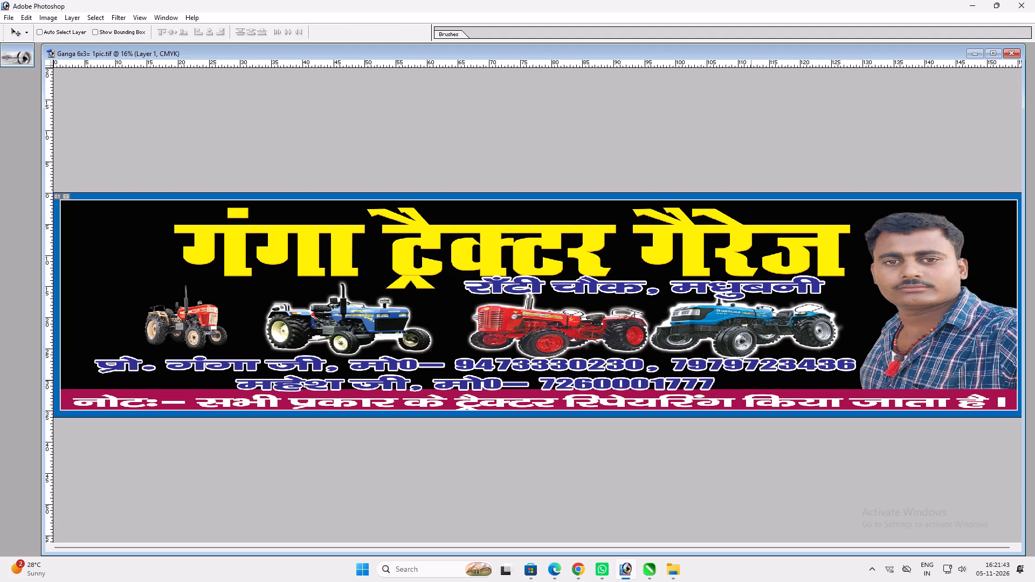
# Delete the three remaining old tractors from the row, the dark blue, the red and the light blue one, keeping the Swaraj tractor.
pyautogui.keyDown('ctrl'); pyautogui.click(392, 316); pyautogui.keyUp('ctrl')
pyautogui.hotkey('alt', 'l')
pyautogui.hotkey('alt', 'l')
pyautogui.hotkey('alt', 'l')
pyautogui.press('v')
pyautogui.keyDown('ctrl'); pyautogui.click(498, 311); pyautogui.keyUp('ctrl')
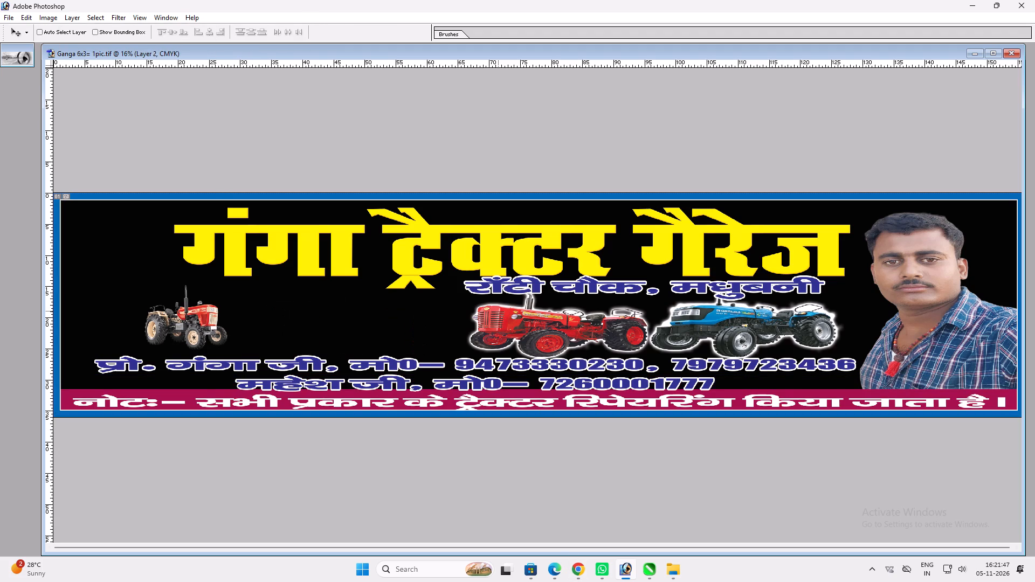
pyautogui.hotkey('alt', 'l')
pyautogui.hotkey('alt', 'l')
pyautogui.hotkey('alt', 'l')
pyautogui.keyDown('ctrl'); pyautogui.click(727, 309); pyautogui.keyUp('ctrl')
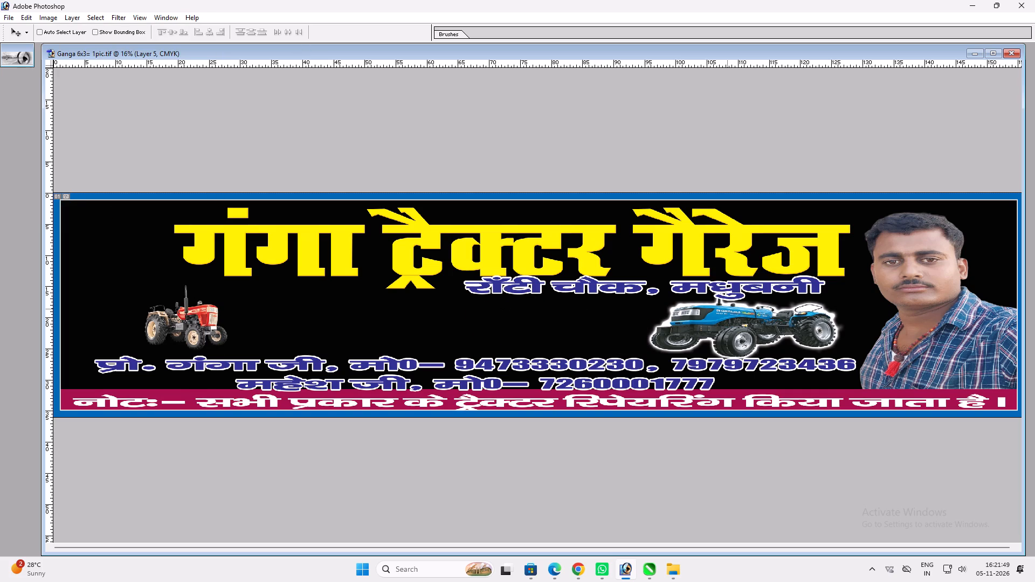
pyautogui.keyDown('ctrl'); pyautogui.click(726, 316); pyautogui.keyUp('ctrl')
pyautogui.hotkey('alt', 'l')
pyautogui.hotkey('alt', 'l')
pyautogui.hotkey('alt', 'l')
pyautogui.press('v')
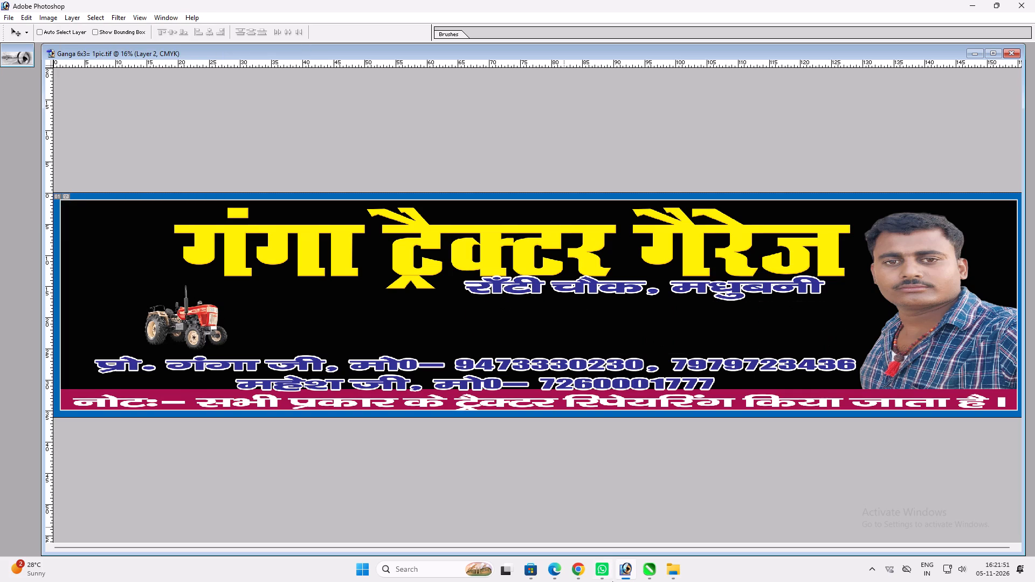
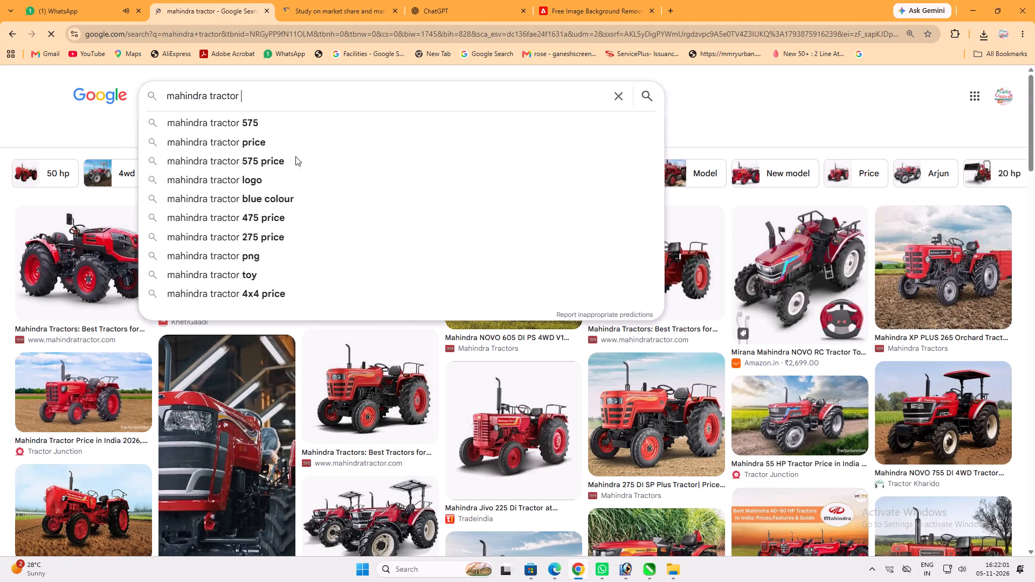
# In Google Chrome, refine the image search to "mahindra tractor png".
pyautogui.write('pg')
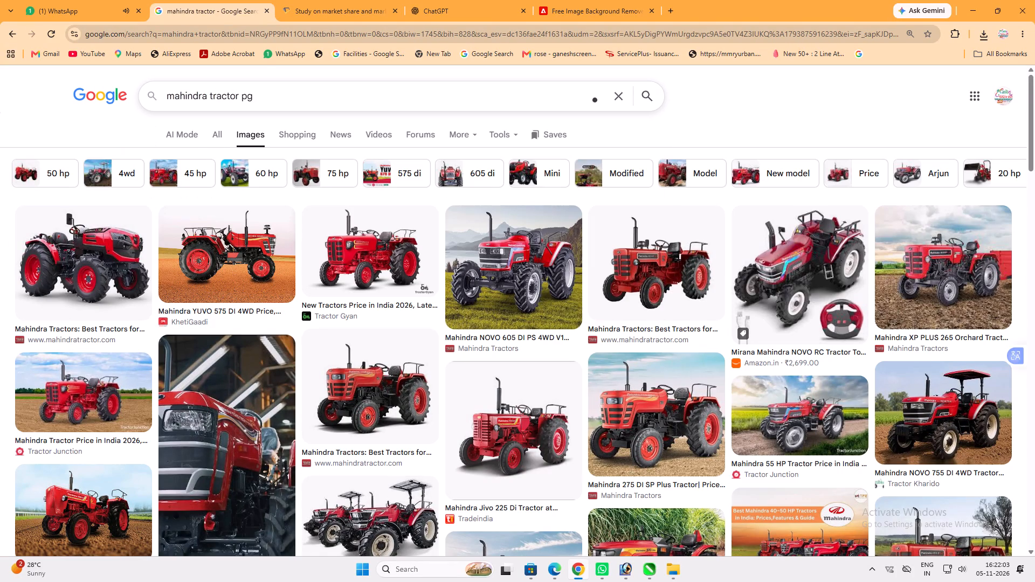
pyautogui.press('BackSpace')
pyautogui.write('ng')
pyautogui.press('Return')
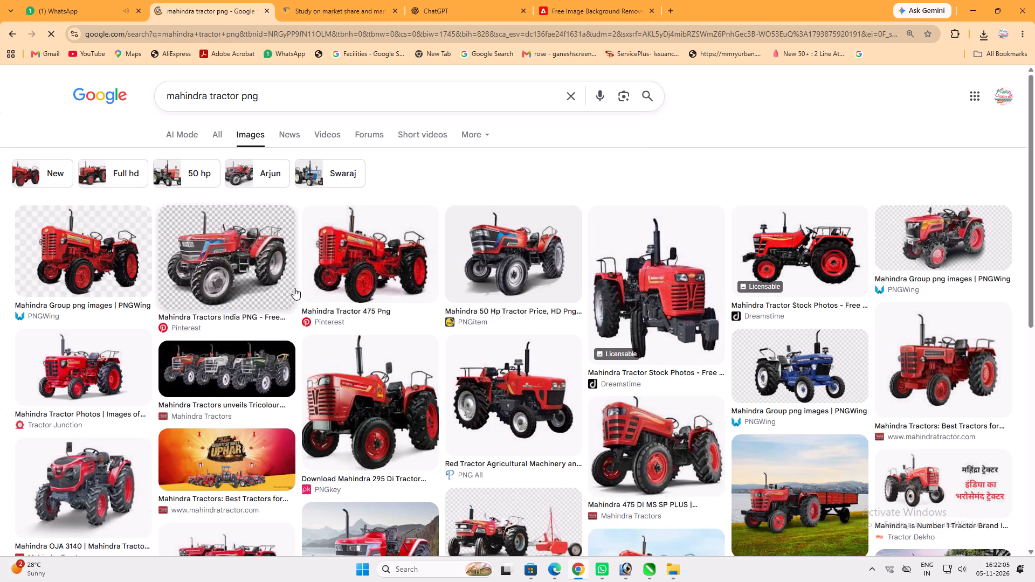
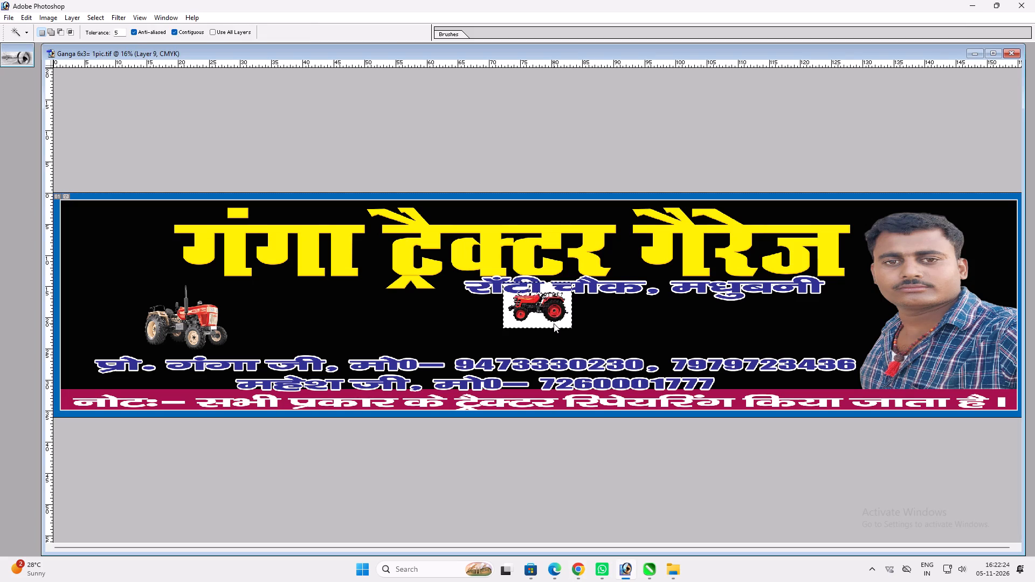
# Delete the selected white background around the small red Mahindra tractor and move the tractor just right of the Swaraj tractor, below the title.
pyautogui.press('Delete')
pyautogui.hotkey('ctrl', 'd')
pyautogui.press('v')
pyautogui.moveTo(553, 313); pyautogui.dragTo(311, 313)
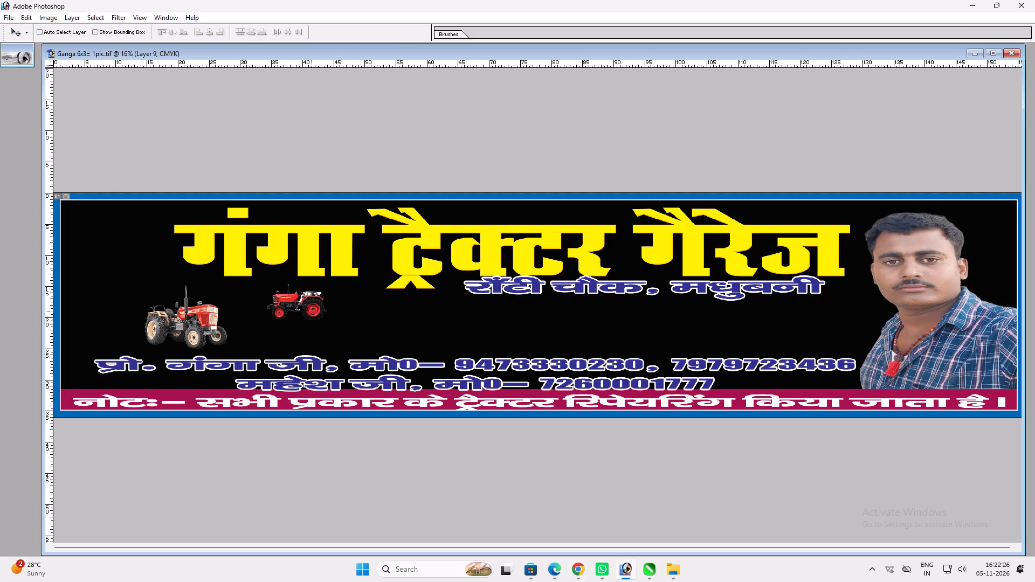
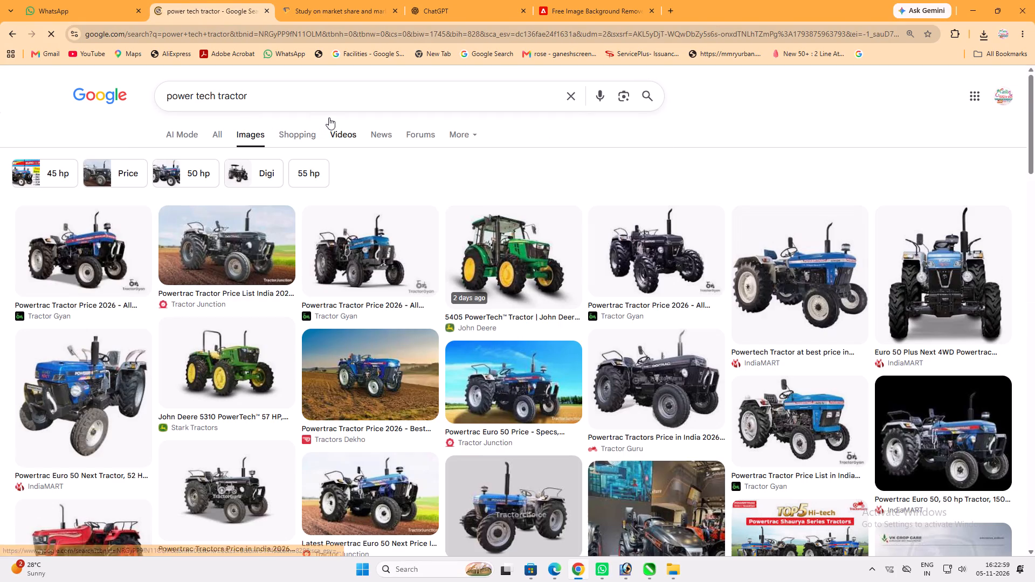
# Open the blue Powertrac 425 N tractor result from Tractor Gyan and copy its image.
pyautogui.click(811, 406)
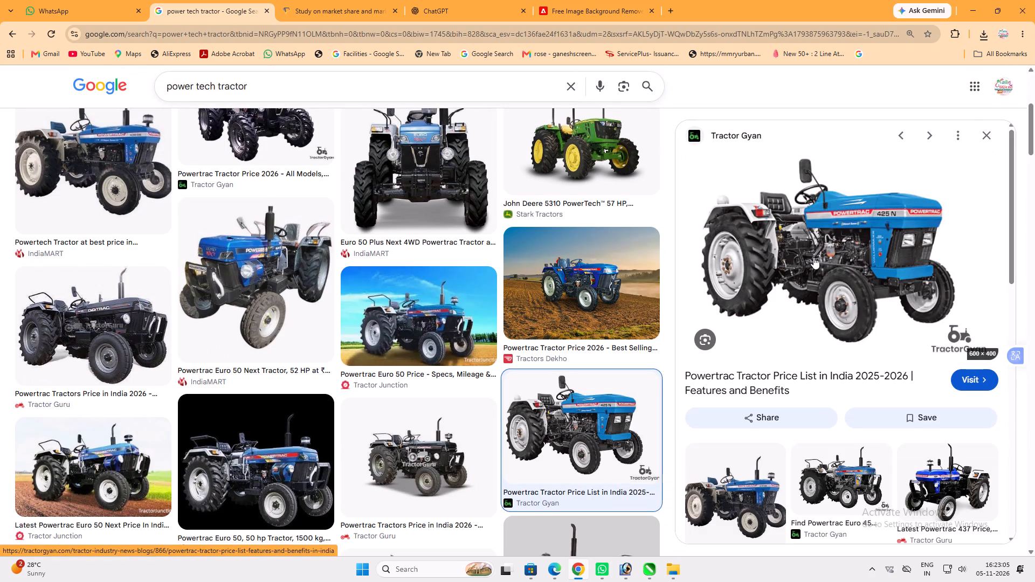
pyautogui.click(754, 489)
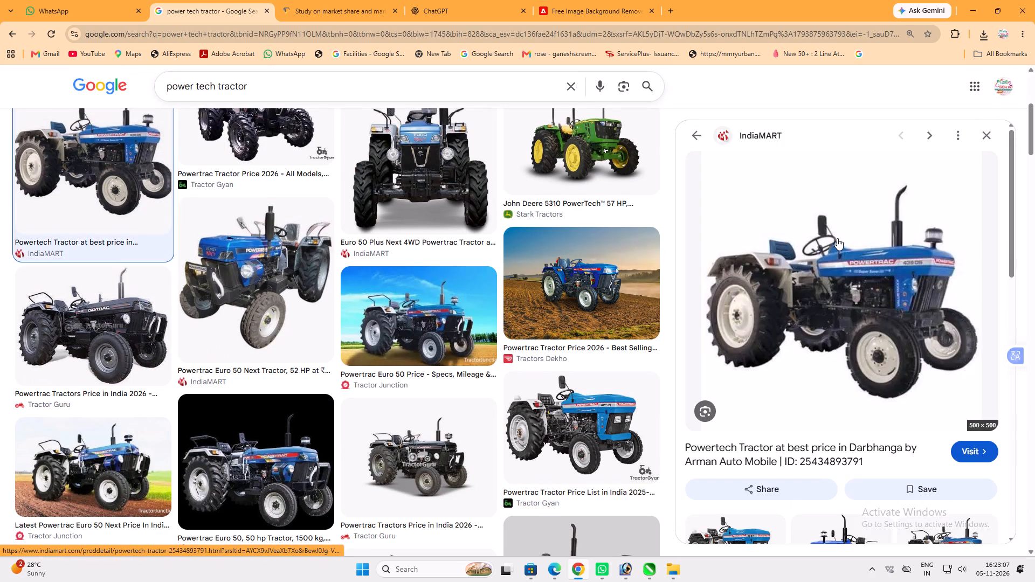
pyautogui.click(7, 32)
pyautogui.scroll(2, 838, 239)
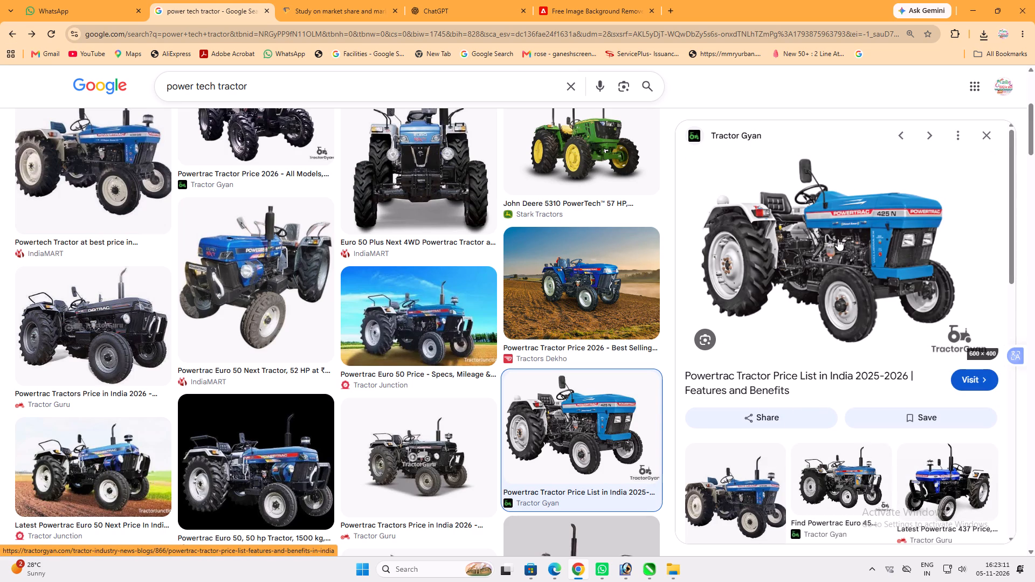
pyautogui.rightClick(847, 231)
pyautogui.click(899, 398)
pyautogui.scroll(-4, 916, 259)
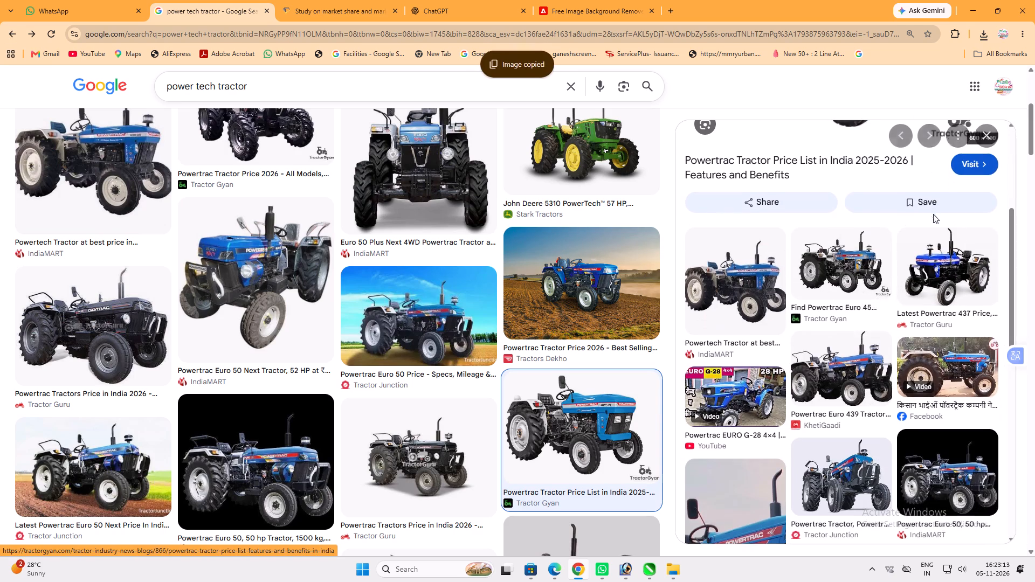
pyautogui.scroll(-3, 753, 398)
# Switch to Photoshop, paste the blue Powertrac tractor into the banner and delete its surrounding white background.
pyautogui.click(622, 579)
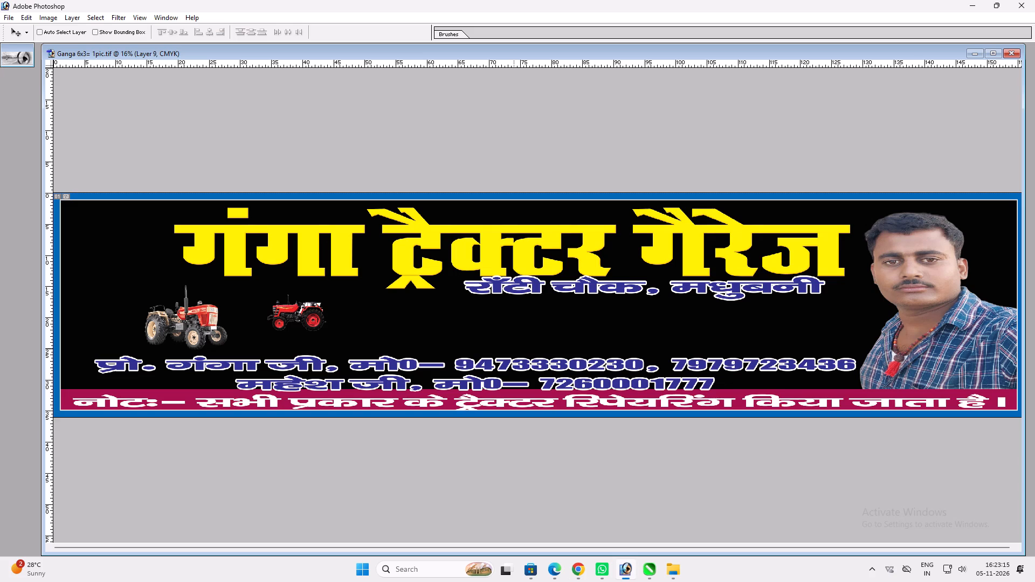
pyautogui.hotkey('ctrl', 'v')
pyautogui.press('w')
pyautogui.click(559, 307)
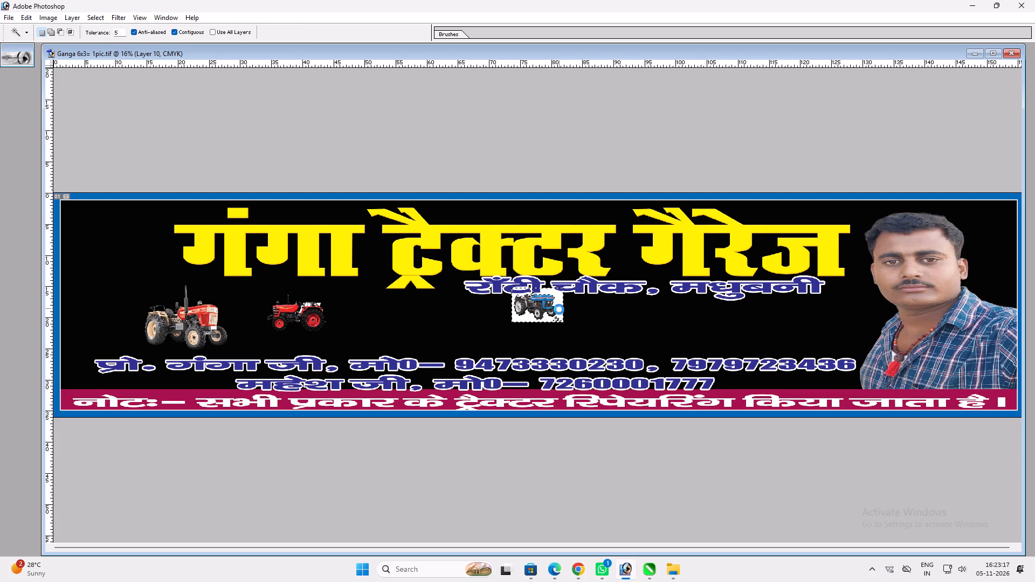
pyautogui.press('Delete')
pyautogui.hotkey('ctrl', 'd')
# Move the blue Powertrac tractor just right of the small red Mahindra tractor, below the title.
pyautogui.press('v')
pyautogui.moveTo(550, 314); pyautogui.dragTo(399, 339)
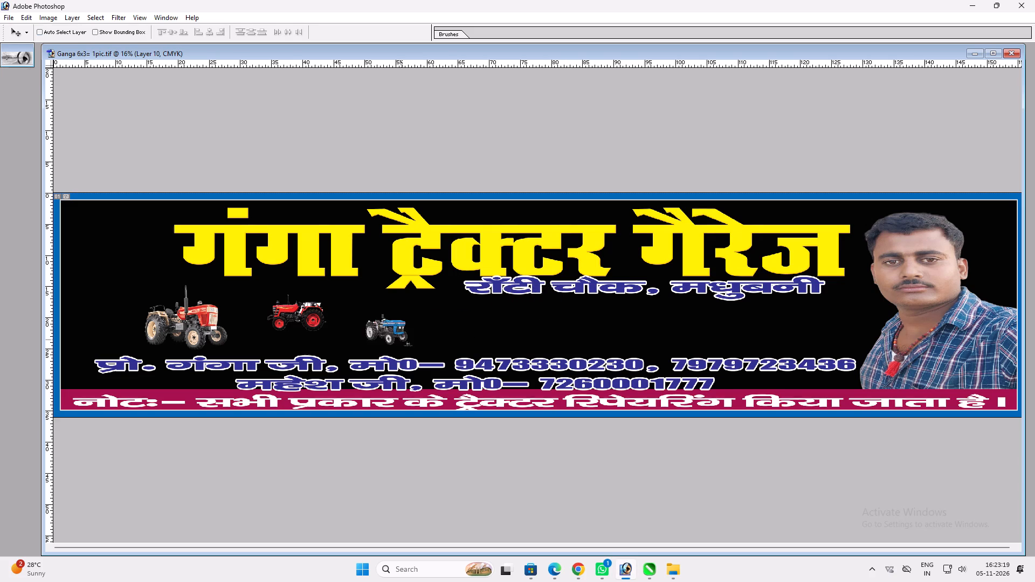
pyautogui.moveTo(399, 339); pyautogui.dragTo(375, 326)
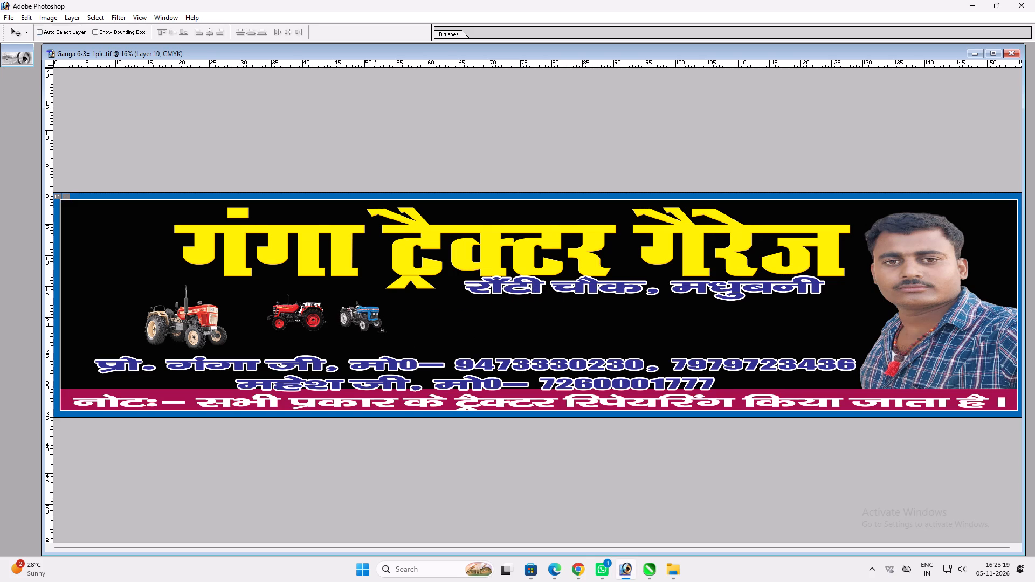
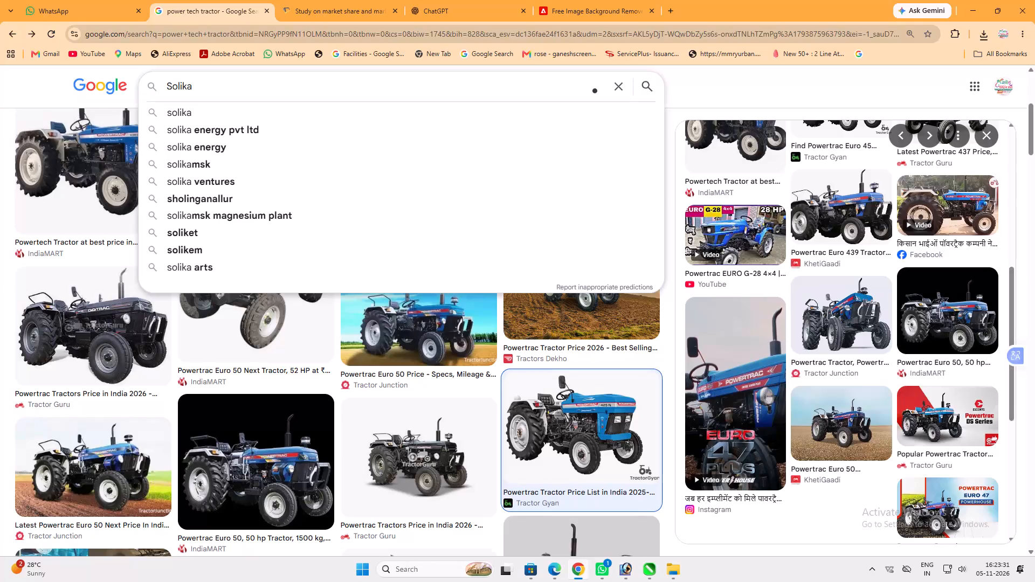
# Correct the query to Sonalika and search the images for "sonalika tractor".
pyautogui.click(176, 90)
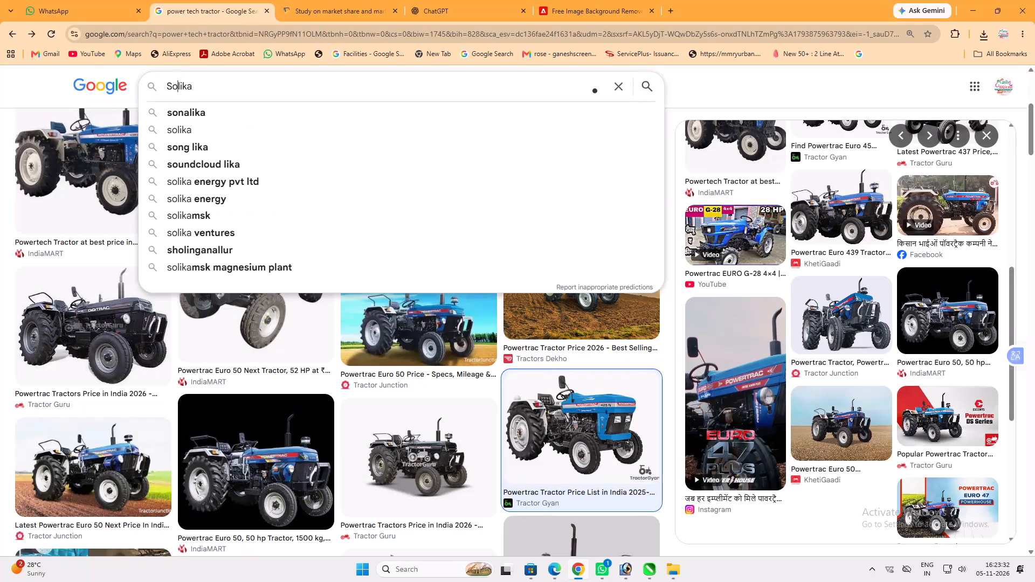
pyautogui.write('na')
pyautogui.moveTo(224, 123); pyautogui.dragTo(223, 117)
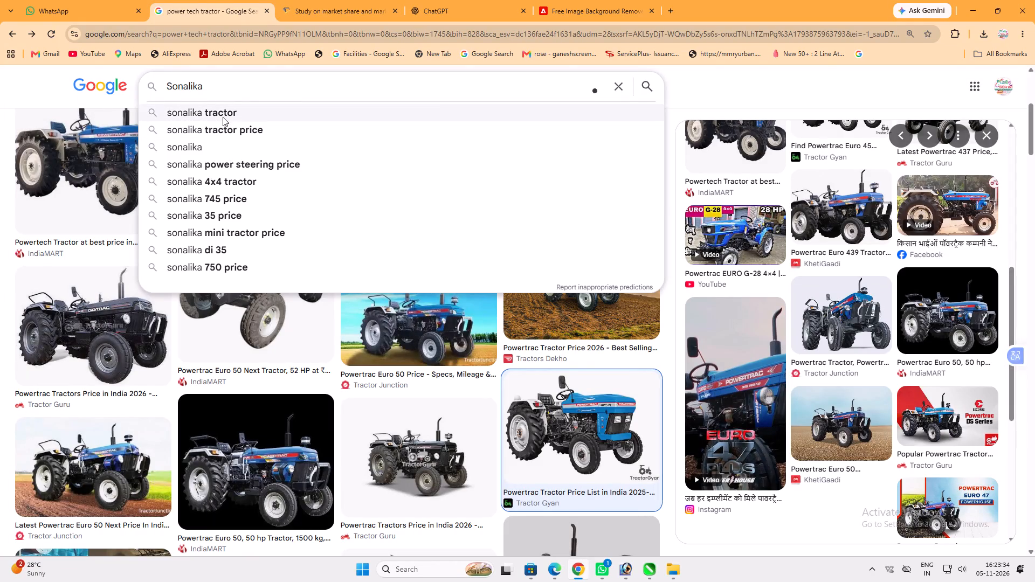
pyautogui.moveTo(223, 117); pyautogui.dragTo(223, 116)
pyautogui.click(223, 116)
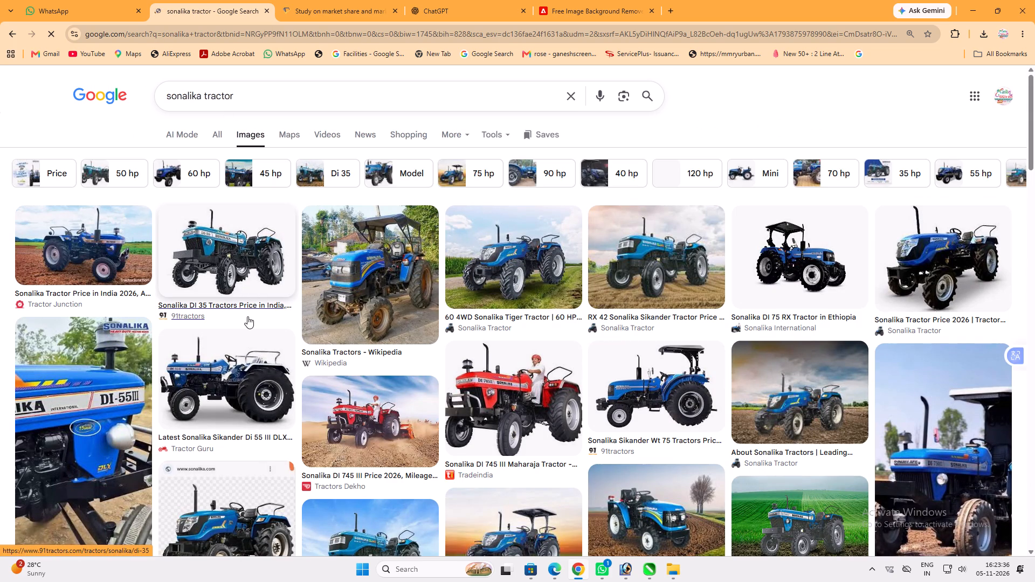
# Browse the Sonalika tractor images, open the blue Sonalika DI 60 MM Super result from IndiaMART and copy its image.
pyautogui.click(656, 377)
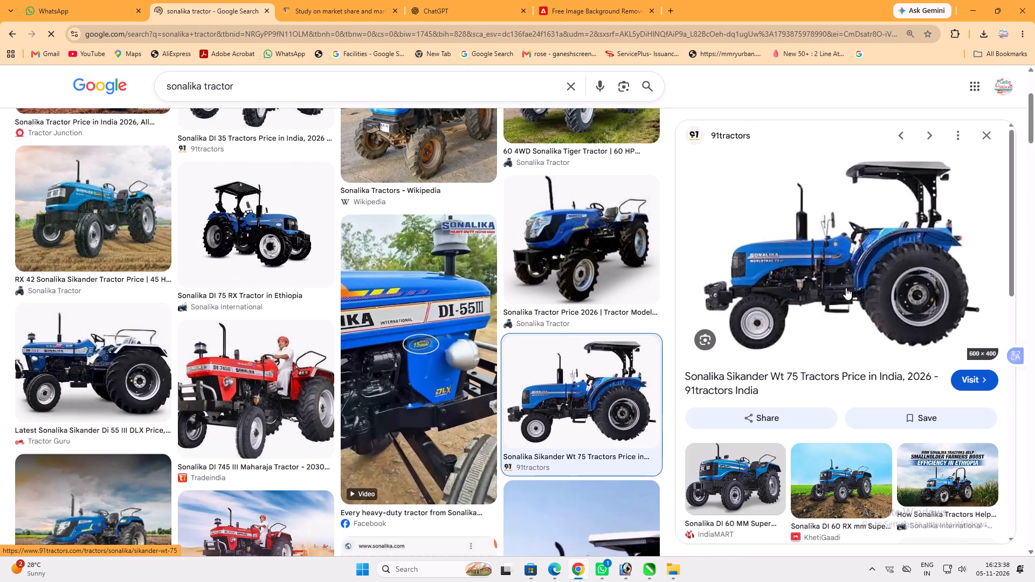
pyautogui.click(751, 462)
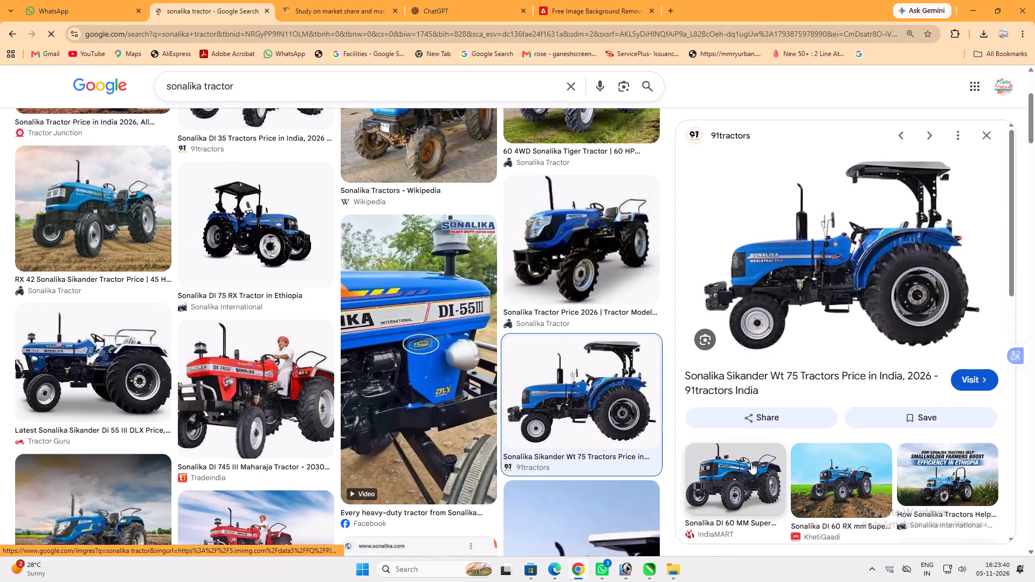
pyautogui.scroll(-1, 806, 271)
pyautogui.click(861, 403)
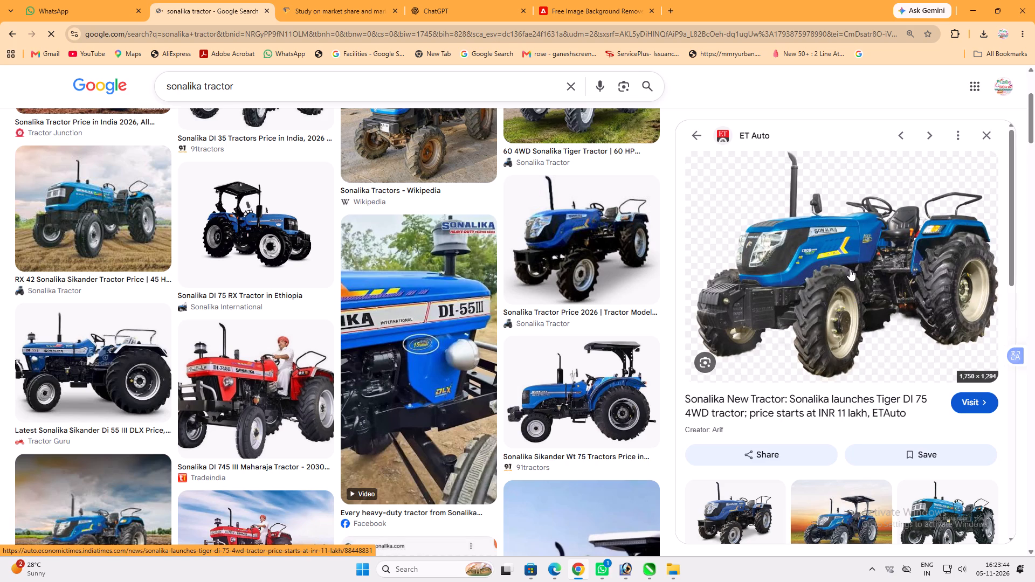
pyautogui.click(603, 371)
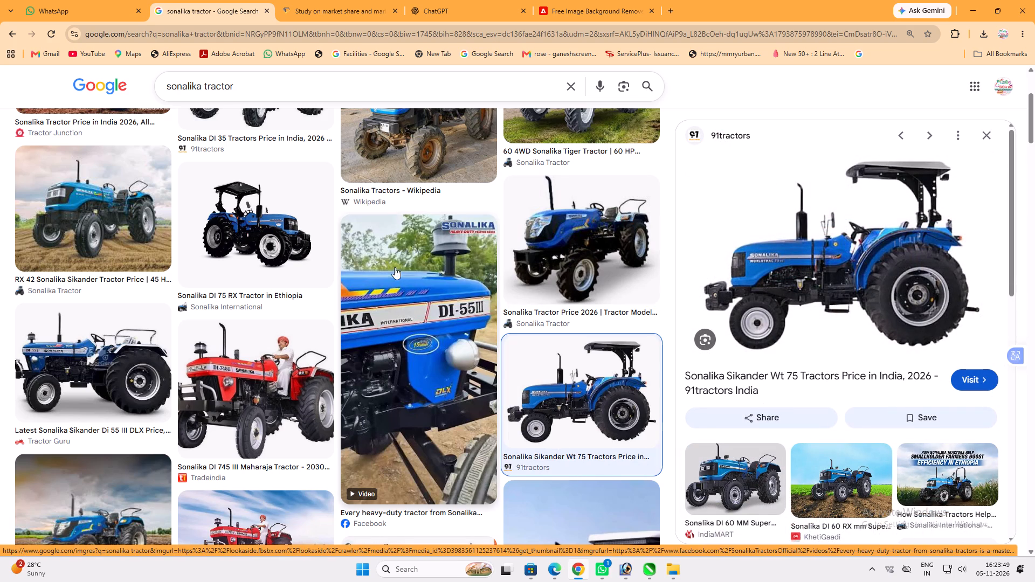
pyautogui.scroll(5, 389, 327)
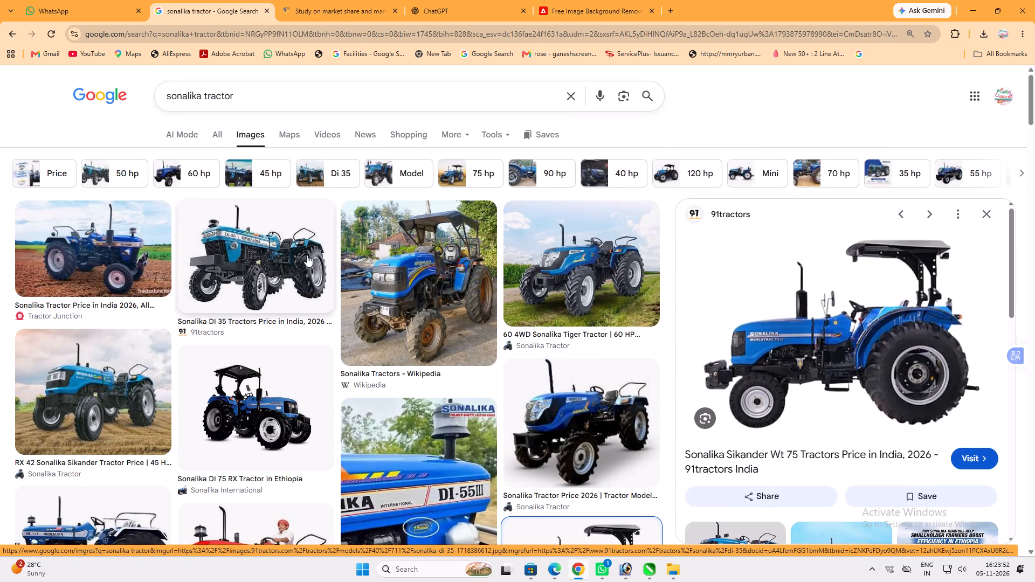
pyautogui.scroll(-4, 833, 409)
pyautogui.click(743, 343)
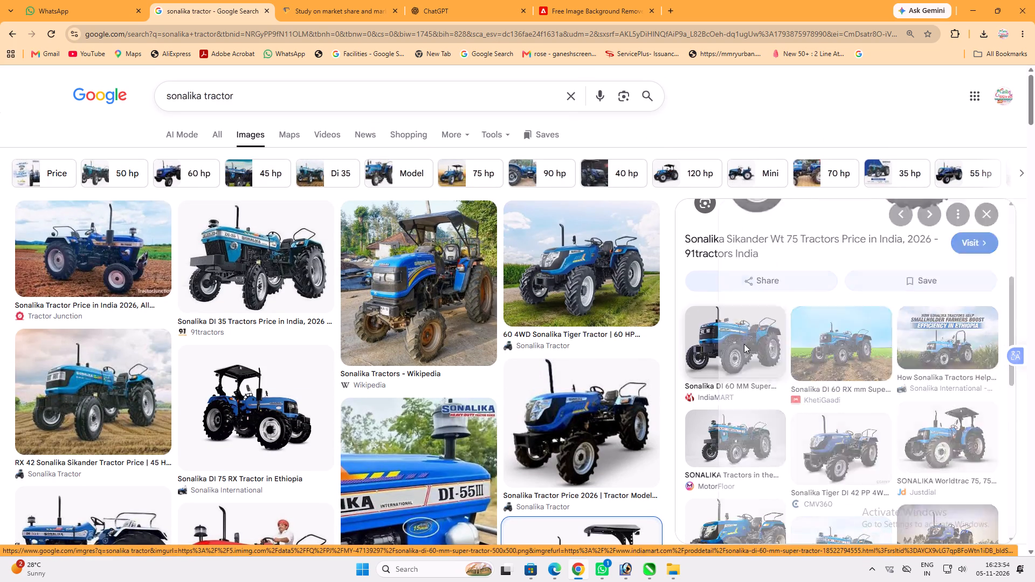
pyautogui.rightClick(803, 296)
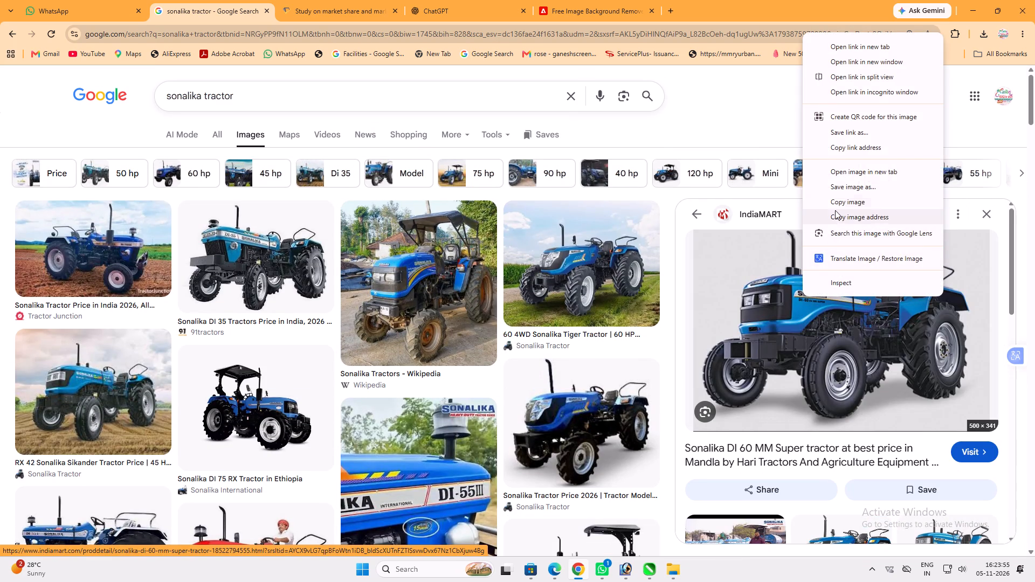
pyautogui.click(836, 206)
# Switch to Photoshop, paste the blue Sonalika tractor into the banner and move it just below the address line.
pyautogui.click(627, 559)
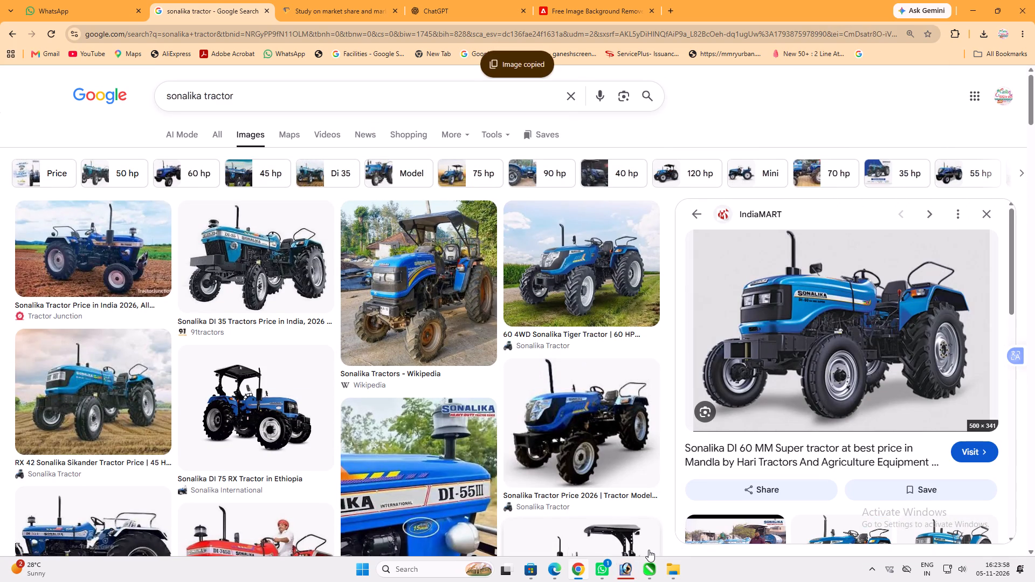
pyautogui.click(626, 565)
pyautogui.hotkey('ctrl', 'v')
pyautogui.press('w')
pyautogui.click(544, 316)
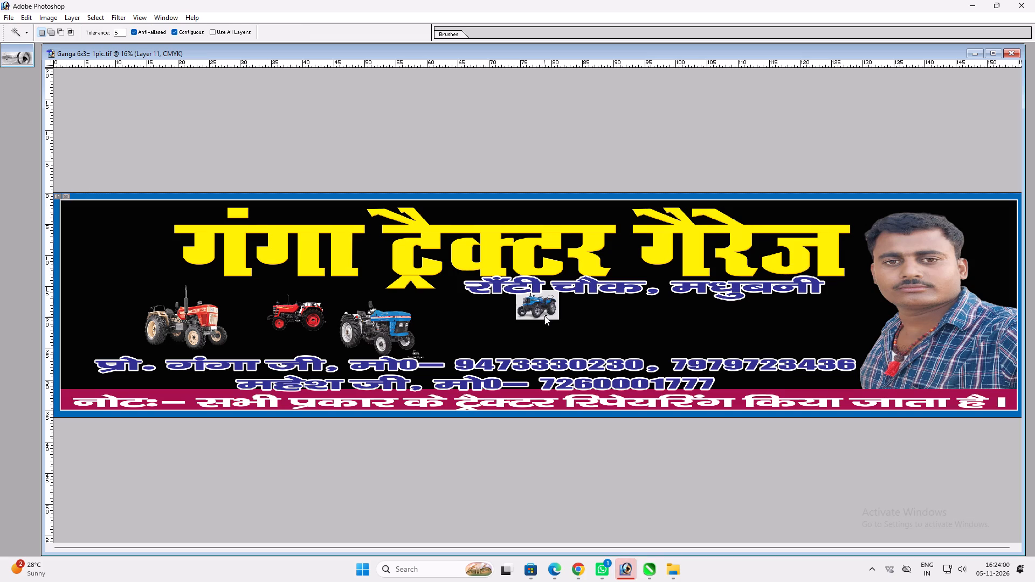
pyautogui.hotkey('ctrl', 't')
pyautogui.click(560, 319)
pyautogui.press('Return')
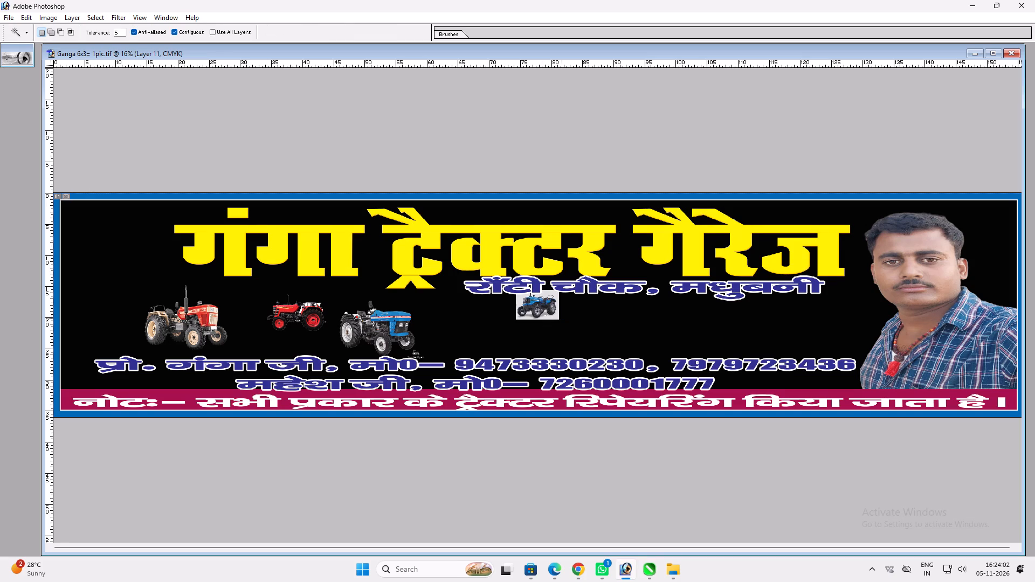
pyautogui.hotkey('ctrl', 'd')
pyautogui.press('v')
pyautogui.rightClick(550, 307)
pyautogui.moveTo(570, 317); pyautogui.dragTo(578, 321)
pyautogui.moveTo(557, 304); pyautogui.dragTo(554, 322)
# Trim the contact text to one line by deleting its second phone number and the second contact's mobile label and number.
pyautogui.press('t')
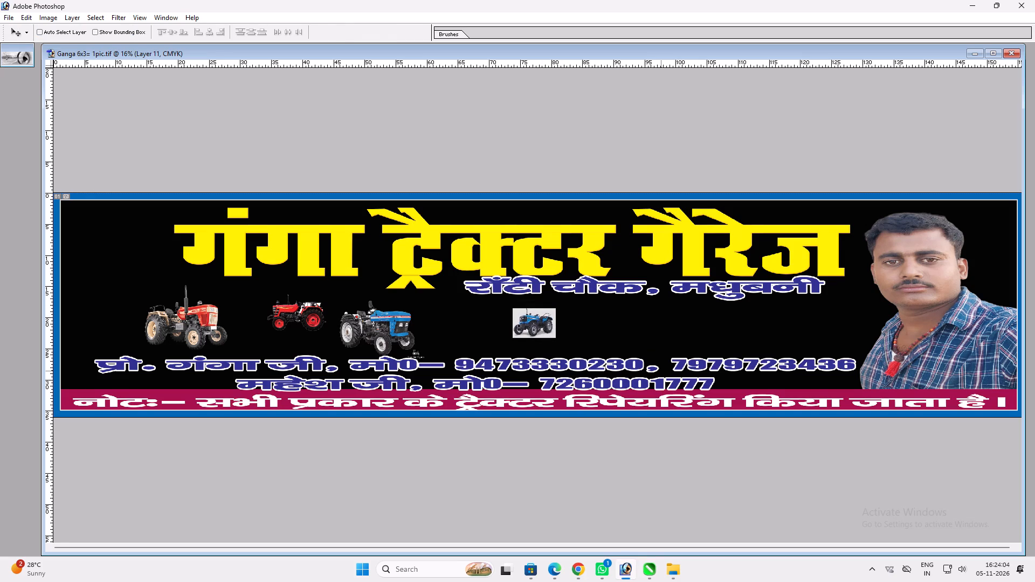
pyautogui.click(665, 368)
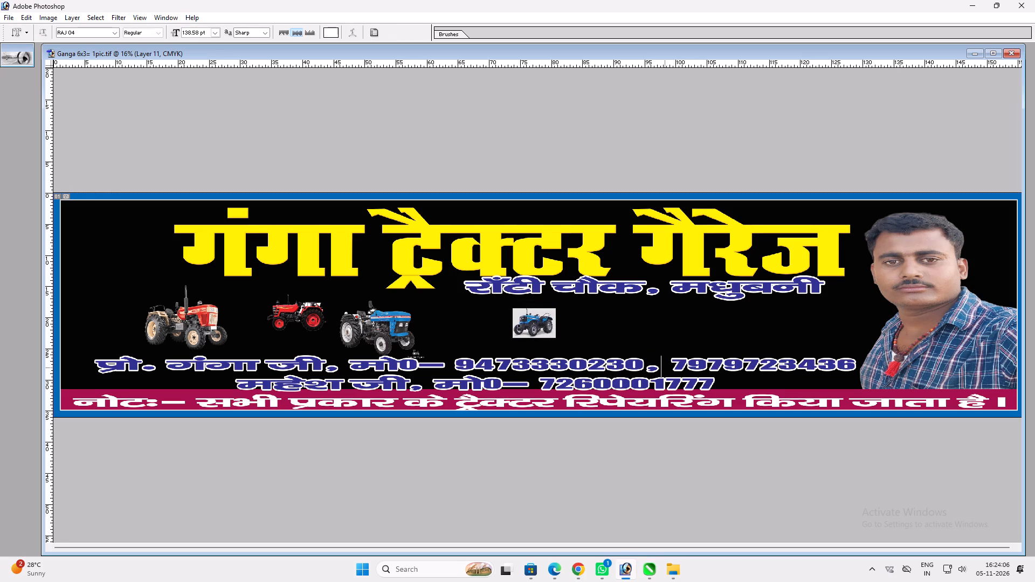
pyautogui.moveTo(666, 370); pyautogui.dragTo(1003, 393)
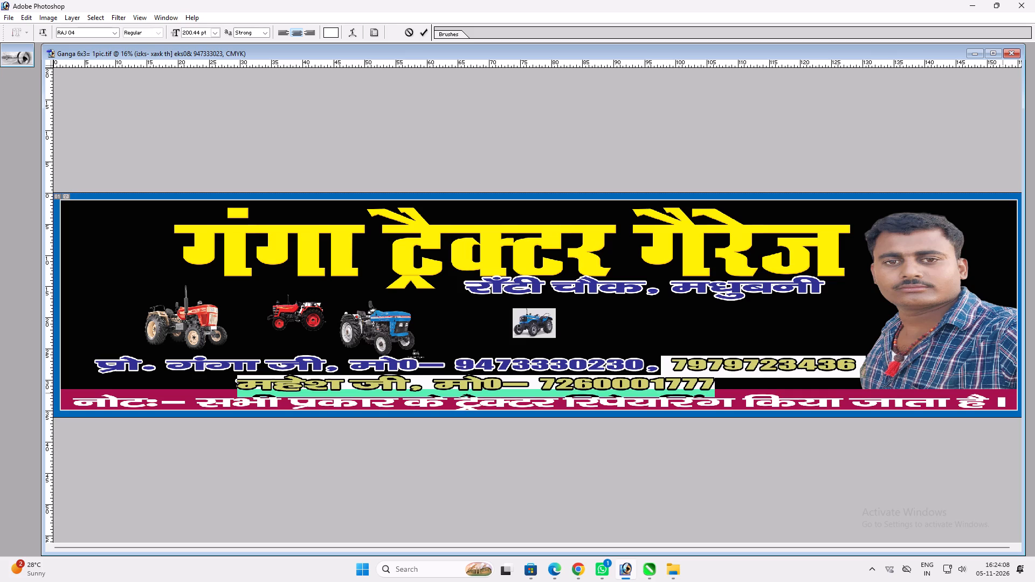
pyautogui.moveTo(1003, 393); pyautogui.dragTo(999, 352)
pyautogui.press('BackSpace')
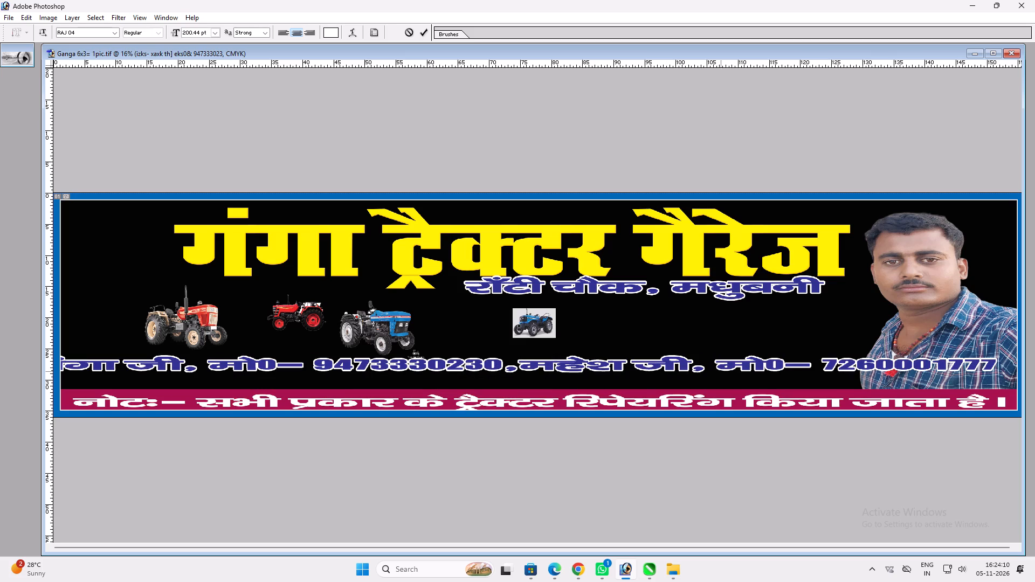
pyautogui.moveTo(824, 360); pyautogui.dragTo(1034, 363)
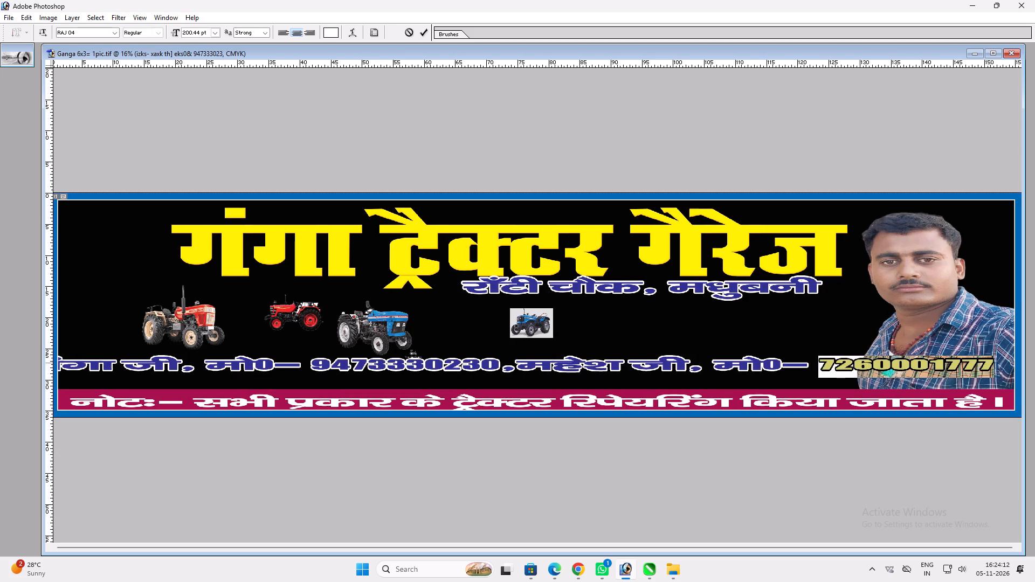
pyautogui.press('BackSpace')
pyautogui.press('Return')
pyautogui.press('v')
pyautogui.click(801, 364)
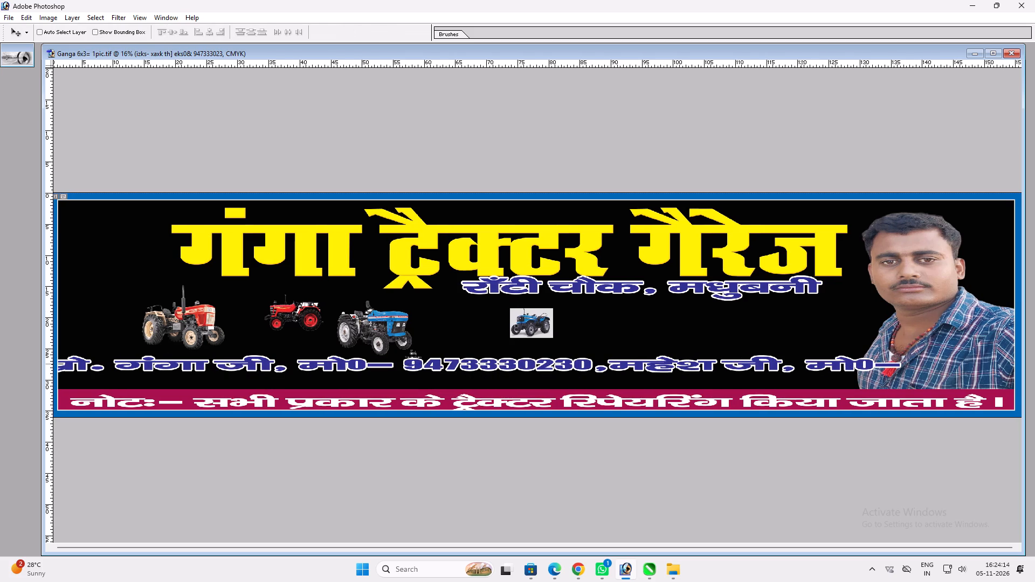
pyautogui.press('t')
pyautogui.moveTo(801, 364); pyautogui.dragTo(1034, 318)
pyautogui.press('BackSpace')
pyautogui.press('Return')
# Narrow the contact line horizontally from both sides so it sits under the tractors.
pyautogui.hotkey('ctrl', 't')
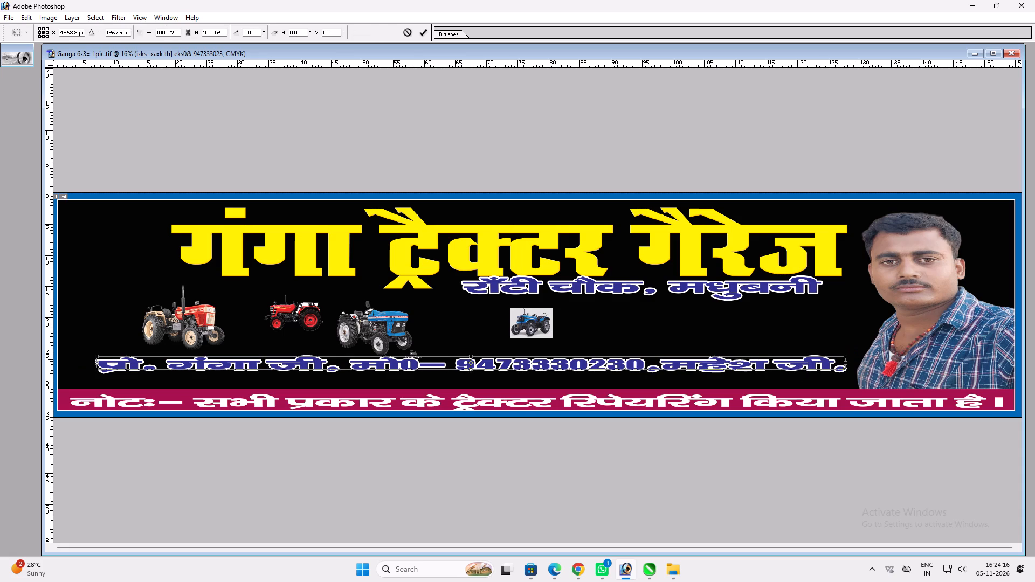
pyautogui.keyDown('alt'); pyautogui.keyDown('shift'); pyautogui.moveTo(845, 363); pyautogui.dragTo(705, 344); pyautogui.keyUp('shift'); pyautogui.keyUp('alt')
pyautogui.hotkey('shift', 'Return')
pyautogui.press('v')
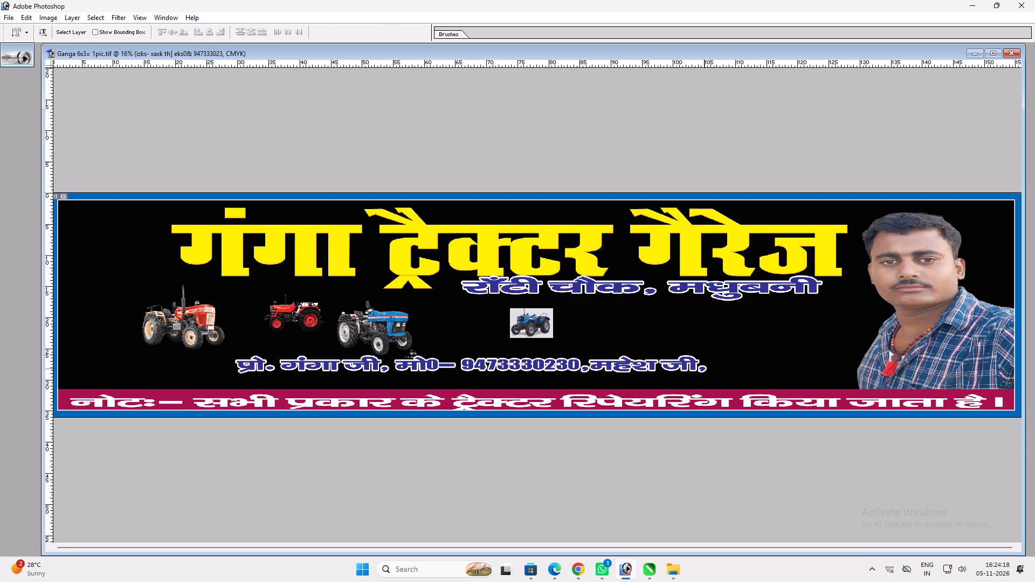
# Stretch the magenta note band slightly upward.
pyautogui.keyDown('ctrl'); pyautogui.click(703, 396); pyautogui.keyUp('ctrl')
pyautogui.hotkey('ctrl', 't')
pyautogui.keyDown('shift'); pyautogui.moveTo(712, 388); pyautogui.dragTo(717, 385); pyautogui.keyUp('shift')
pyautogui.hotkey('shift', 'Return')
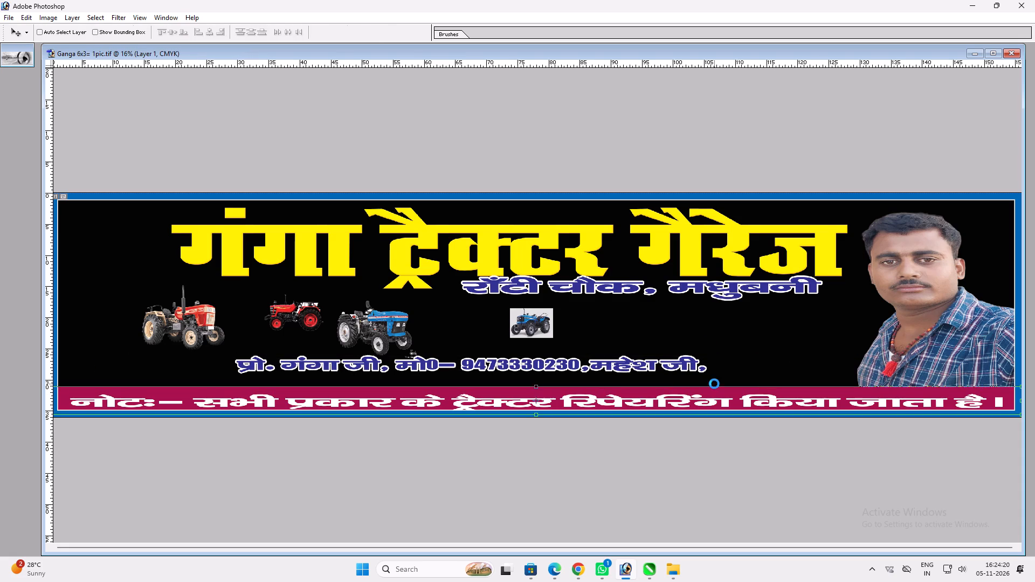
pyautogui.press('v')
# Delete the layer with the man's photo from the banner.
pyautogui.keyDown('ctrl'); pyautogui.click(923, 281); pyautogui.keyUp('ctrl')
pyautogui.hotkey('alt', 'l')
pyautogui.hotkey('alt', 'l')
pyautogui.hotkey('alt', 'l')
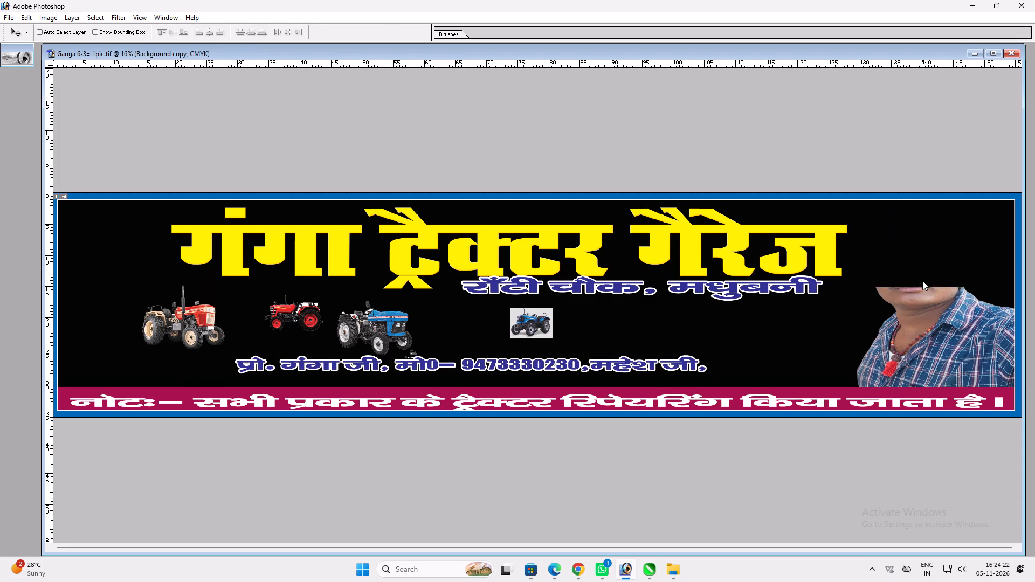
pyautogui.press('v')
# Centre the yellow garage title horizontally on the banner by aligning it to a full-canvas selection.
pyautogui.scroll(1, 903, 285)
pyautogui.press('space')
pyautogui.press('f')
pyautogui.keyDown('ctrl'); pyautogui.click(809, 253); pyautogui.keyUp('ctrl')
pyautogui.hotkey('ctrl', 'a')
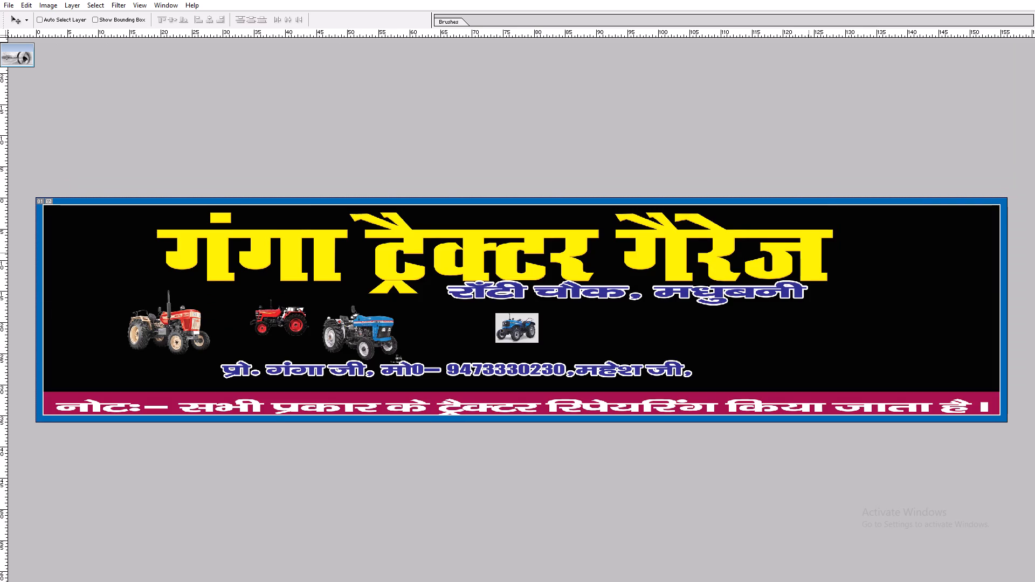
pyautogui.hotkey('alt', 'l')
pyautogui.hotkey('alt', 'i')
pyautogui.hotkey('alt', 'h')
pyautogui.hotkey('ctrl', 'd')
# Move the white note text slightly up within the magenta band.
pyautogui.press('v')
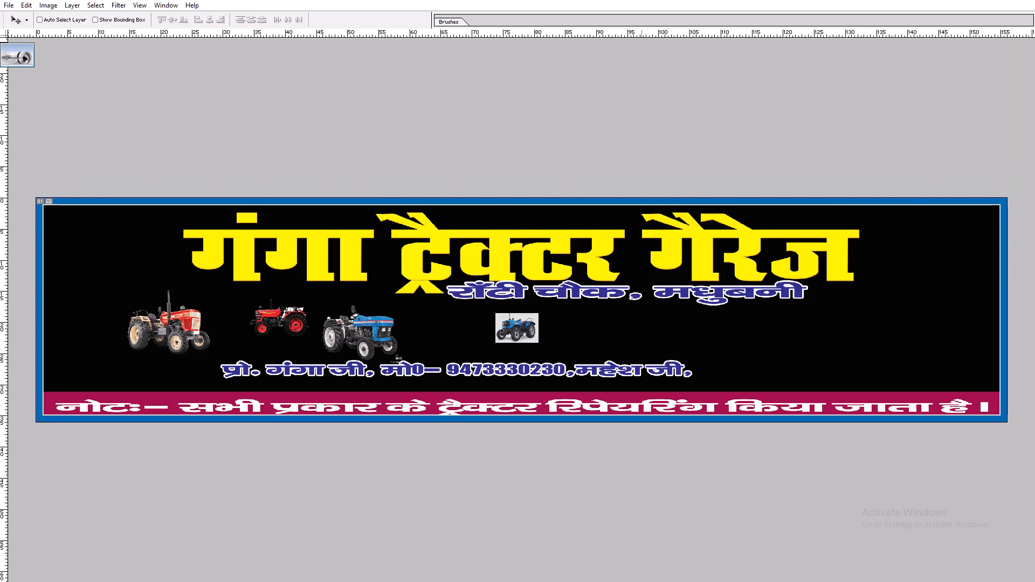
pyautogui.keyDown('ctrl'); pyautogui.click(634, 406); pyautogui.keyUp('ctrl')
pyautogui.moveTo(633, 405); pyautogui.dragTo(632, 399)
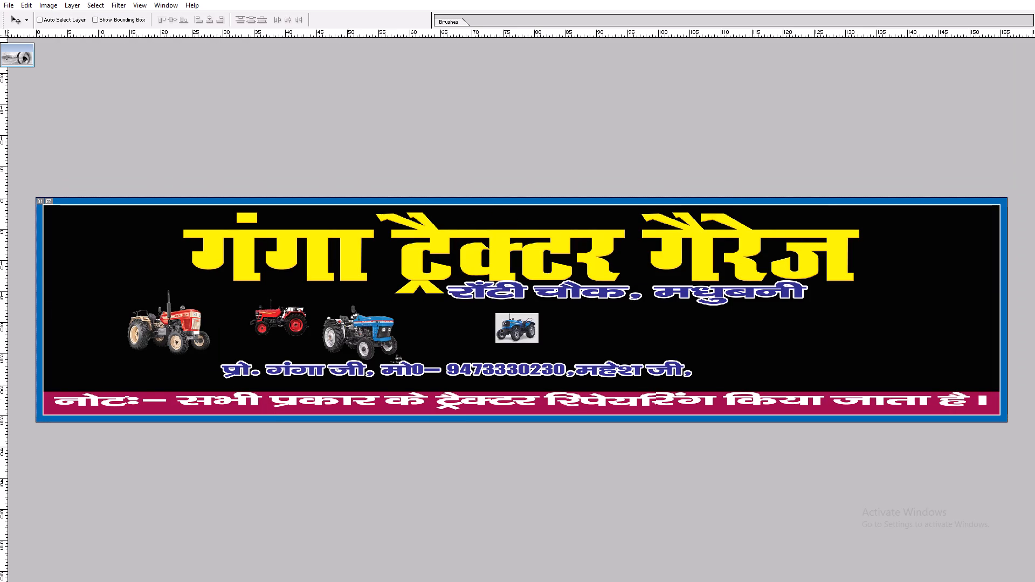
pyautogui.moveTo(632, 399); pyautogui.dragTo(632, 399)
# Raise the magenta band's top edge further to make the band taller behind the note text.
pyautogui.keyDown('ctrl'); pyautogui.click(636, 396); pyautogui.keyUp('ctrl')
pyautogui.hotkey('ctrl', 't')
pyautogui.keyDown('shift'); pyautogui.moveTo(636, 391); pyautogui.dragTo(638, 388); pyautogui.keyUp('shift')
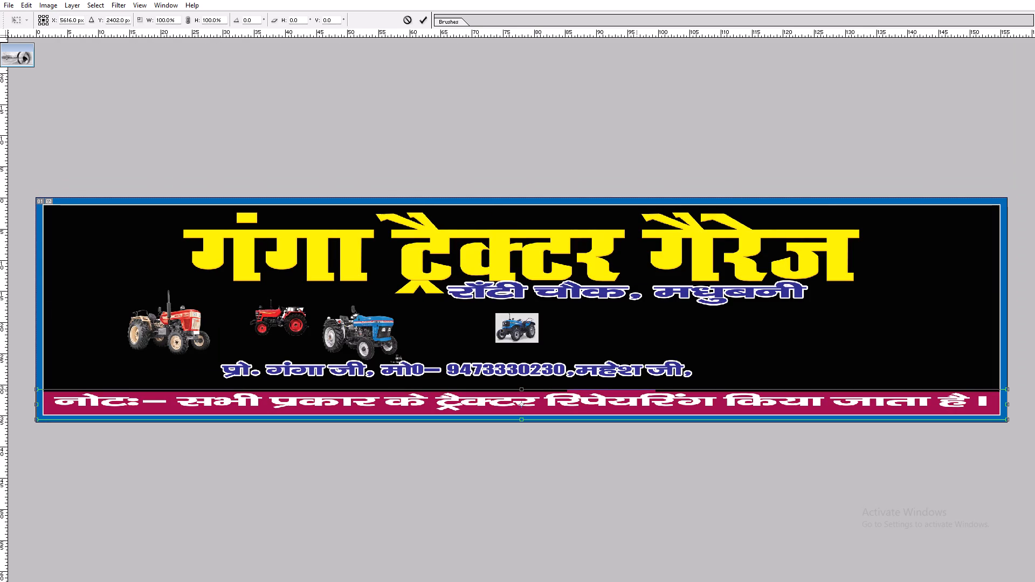
pyautogui.keyDown('shift'); pyautogui.moveTo(638, 388); pyautogui.dragTo(639, 384); pyautogui.keyUp('shift')
pyautogui.hotkey('shift', 'Return')
pyautogui.press('v')
# Stretch the white note text vertically so its letters fill more of the magenta band's height.
pyautogui.keyDown('ctrl'); pyautogui.click(635, 401); pyautogui.keyUp('ctrl')
pyautogui.hotkey('ctrl', 't')
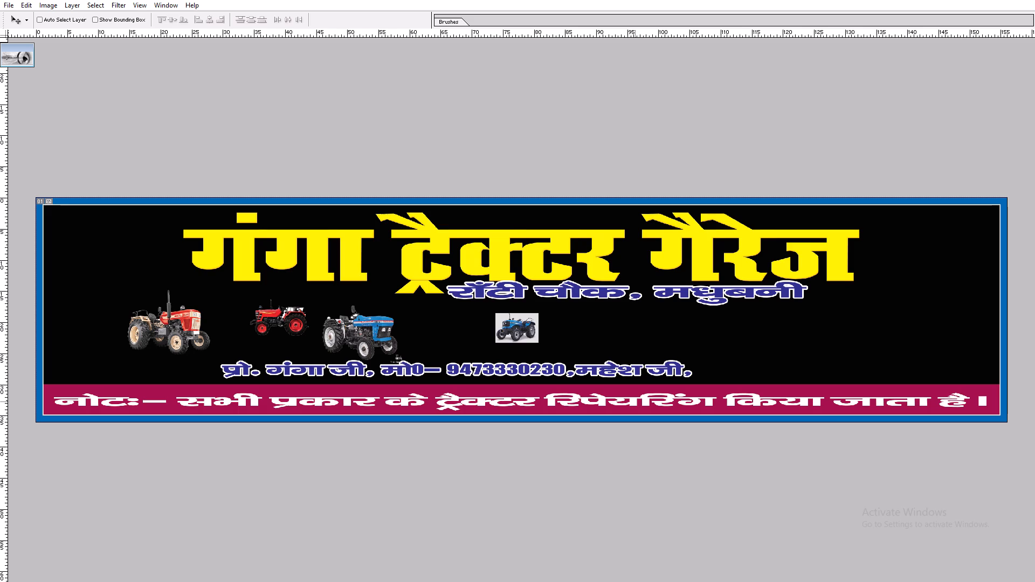
pyautogui.keyDown('shift'); pyautogui.click(631, 405); pyautogui.keyUp('shift')
pyautogui.hotkey('shift', 'Return')
pyautogui.press('v')
pyautogui.moveTo(627, 407); pyautogui.dragTo(627, 400)
pyautogui.hotkey('ctrl', 't')
pyautogui.keyDown('shift'); pyautogui.moveTo(678, 399); pyautogui.dragTo(677, 404); pyautogui.keyUp('shift')
pyautogui.hotkey('shift', 'Return')
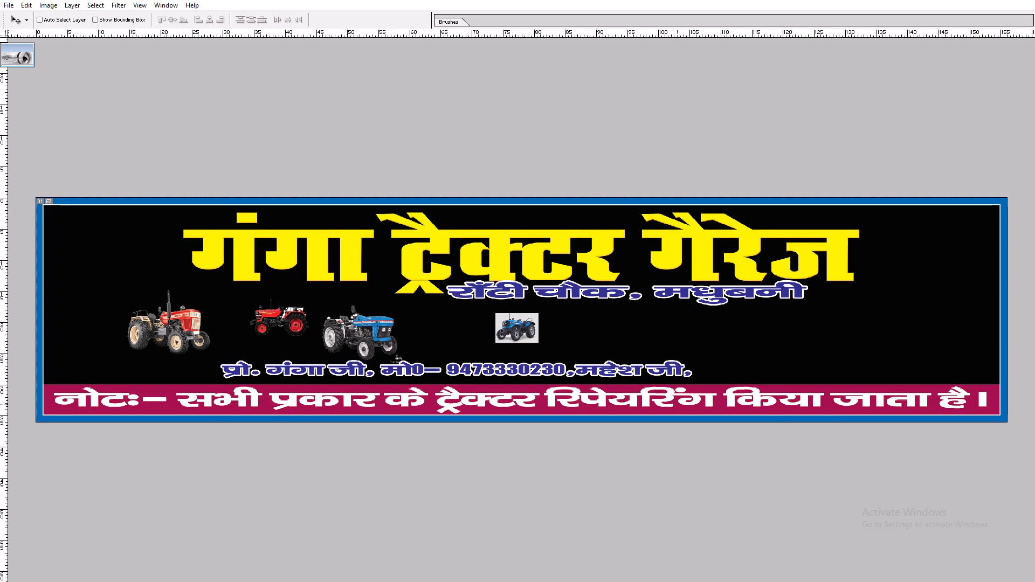
# Give the note text a drop shadow with 100% opacity, 0 px size and an increased distance.
pyautogui.press('v')
pyautogui.hotkey('alt', 'l')
pyautogui.write('yd')
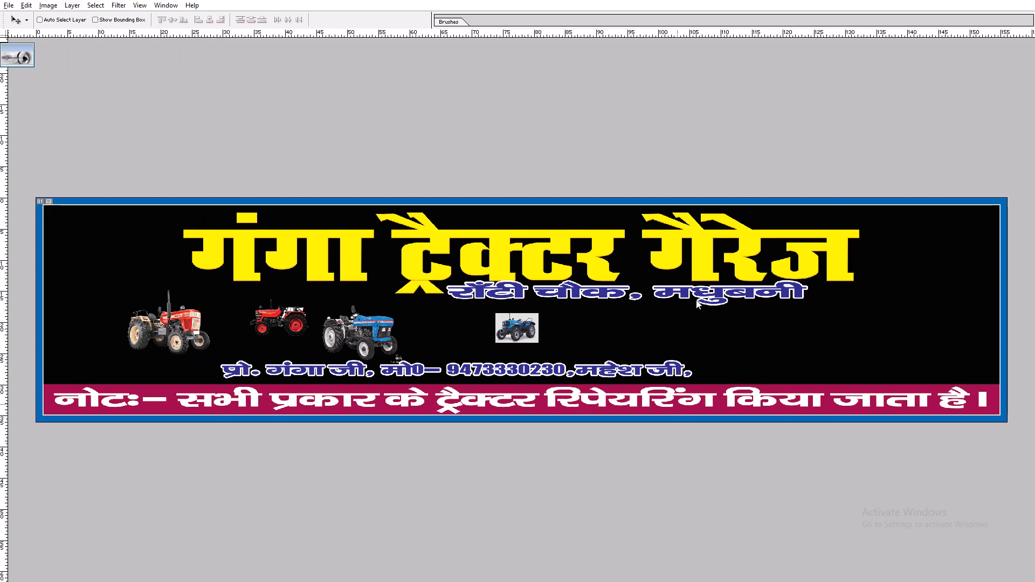
pyautogui.moveTo(422, 170); pyautogui.dragTo(483, 170)
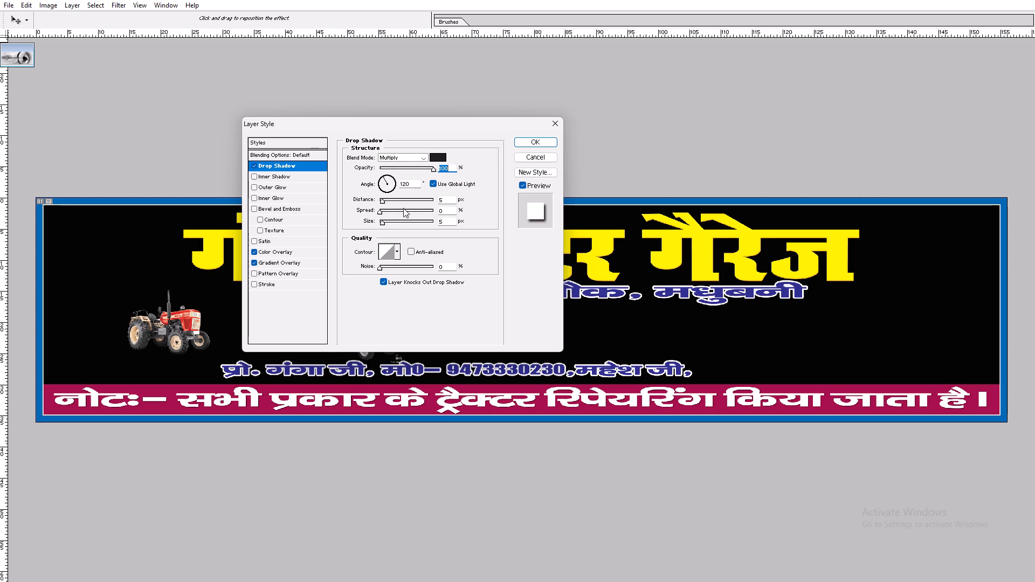
pyautogui.moveTo(382, 222); pyautogui.dragTo(363, 206)
pyautogui.click(388, 200)
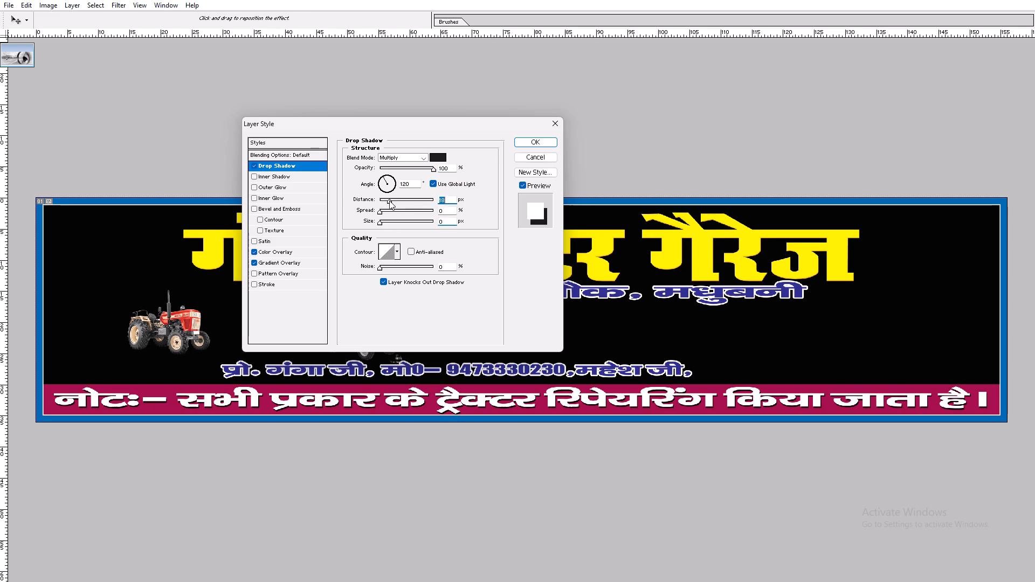
pyautogui.press('Return')
# Move the contact line right and slightly up to centre it above the magenta band.
pyautogui.press('v')
pyautogui.press('v')
pyautogui.keyDown('ctrl'); pyautogui.click(502, 370); pyautogui.keyUp('ctrl')
pyautogui.moveTo(502, 370); pyautogui.dragTo(528, 368)
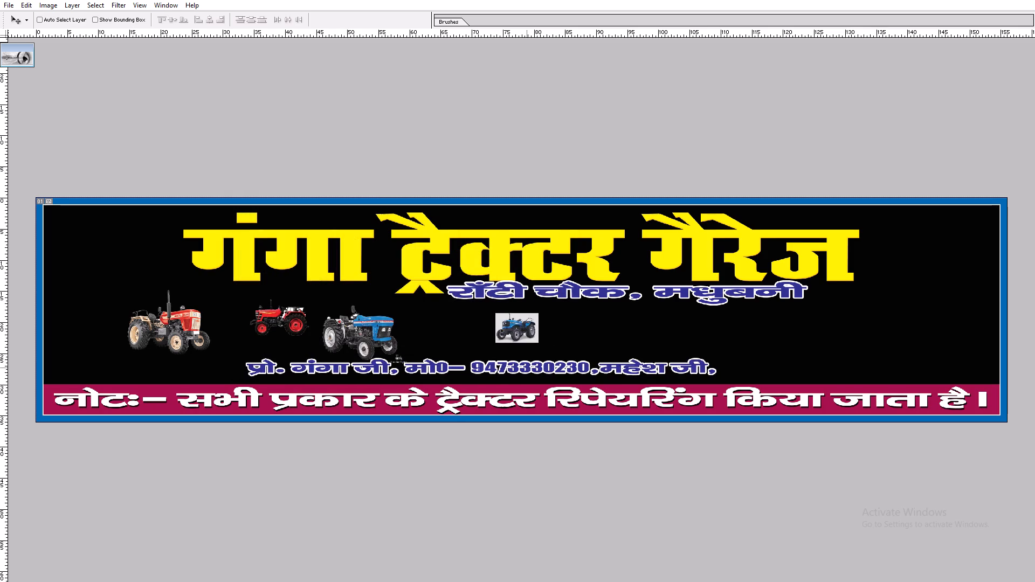
pyautogui.moveTo(528, 368); pyautogui.dragTo(549, 365)
# Move the address line slightly down, clear of the yellow title.
pyautogui.keyDown('ctrl'); pyautogui.click(634, 295); pyautogui.keyUp('ctrl')
pyautogui.moveTo(634, 295); pyautogui.dragTo(633, 307)
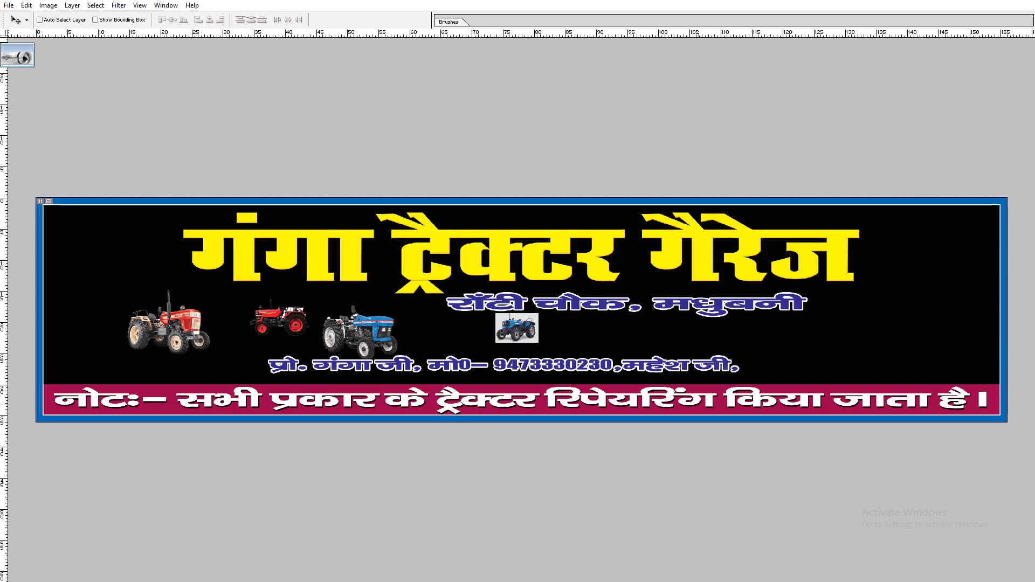
# Compress the white note text horizontally, keeping its starting edge fixed, so it fills about two thirds of the magenta band.
pyautogui.keyDown('ctrl'); pyautogui.click(693, 395); pyautogui.keyUp('ctrl')
pyautogui.hotkey('ctrl', 't')
pyautogui.keyDown('shift'); pyautogui.moveTo(989, 399); pyautogui.dragTo(730, 411); pyautogui.keyUp('shift')
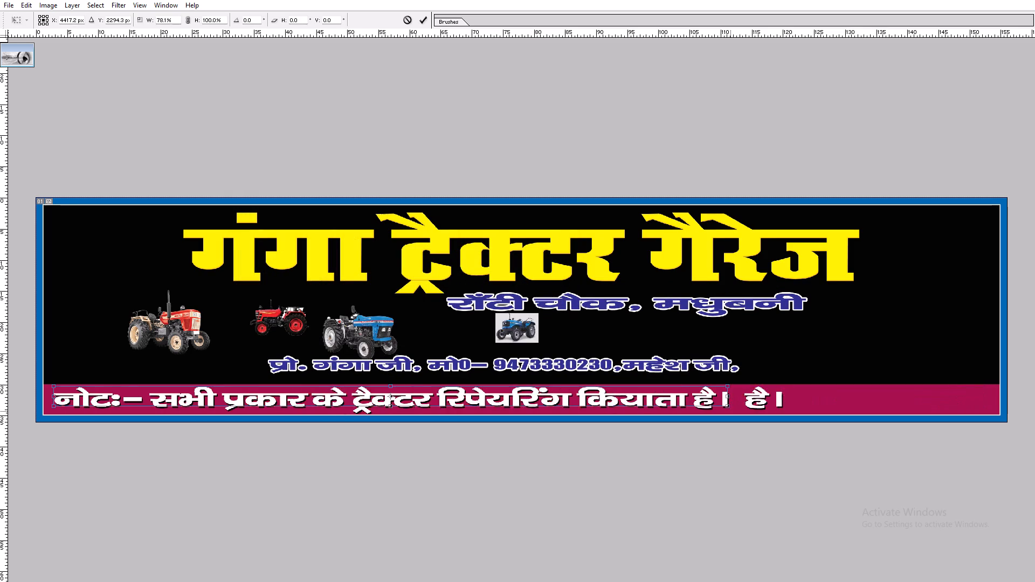
pyautogui.keyDown('shift'); pyautogui.moveTo(730, 411); pyautogui.dragTo(693, 404); pyautogui.keyUp('shift')
pyautogui.hotkey('shift', 'Return')
# Duplicate the magenta band and offset the copy to the right along the bottom strip.
pyautogui.press('v')
pyautogui.keyDown('ctrl'); pyautogui.click(717, 391); pyautogui.keyUp('ctrl')
pyautogui.keyDown('alt'); pyautogui.moveTo(711, 397); pyautogui.dragTo(849, 397); pyautogui.keyUp('alt')
# Change the band copy's colour overlay to yellow with CMYK values 0, 0, 100, 0.
pyautogui.hotkey('alt', 'l')
pyautogui.hotkey('alt', 'y')
pyautogui.press('n')
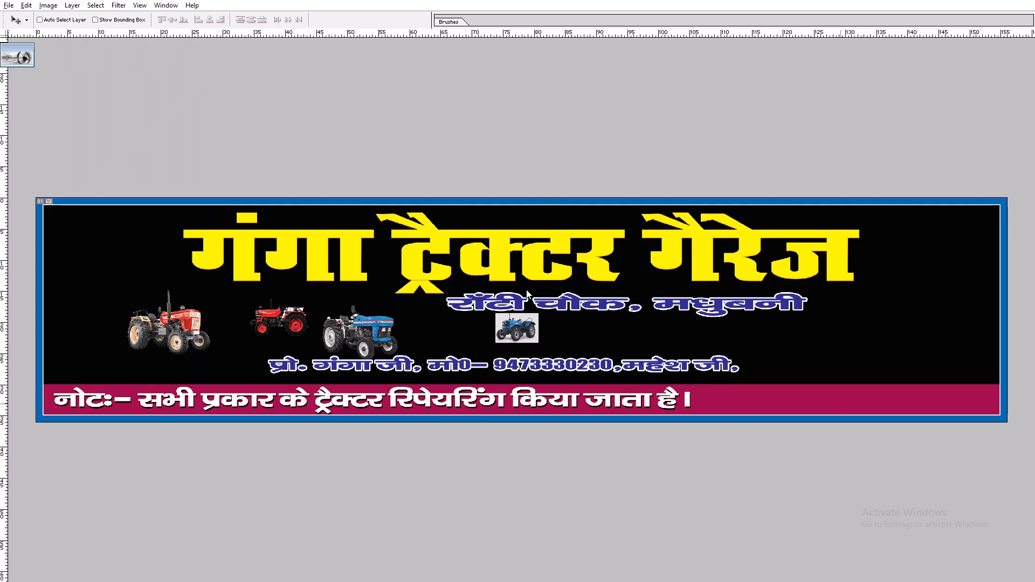
pyautogui.click(303, 250)
pyautogui.click(434, 158)
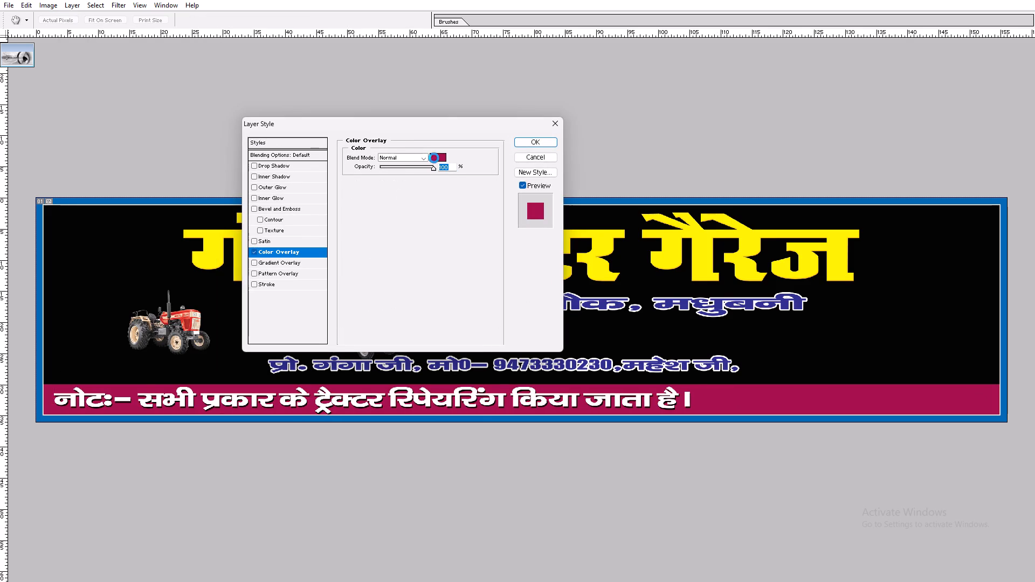
pyautogui.press('Tab')
pyautogui.press('0')
pyautogui.press('Tab')
pyautogui.hotkey('shift', 'Tab')
pyautogui.hotkey('shift', 'Tab')
pyautogui.press('0')
pyautogui.press('Tab')
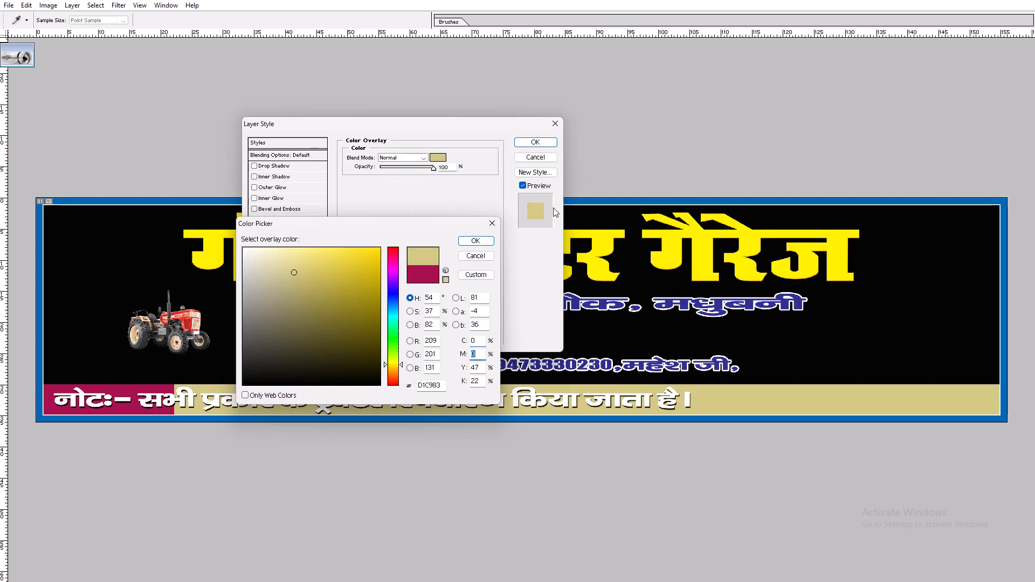
pyautogui.press('1')
pyautogui.hotkey('shift', 'Tab')
pyautogui.press('Tab')
pyautogui.press('0')
pyautogui.press('Tab')
pyautogui.press('1')
pyautogui.write('00')
pyautogui.press('Tab')
pyautogui.press('0')
pyautogui.press('Return')
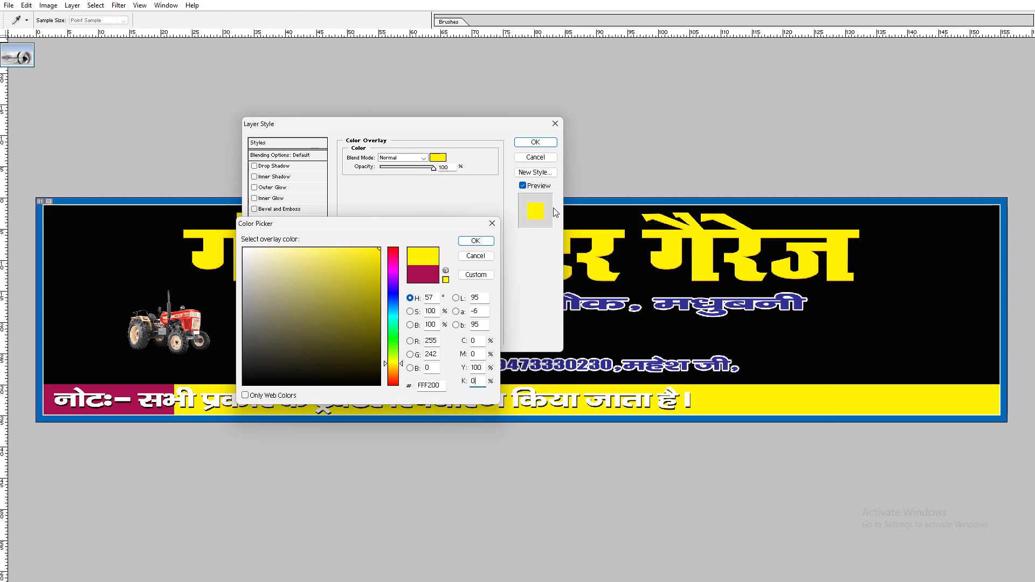
pyautogui.press('Return')
# Shift the yellow band right to start near the end of the note text, and slant its left edge.
pyautogui.press('v')
pyautogui.keyDown('shift'); pyautogui.moveTo(522, 403); pyautogui.dragTo(905, 404); pyautogui.keyUp('shift')
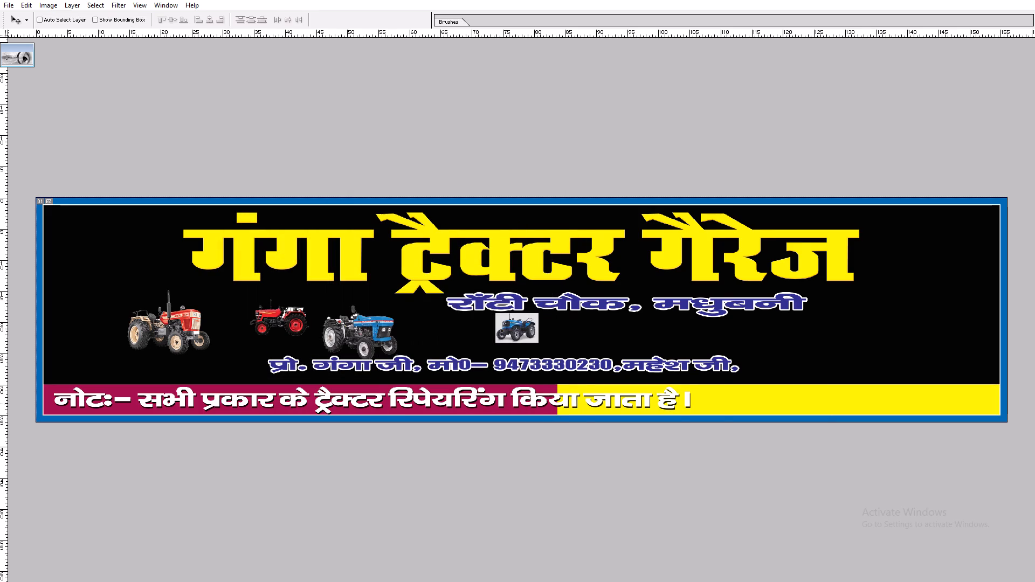
pyautogui.keyDown('shift'); pyautogui.moveTo(686, 403); pyautogui.dragTo(834, 399); pyautogui.keyUp('shift')
pyautogui.hotkey('ctrl', 't')
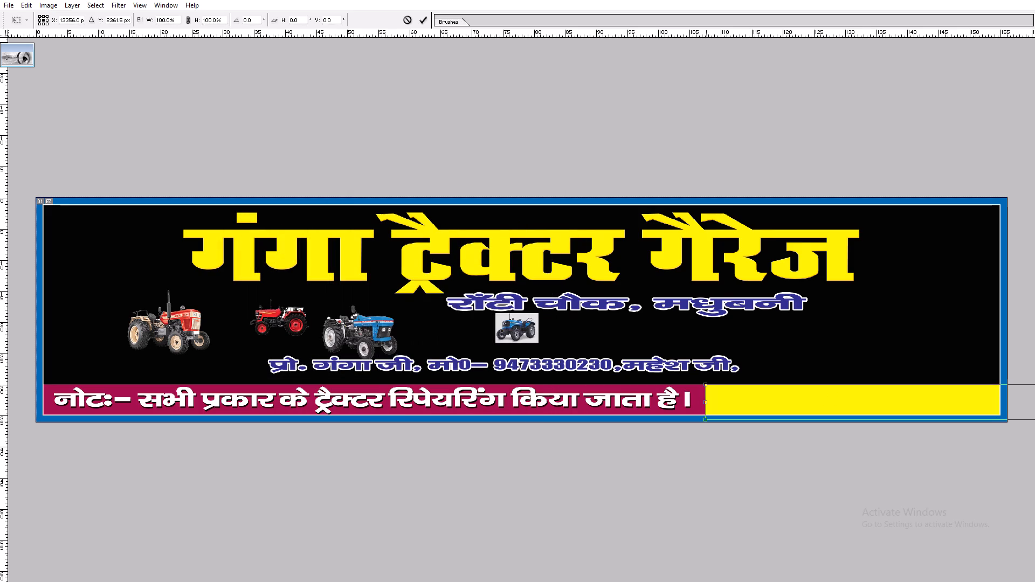
pyautogui.keyDown('ctrl'); pyautogui.keyDown('shift'); pyautogui.moveTo(706, 421); pyautogui.dragTo(686, 425); pyautogui.keyUp('shift'); pyautogui.keyUp('ctrl')
pyautogui.press('Return')
pyautogui.press('v')
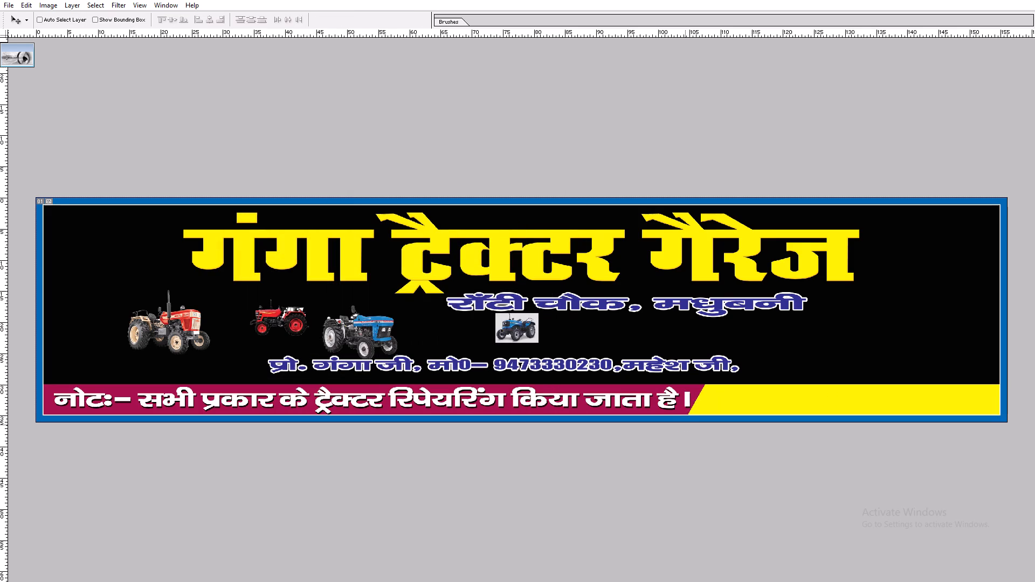
pyautogui.keyDown('shift'); pyautogui.moveTo(735, 396); pyautogui.dragTo(722, 396); pyautogui.keyUp('shift')
# Compress the note text slightly more horizontally so it ends clear of the yellow band's slanted edge.
pyautogui.keyDown('ctrl'); pyautogui.click(687, 399); pyautogui.keyUp('ctrl')
pyautogui.hotkey('ctrl', 't')
pyautogui.keyDown('shift'); pyautogui.moveTo(692, 399); pyautogui.dragTo(664, 398); pyautogui.keyUp('shift')
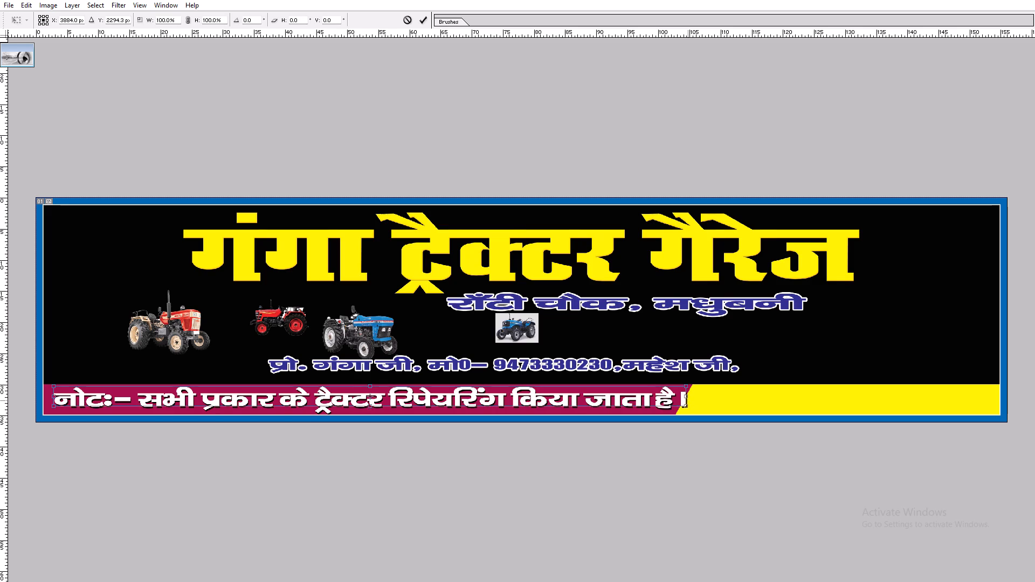
pyautogui.keyDown('shift'); pyautogui.moveTo(664, 398); pyautogui.dragTo(661, 397); pyautogui.keyUp('shift')
pyautogui.hotkey('shift', 'Return')
pyautogui.press('v')
# Pull the yellow band's lower-left corner slightly further left to increase the slant of its edge.
pyautogui.keyDown('ctrl'); pyautogui.click(700, 405); pyautogui.keyUp('ctrl')
pyautogui.hotkey('ctrl', 't')
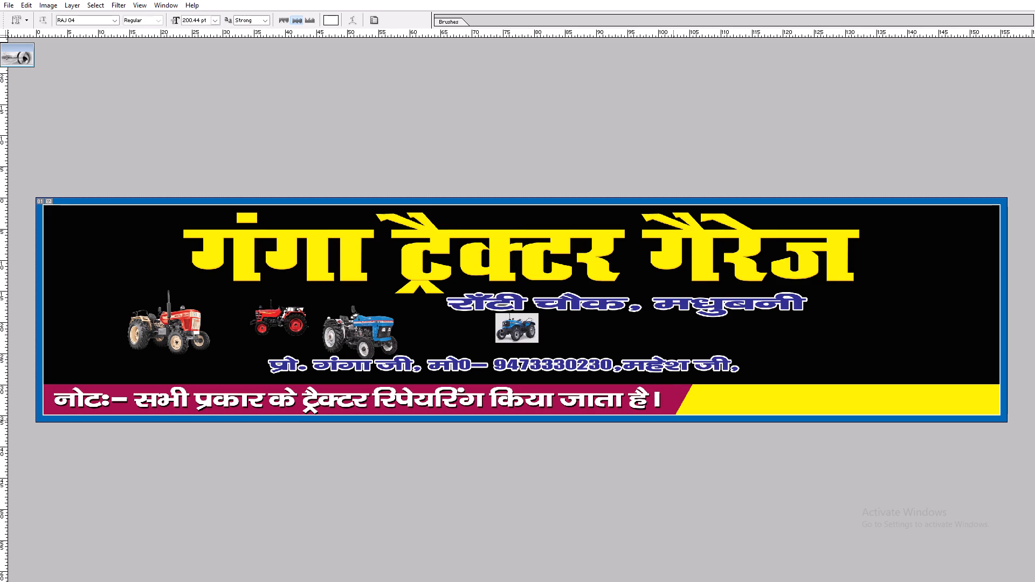
pyautogui.write('vv')
pyautogui.rightClick(692, 409)
pyautogui.click(708, 414)
pyautogui.hotkey('ctrl', 't')
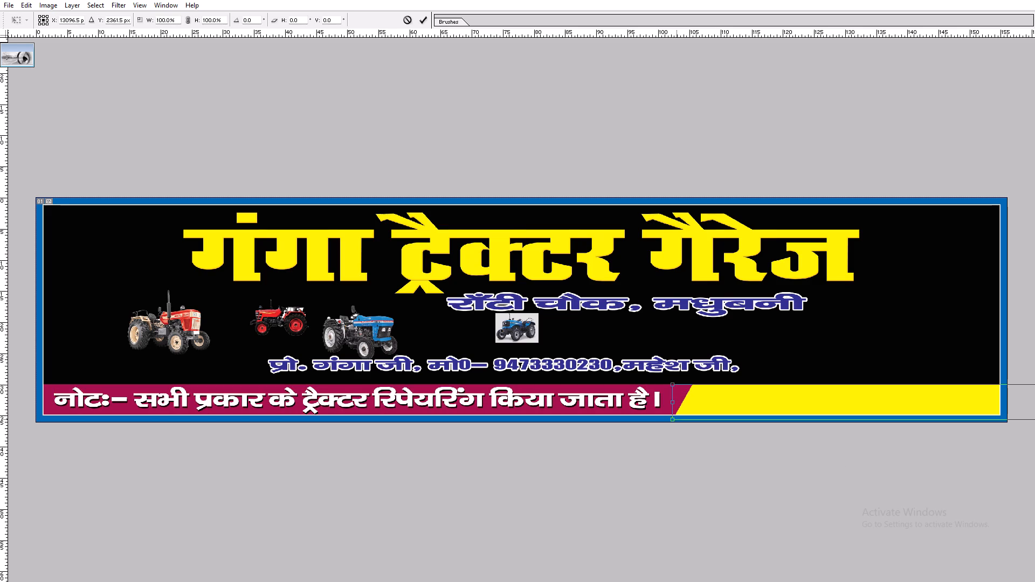
pyautogui.keyDown('ctrl'); pyautogui.keyDown('shift'); pyautogui.moveTo(675, 421); pyautogui.dragTo(670, 422); pyautogui.keyUp('shift'); pyautogui.keyUp('ctrl')
pyautogui.hotkey('ctrl', 'shift', 'Return')
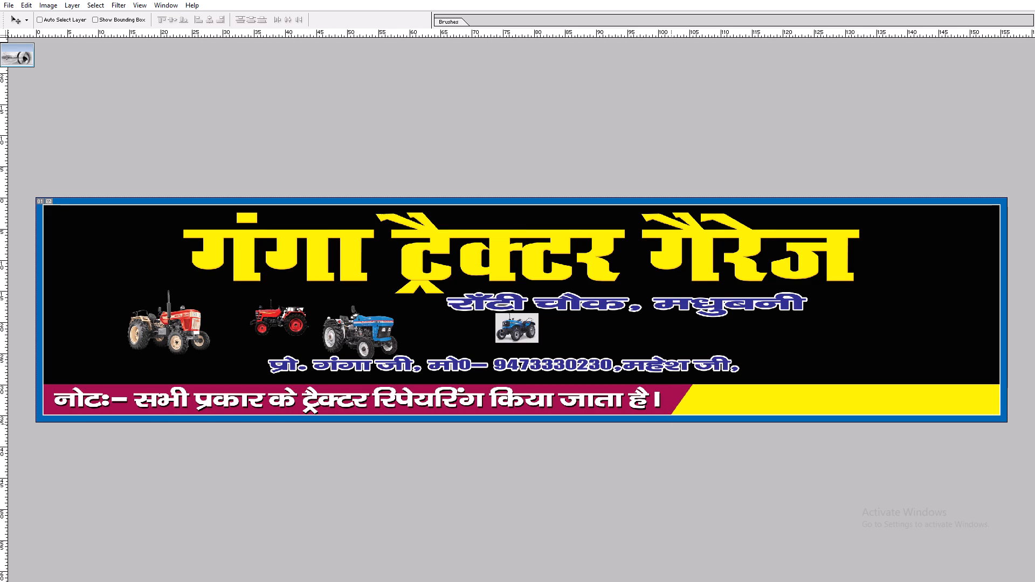
# Duplicate the slanted yellow band and change the copy's colour overlay to orange by setting magenta to 60%.
pyautogui.hotkey('ctrl', 'j')
pyautogui.hotkey('alt', 'l')
pyautogui.write('yn')
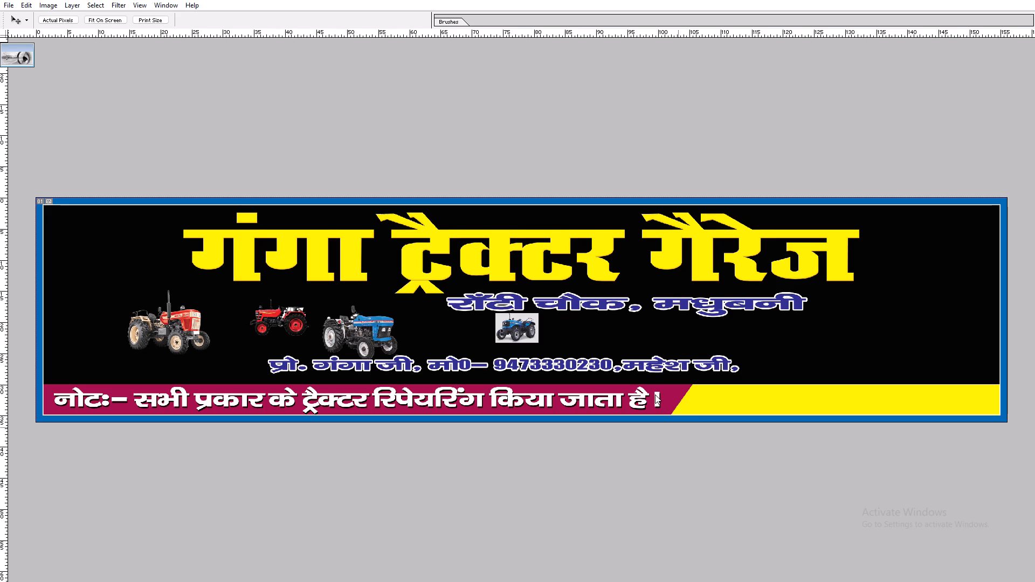
pyautogui.click(305, 248)
pyautogui.click(315, 251)
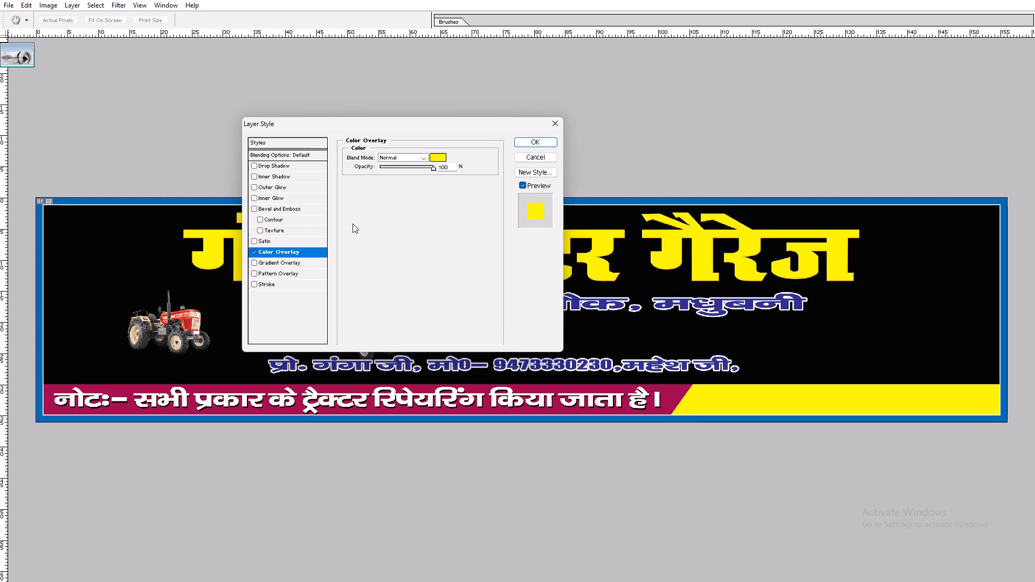
pyautogui.click(438, 158)
pyautogui.press('Tab')
pyautogui.write('60')
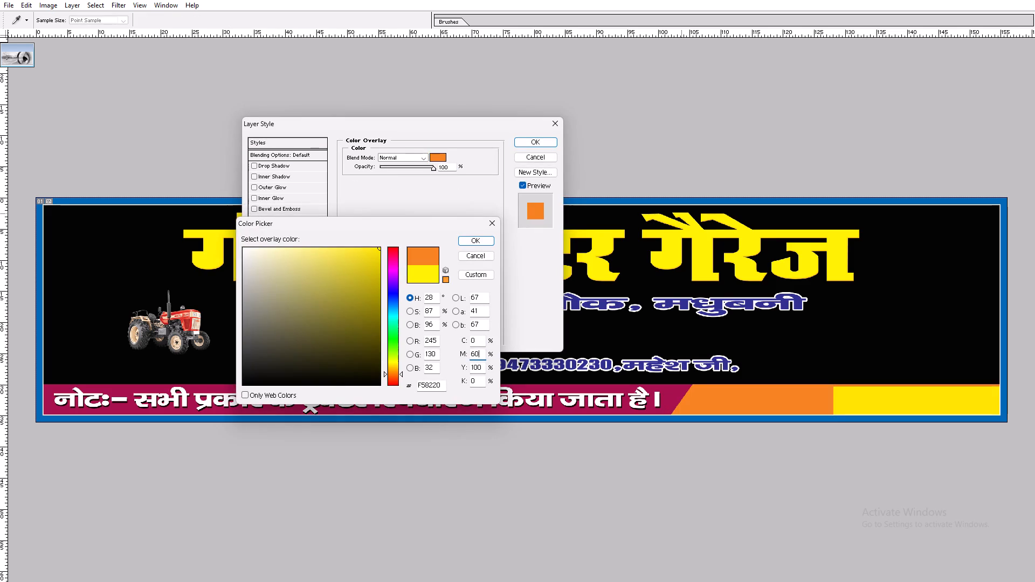
pyautogui.press('Return')
pyautogui.press('Return')
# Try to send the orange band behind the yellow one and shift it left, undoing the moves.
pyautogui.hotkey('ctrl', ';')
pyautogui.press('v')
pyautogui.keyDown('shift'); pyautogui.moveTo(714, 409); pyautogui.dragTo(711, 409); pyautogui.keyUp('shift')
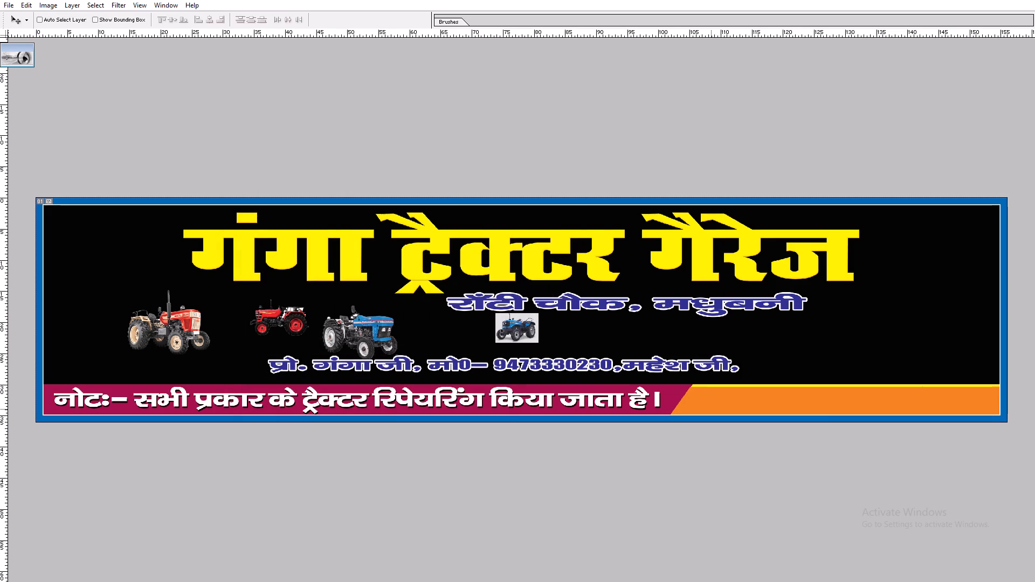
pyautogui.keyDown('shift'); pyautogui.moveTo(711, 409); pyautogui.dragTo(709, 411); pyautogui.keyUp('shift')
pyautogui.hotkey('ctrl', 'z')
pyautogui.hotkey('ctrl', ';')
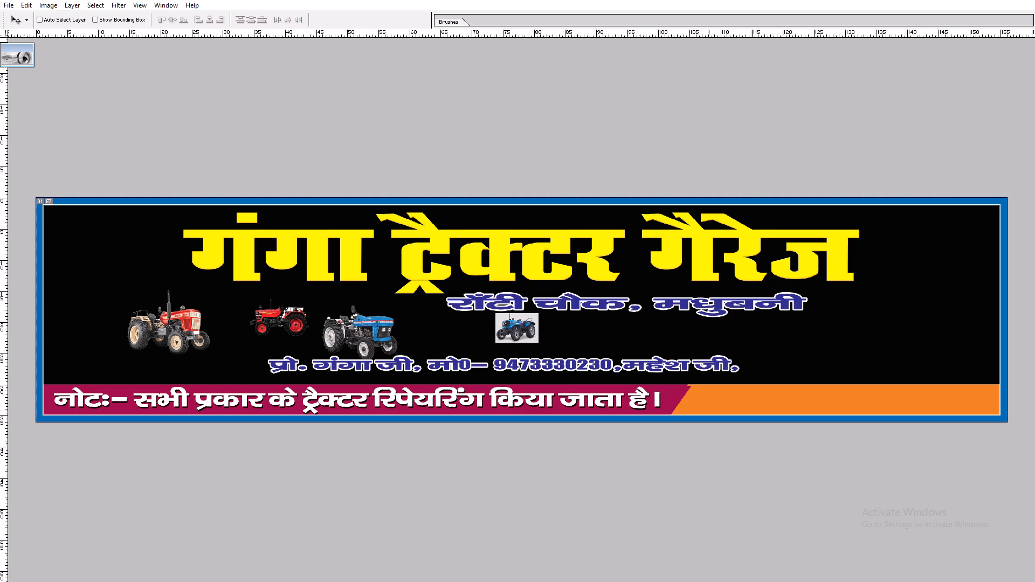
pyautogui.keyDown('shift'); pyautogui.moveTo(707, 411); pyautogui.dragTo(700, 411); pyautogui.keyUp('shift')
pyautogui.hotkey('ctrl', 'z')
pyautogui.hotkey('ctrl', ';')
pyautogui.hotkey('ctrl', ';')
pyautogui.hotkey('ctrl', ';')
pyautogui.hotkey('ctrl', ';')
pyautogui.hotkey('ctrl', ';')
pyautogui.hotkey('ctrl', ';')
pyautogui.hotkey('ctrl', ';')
# Leave the full-screen view and switch the keyboard input language to English (India).
pyautogui.write('ff')
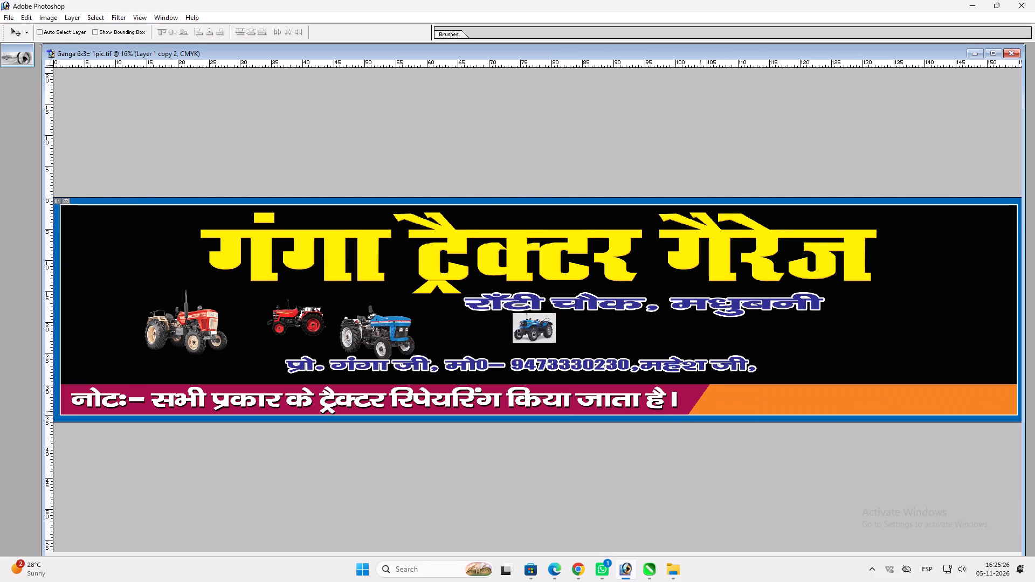
pyautogui.click(936, 566)
pyautogui.click(893, 424)
# Maximize the banner window, send the orange band behind the yellow one, and offset it left as a thin slanted stripe.
pyautogui.doubleClick(773, 50)
pyautogui.hotkey('ctrl', '[')
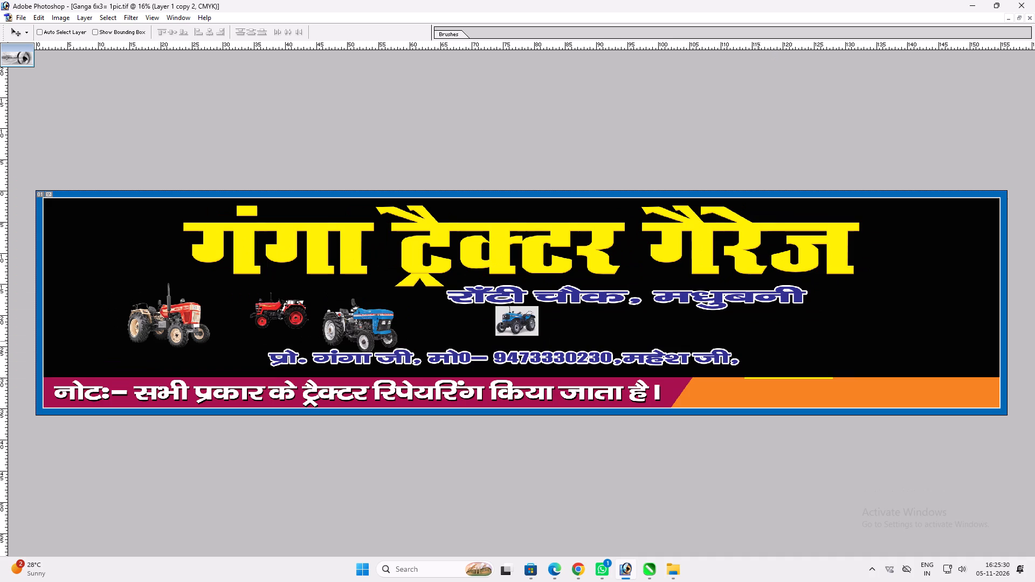
pyautogui.keyDown('shift'); pyautogui.moveTo(778, 393); pyautogui.dragTo(772, 394); pyautogui.keyUp('shift')
pyautogui.press('v')
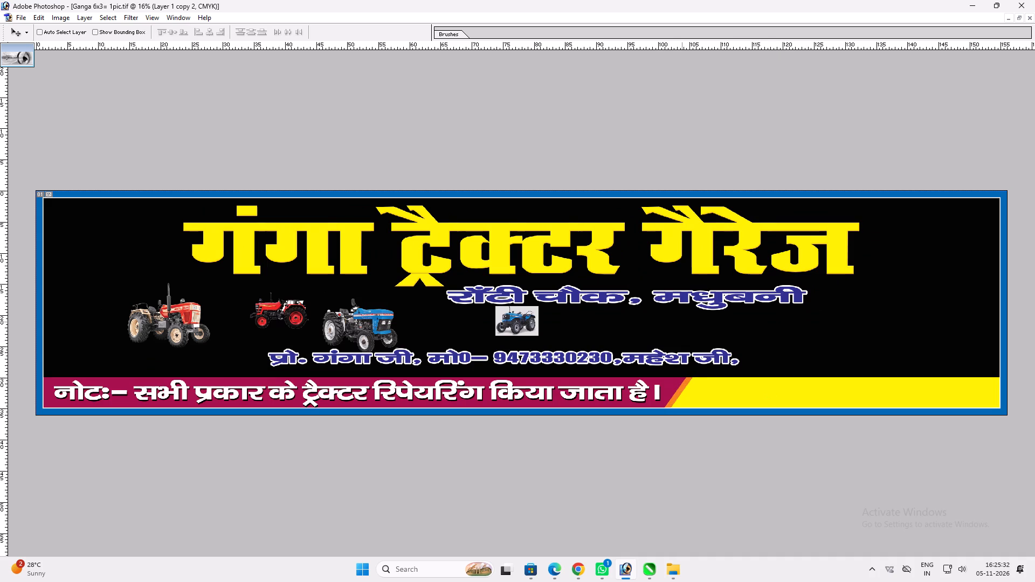
# Move the address line onto the yellow band and adjust its width to span the band.
pyautogui.keyDown('ctrl'); pyautogui.click(687, 300); pyautogui.keyUp('ctrl')
pyautogui.moveTo(684, 294); pyautogui.dragTo(827, 387)
pyautogui.hotkey('ctrl', 't')
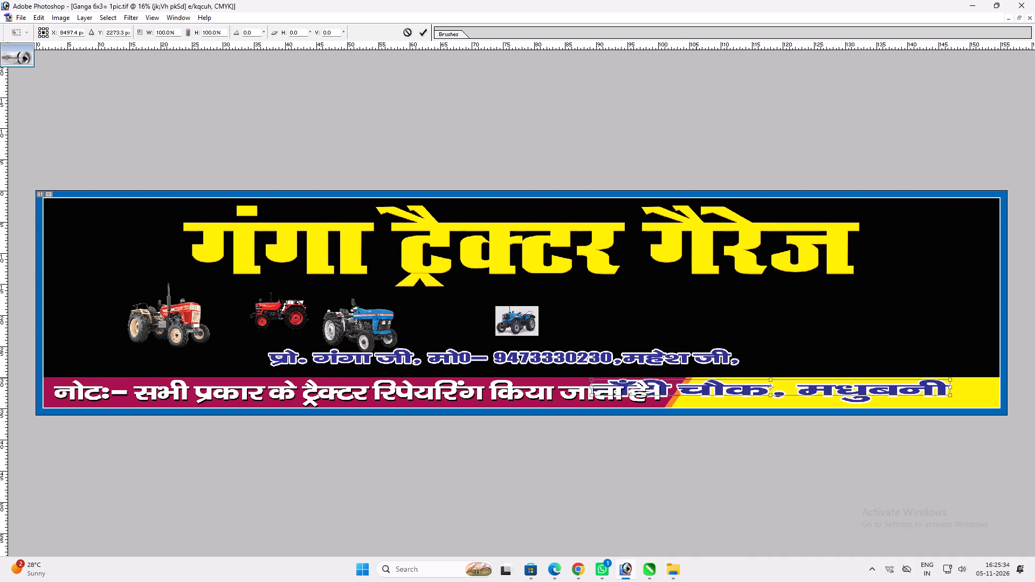
pyautogui.keyDown('shift'); pyautogui.moveTo(590, 389); pyautogui.dragTo(689, 392); pyautogui.keyUp('shift')
pyautogui.hotkey('shift', 'Return')
pyautogui.press('v')
pyautogui.moveTo(692, 391); pyautogui.dragTo(697, 394)
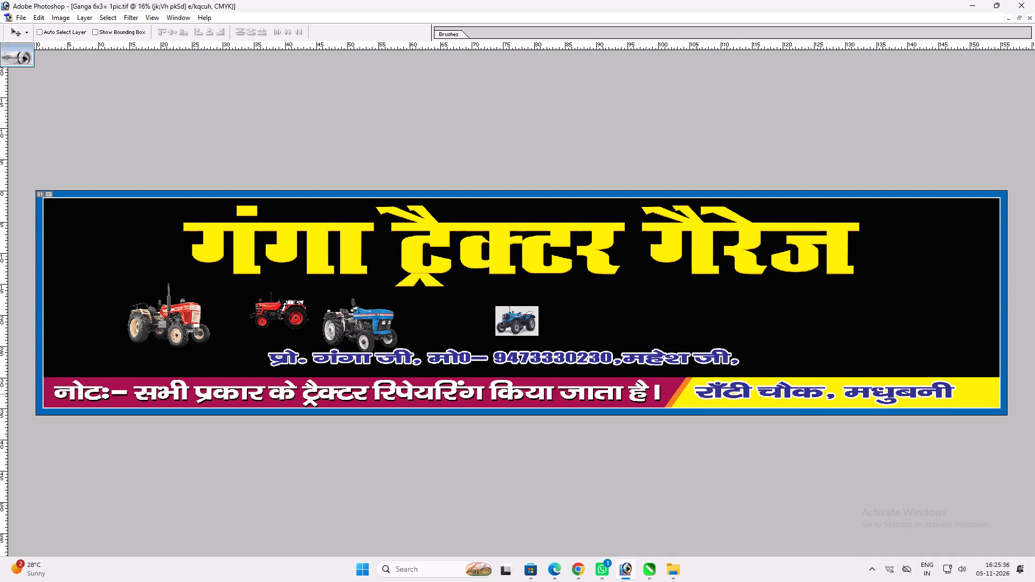
pyautogui.moveTo(697, 394); pyautogui.dragTo(701, 394)
pyautogui.hotkey('ctrl', 't')
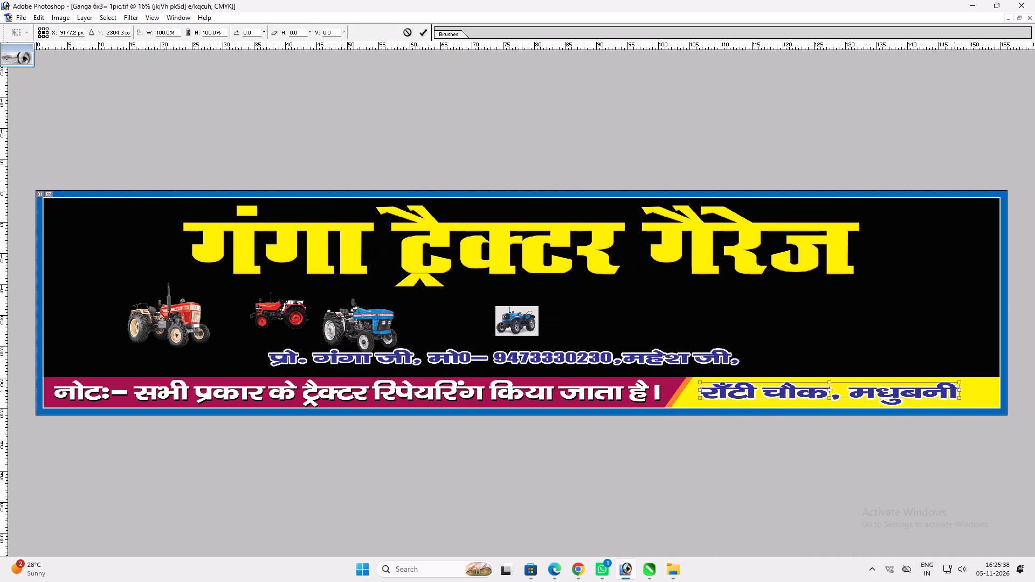
pyautogui.keyDown('shift'); pyautogui.moveTo(960, 389); pyautogui.dragTo(984, 387); pyautogui.keyUp('shift')
pyautogui.hotkey('shift', 'Return')
pyautogui.press('v')
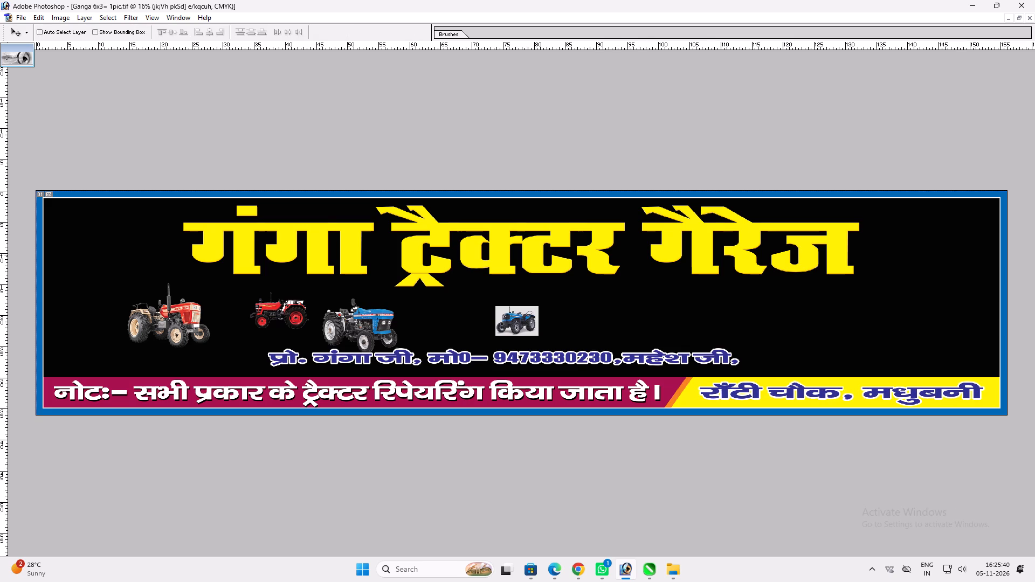
# Enlarge the yellow title proportionally toward the banner's left border.
pyautogui.keyDown('ctrl'); pyautogui.click(593, 254); pyautogui.keyUp('ctrl')
pyautogui.hotkey('ctrl', 't')
pyautogui.keyDown('shift'); pyautogui.moveTo(185, 271); pyautogui.dragTo(77, 263); pyautogui.keyUp('shift')
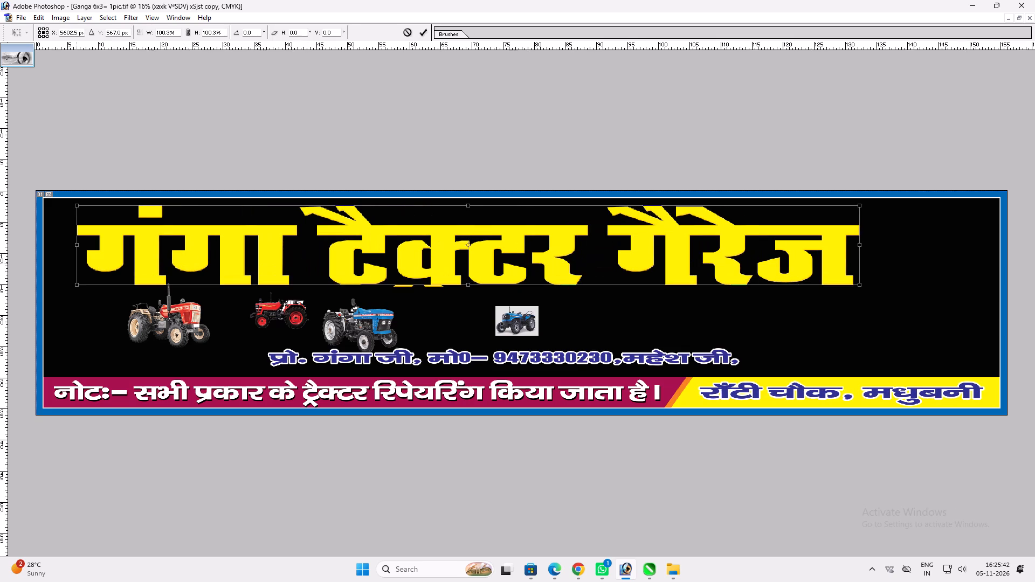
pyautogui.keyDown('shift'); pyautogui.moveTo(77, 263); pyautogui.dragTo(64, 261); pyautogui.keyUp('shift')
pyautogui.hotkey('shift', 'Return')
pyautogui.press('v')
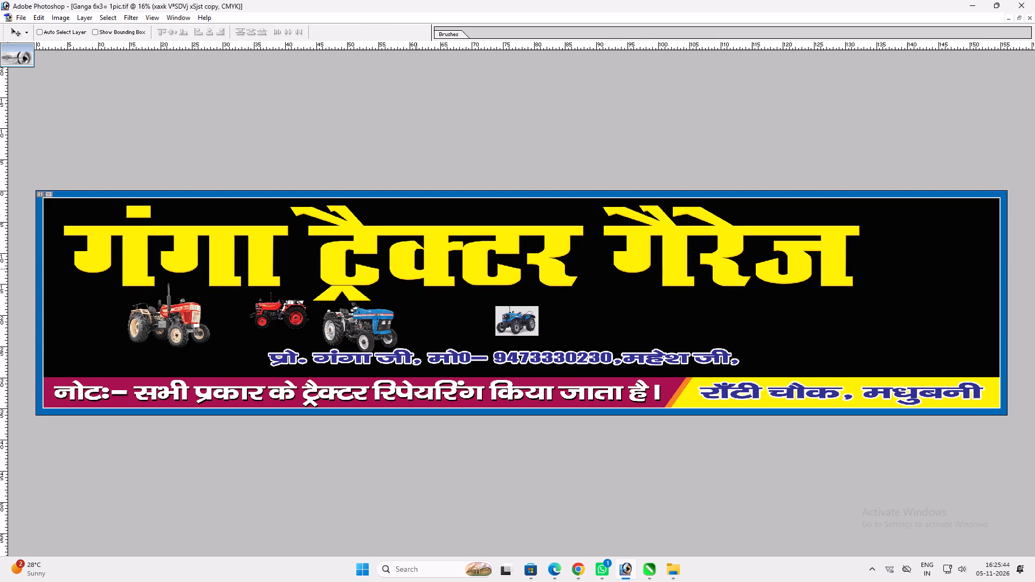
# Cut the second person's name with its surrounding commas out of the contact line.
pyautogui.keyDown('ctrl'); pyautogui.doubleClick(406, 356); pyautogui.keyUp('ctrl')
pyautogui.press('t')
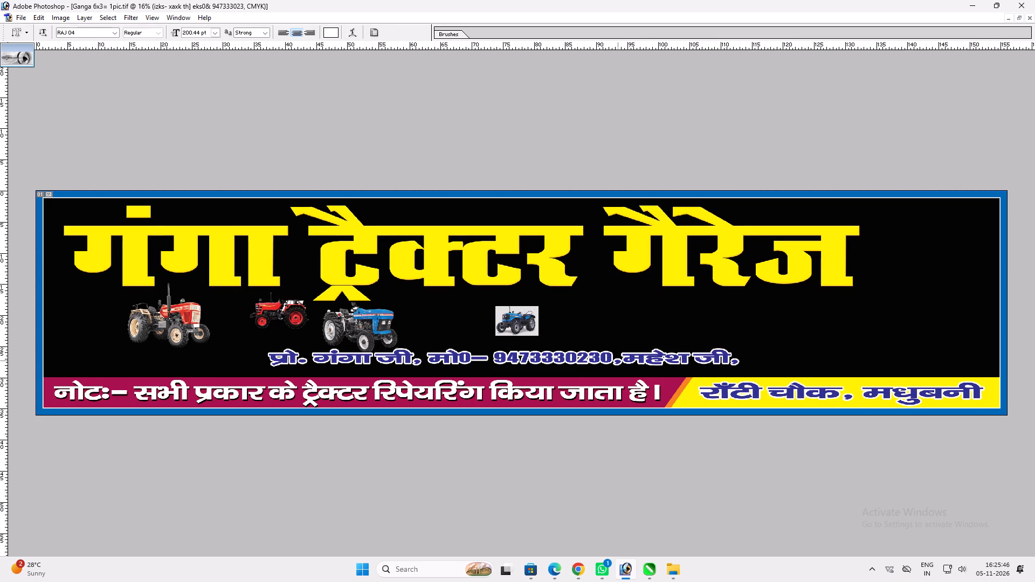
pyautogui.moveTo(617, 361); pyautogui.dragTo(856, 355)
pyautogui.hotkey('ctrl', 'x')
pyautogui.press('Return')
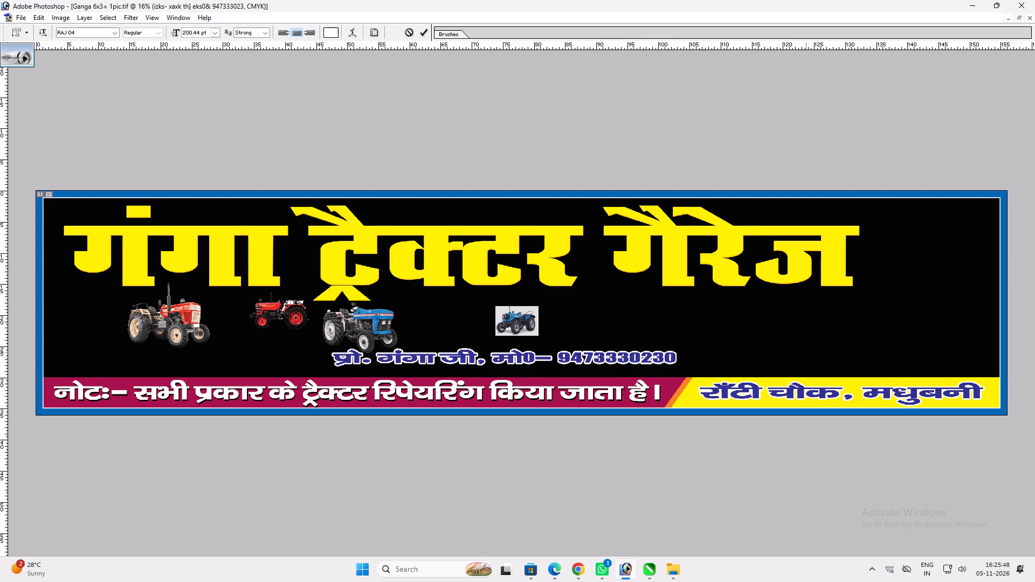
# Move the shortened contact line up to the top of the banner, over the title.
pyautogui.press('v')
pyautogui.moveTo(573, 361); pyautogui.dragTo(588, 220)
pyautogui.press('t')
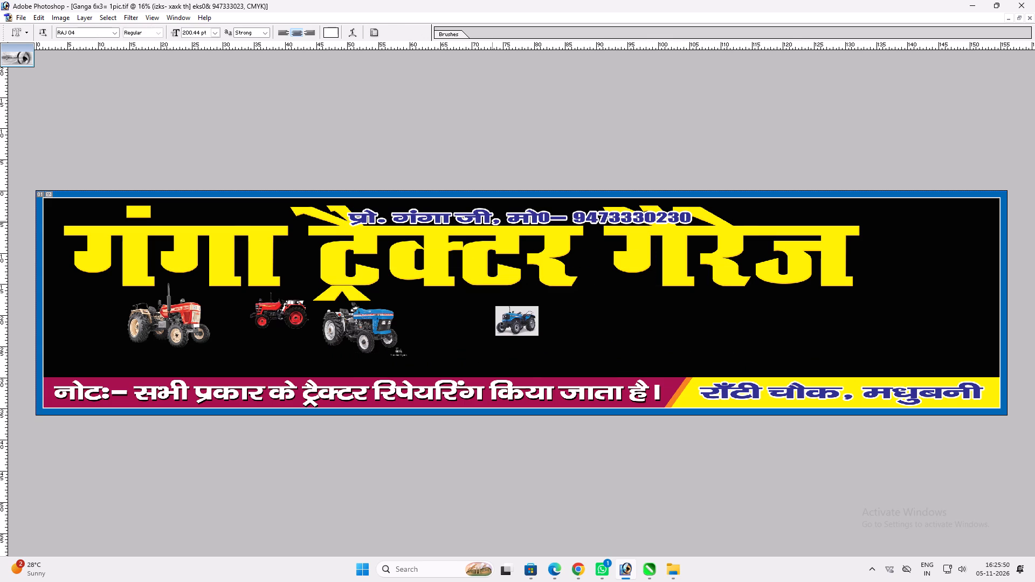
pyautogui.moveTo(492, 221); pyautogui.dragTo(499, 220)
pyautogui.press('Return')
# Duplicate the contact line to the right and replace the copy's text with the cut second name.
pyautogui.write('vv')
pyautogui.keyDown('alt'); pyautogui.keyDown('shift'); pyautogui.moveTo(500, 221); pyautogui.dragTo(808, 180); pyautogui.keyUp('shift'); pyautogui.keyUp('alt')
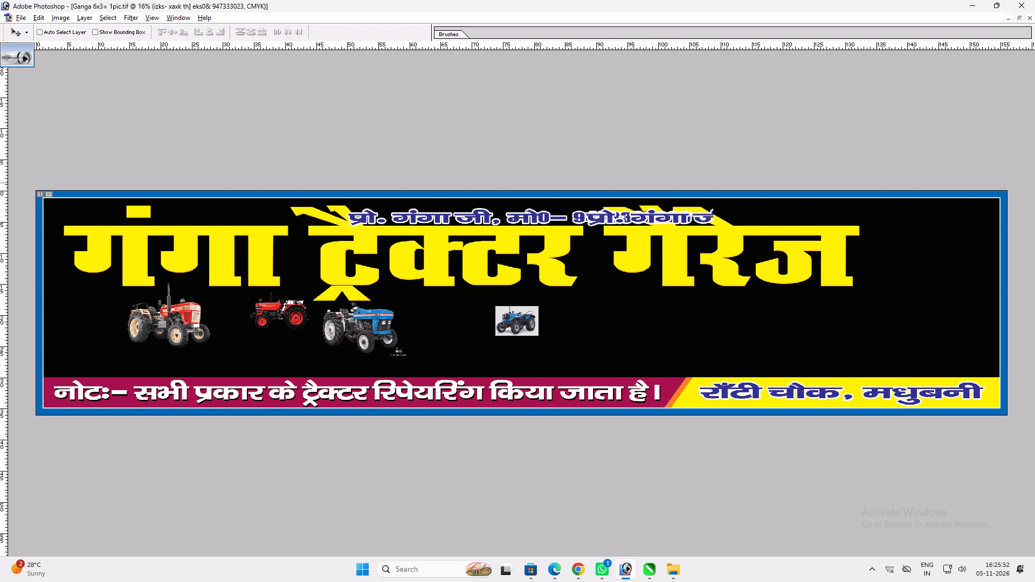
pyautogui.keyDown('alt'); pyautogui.keyDown('shift'); pyautogui.moveTo(808, 180); pyautogui.dragTo(837, 177); pyautogui.keyUp('shift'); pyautogui.keyUp('alt')
pyautogui.press('t')
pyautogui.click(812, 215)
pyautogui.hotkey('ctrl', 'a')
pyautogui.hotkey('ctrl', 'v')
pyautogui.hotkey('ctrl', 'Return')
pyautogui.write('vv')
pyautogui.press('v')
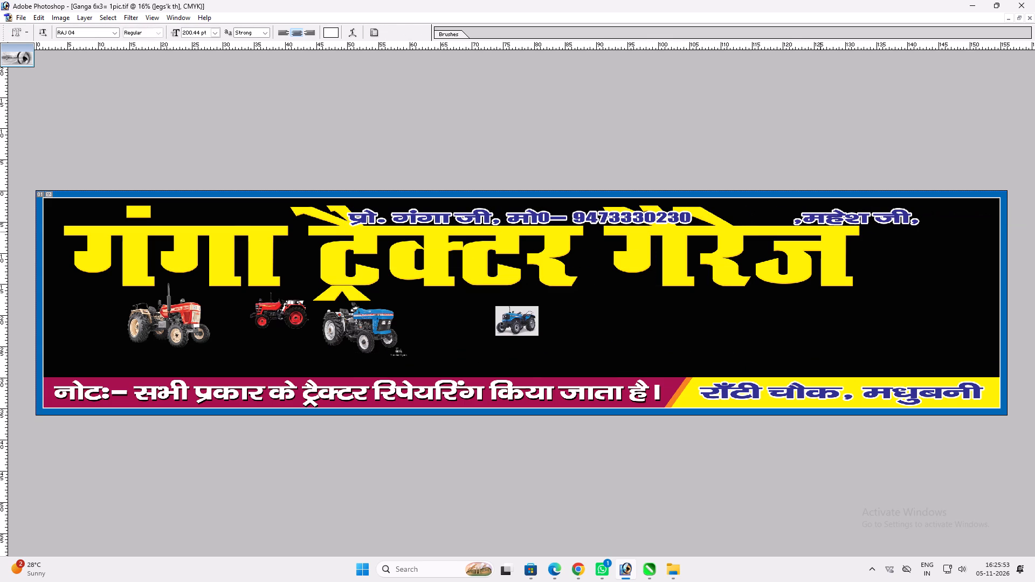
# Delete the leading and trailing commas from the second person's name line.
pyautogui.press('t')
pyautogui.moveTo(802, 222); pyautogui.dragTo(757, 221)
pyautogui.press('BackSpace')
pyautogui.moveTo(905, 223); pyautogui.dragTo(910, 221)
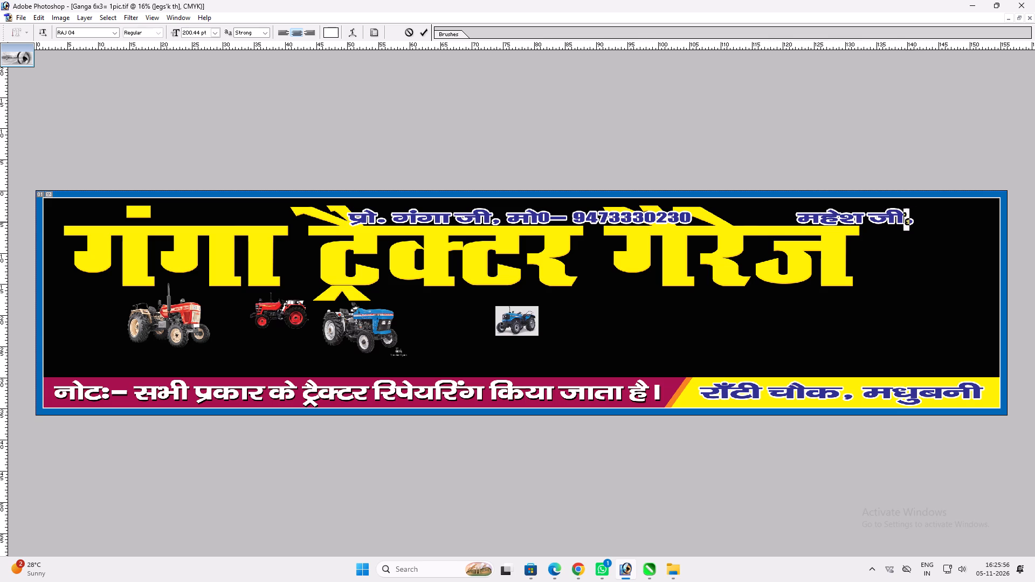
pyautogui.moveTo(910, 221); pyautogui.dragTo(917, 220)
pyautogui.press('BackSpace')
pyautogui.press('Return')
# Move the second person's name left and slightly up, closer to the contact line.
pyautogui.press('v')
pyautogui.press('v')
pyautogui.moveTo(867, 224); pyautogui.dragTo(813, 220)
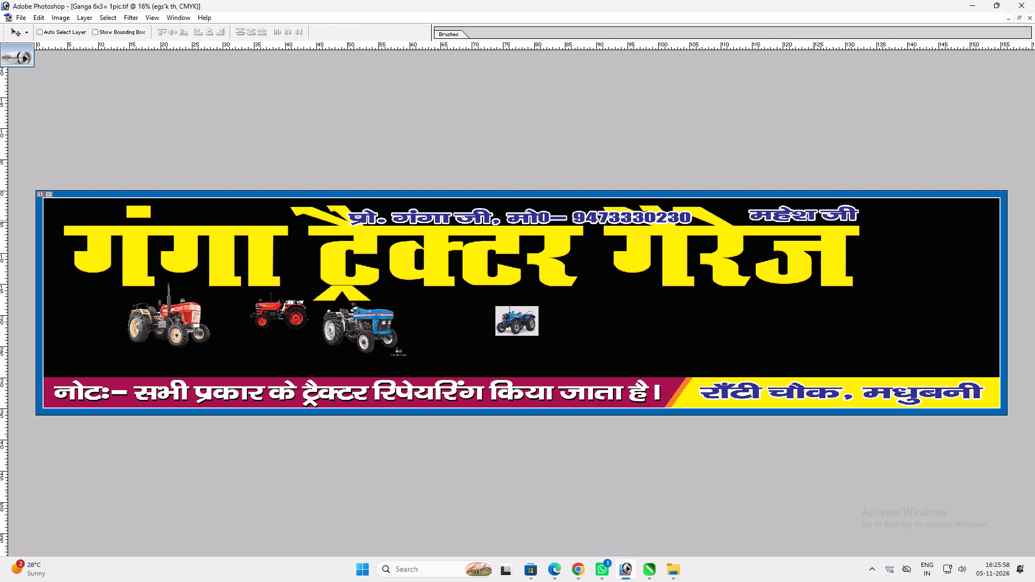
# Give the second person's name line a white colour overlay and add a black stroke to it.
pyautogui.moveTo(813, 220); pyautogui.dragTo(809, 220)
pyautogui.hotkey('alt', 'l')
pyautogui.hotkey('alt', 'y')
pyautogui.hotkey('alt', 'k')
pyautogui.hotkey('alt', 'l')
pyautogui.hotkey('alt', 'y')
pyautogui.press('n')
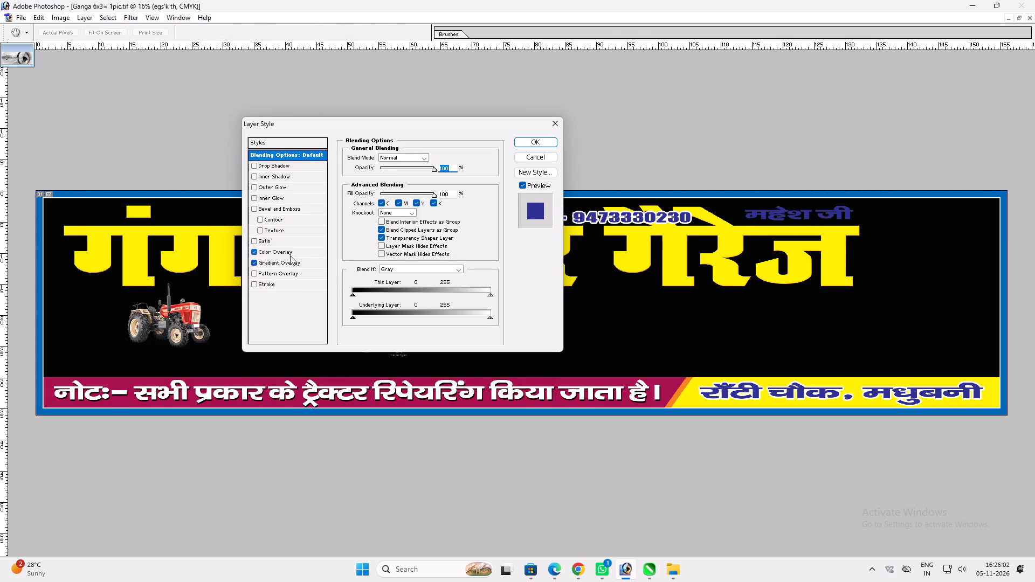
pyautogui.click(290, 255)
pyautogui.click(439, 157)
pyautogui.moveTo(320, 272); pyautogui.dragTo(43, 116)
pyautogui.press('Return')
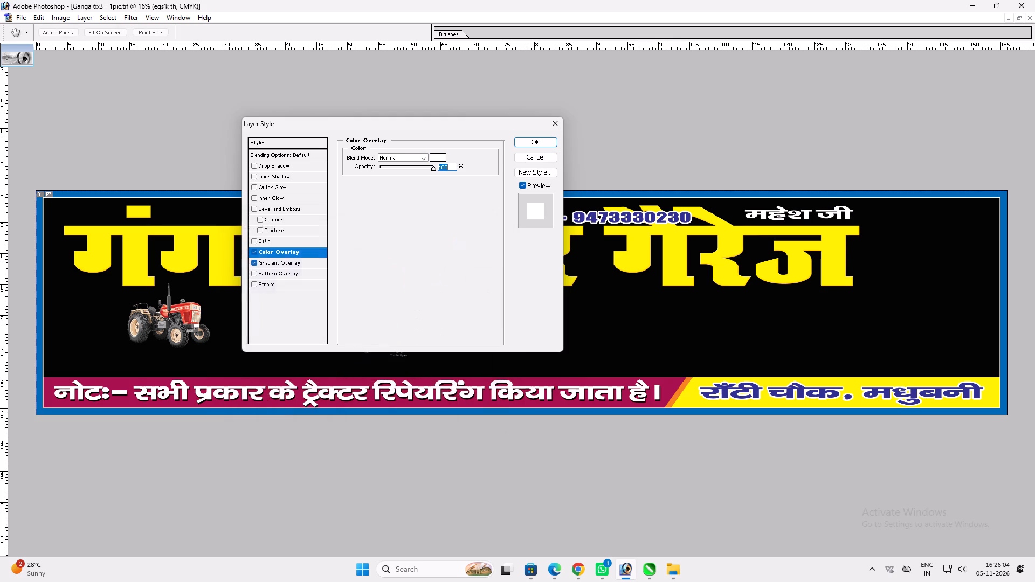
pyautogui.click(286, 282)
pyautogui.click(375, 216)
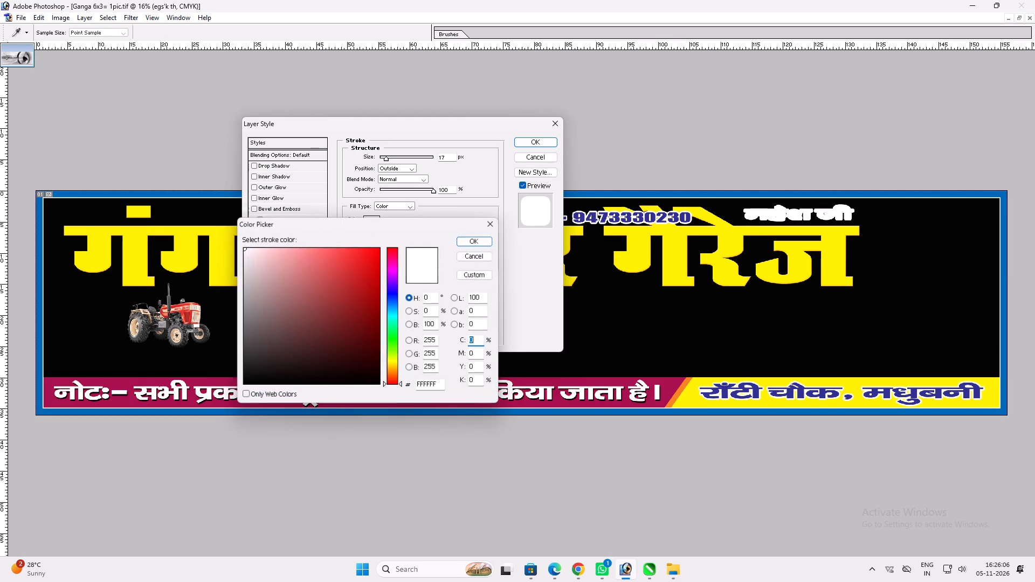
pyautogui.moveTo(320, 337); pyautogui.dragTo(679, 538)
pyautogui.press('Return')
pyautogui.scroll(3, 447, 357)
pyautogui.press('Return')
# Stretch the second person's name to about 121% height and widen it on both sides.
pyautogui.hotkey('ctrl', 't')
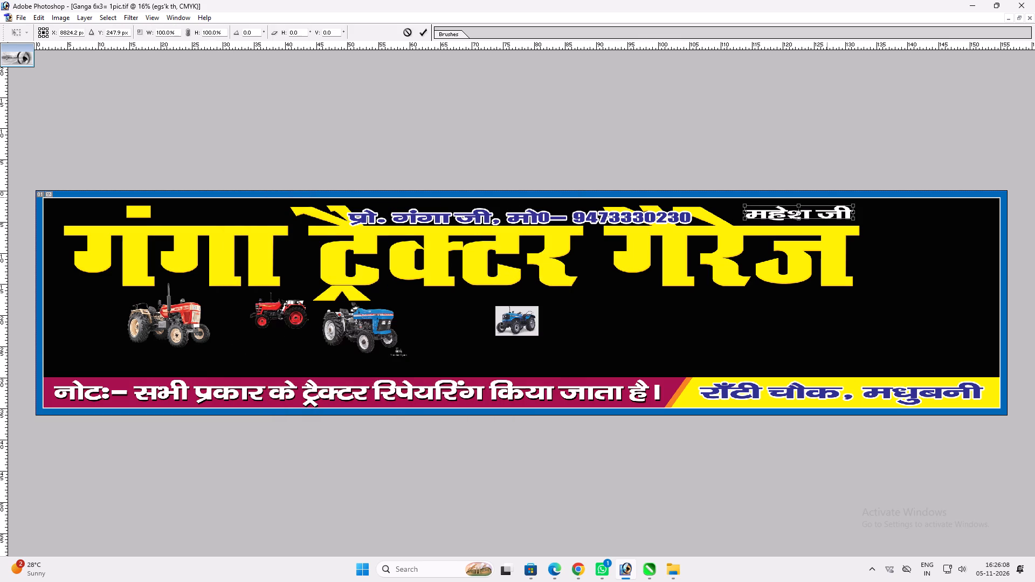
pyautogui.keyDown('shift'); pyautogui.moveTo(825, 199); pyautogui.dragTo(838, 197); pyautogui.keyUp('shift')
pyautogui.keyDown('shift'); pyautogui.moveTo(853, 211); pyautogui.dragTo(862, 209); pyautogui.keyUp('shift')
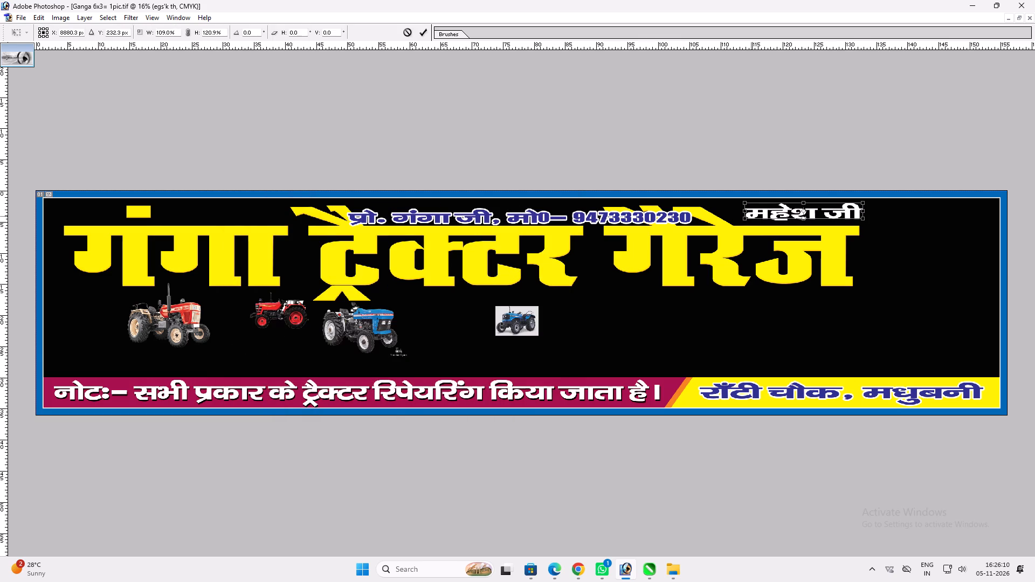
pyautogui.keyDown('shift'); pyautogui.moveTo(749, 215); pyautogui.dragTo(741, 217); pyautogui.keyUp('shift')
pyautogui.hotkey('shift', 'Return')
pyautogui.write('vv')
# Copy the layer style of the second person's name and paste it onto the contact line.
pyautogui.hotkey('alt', 'l')
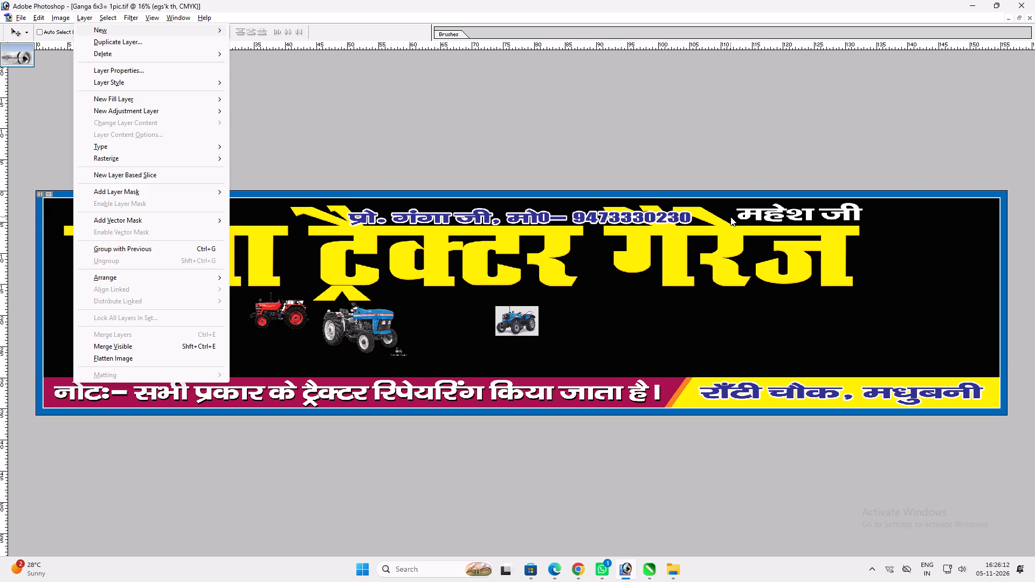
pyautogui.hotkey('alt', 'y')
pyautogui.write('ct')
pyautogui.click(589, 215)
pyautogui.press('Return')
pyautogui.hotkey('alt', 'y')
pyautogui.press('p')
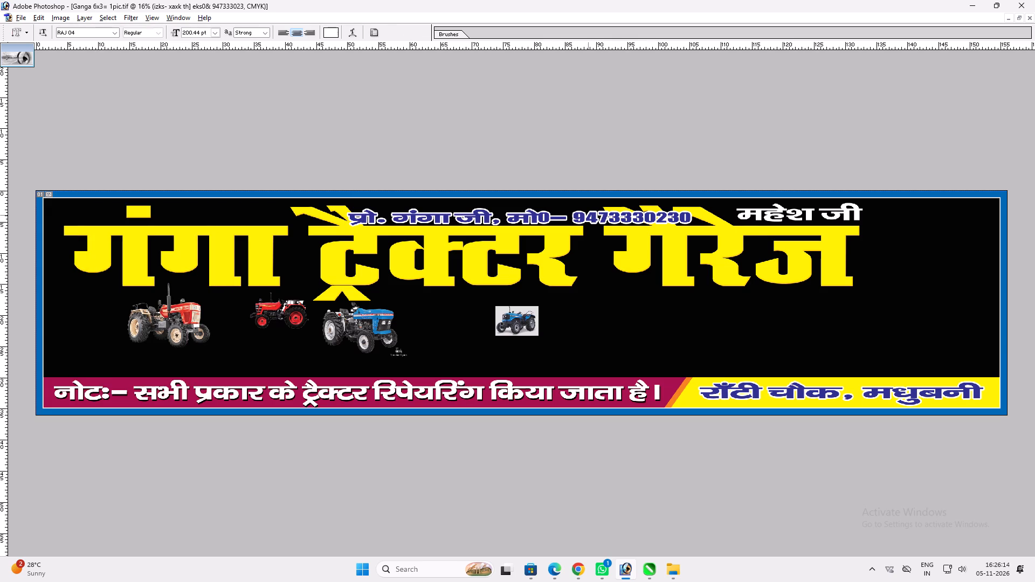
pyautogui.hotkey('alt', 'l')
pyautogui.write('yp')
pyautogui.click(548, 216)
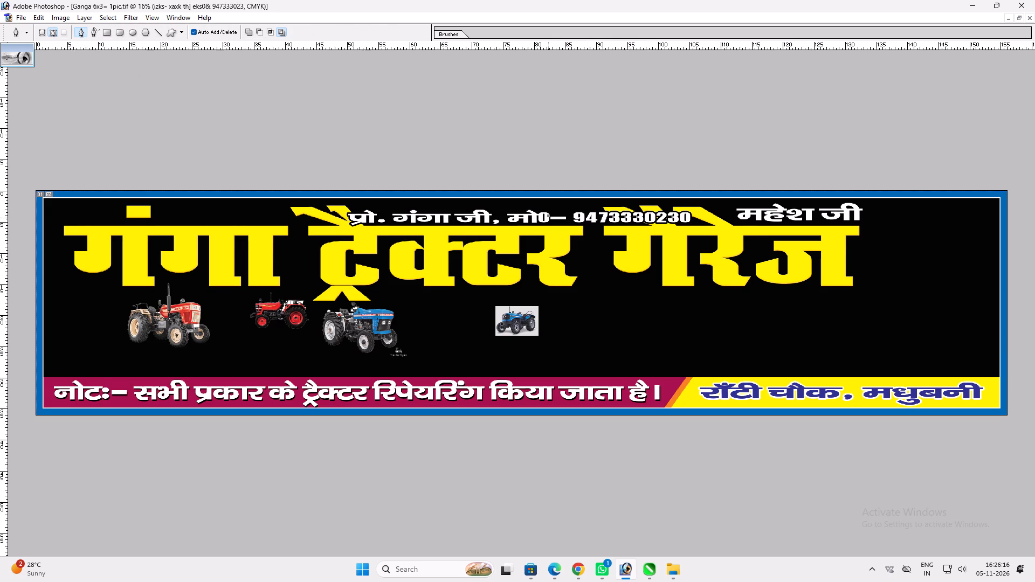
# Replace the zero in the contact line's mobile abbreviation with the round Hindi abbreviation sign so it reads मो०.
pyautogui.press('t')
pyautogui.hotkey('ctrl', 'z')
pyautogui.moveTo(548, 219); pyautogui.dragTo(533, 220)
pyautogui.hotkey('shift', 'Right')
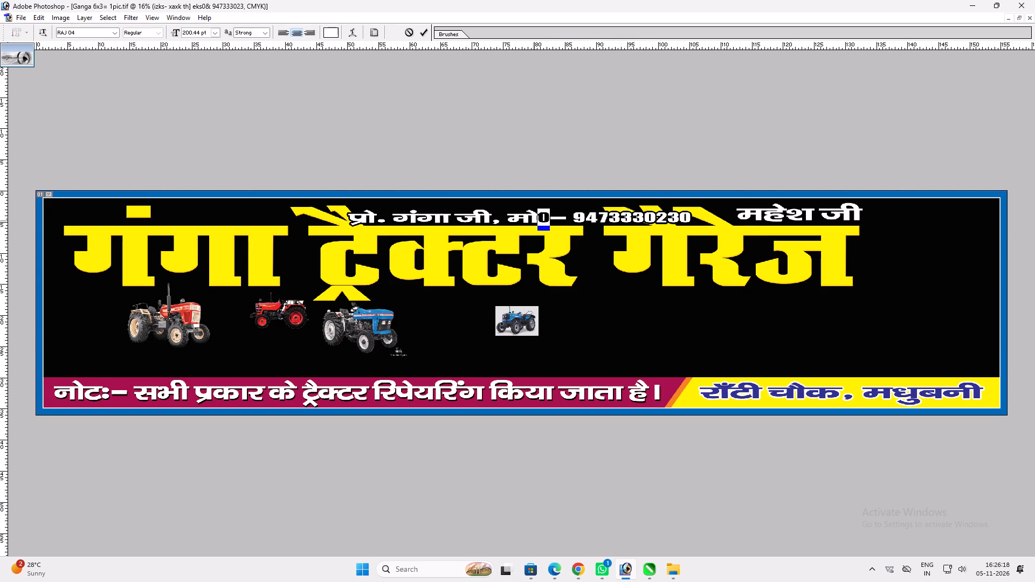
pyautogui.hotkey('alt', '0')
pyautogui.hotkey('alt', '1')
pyautogui.hotkey('alt', '4')
pyautogui.hotkey('alt', '0')
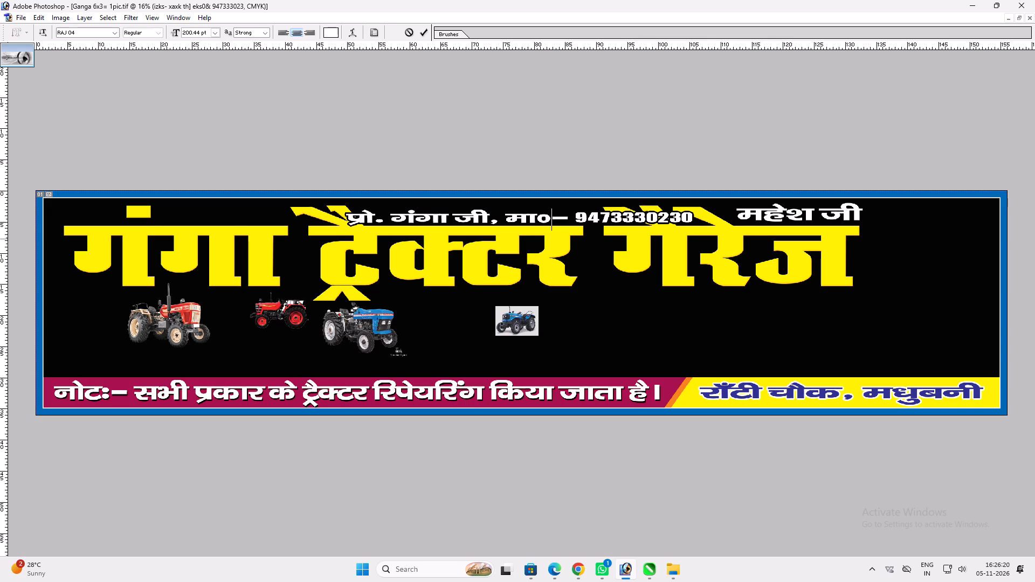
pyautogui.click(536, 223)
pyautogui.press('s')
# Cut the owner's name and its comma out of the contact line, keeping only the mobile label and number.
pyautogui.click(502, 221)
pyautogui.hotkey('shift', 'Home')
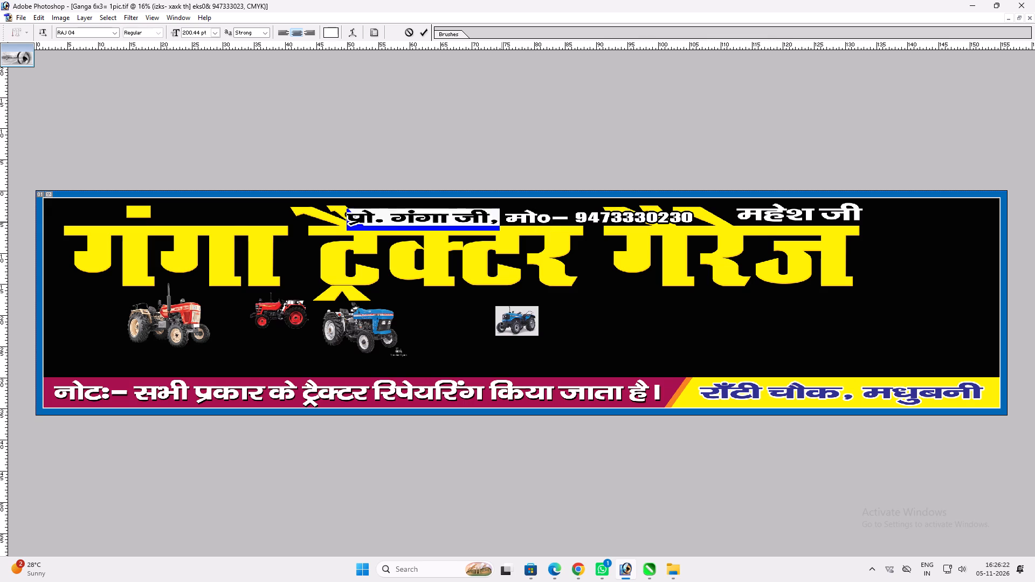
pyautogui.hotkey('ctrl', 'x')
pyautogui.press('Return')
pyautogui.write('vv')
# Increase the mobile number line's height to about 130% and move it left, above the title's middle word.
pyautogui.hotkey('ctrl', 't')
pyautogui.keyDown('shift'); pyautogui.moveTo(520, 207); pyautogui.dragTo(530, 203); pyautogui.keyUp('shift')
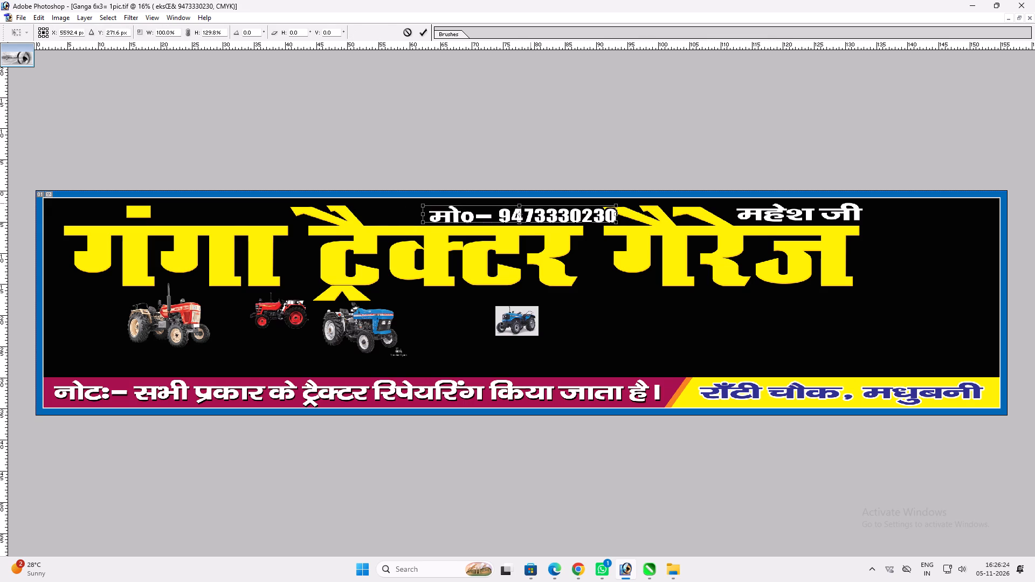
pyautogui.hotkey('shift', 'Return')
pyautogui.press('v')
pyautogui.moveTo(545, 227); pyautogui.dragTo(494, 224)
pyautogui.hotkey('ctrl', 't')
pyautogui.keyDown('ctrl'); pyautogui.click(513, 219); pyautogui.keyUp('ctrl')
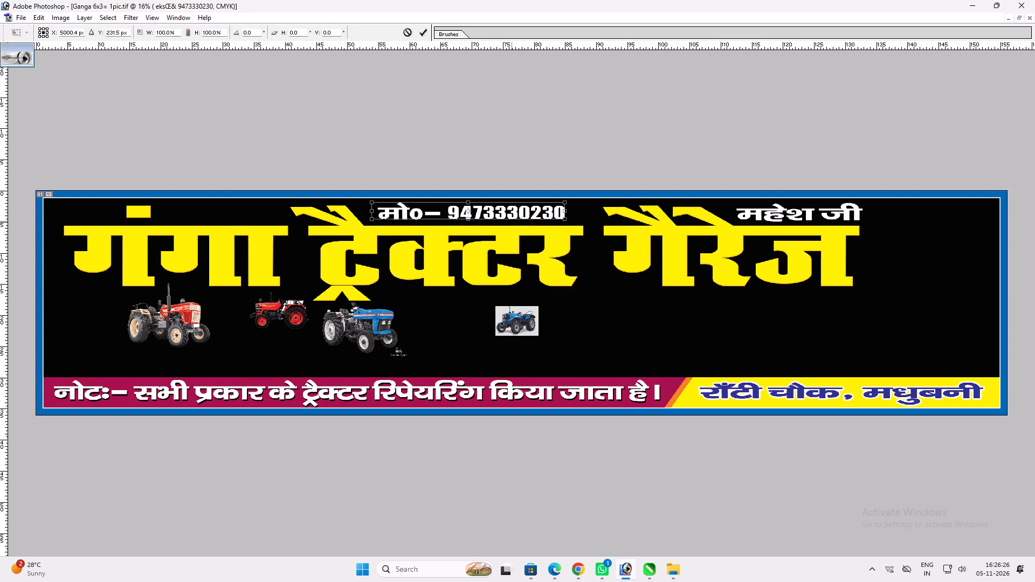
pyautogui.hotkey('shift', 'Return')
pyautogui.write('vv')
# Duplicate the mobile number line to the left, over the title's first word, and replace the copy's text with the cut owner's name.
pyautogui.keyDown('alt'); pyautogui.keyDown('shift'); pyautogui.moveTo(516, 218); pyautogui.dragTo(277, 220); pyautogui.keyUp('shift'); pyautogui.keyUp('alt')
pyautogui.press('t')
pyautogui.click(261, 220)
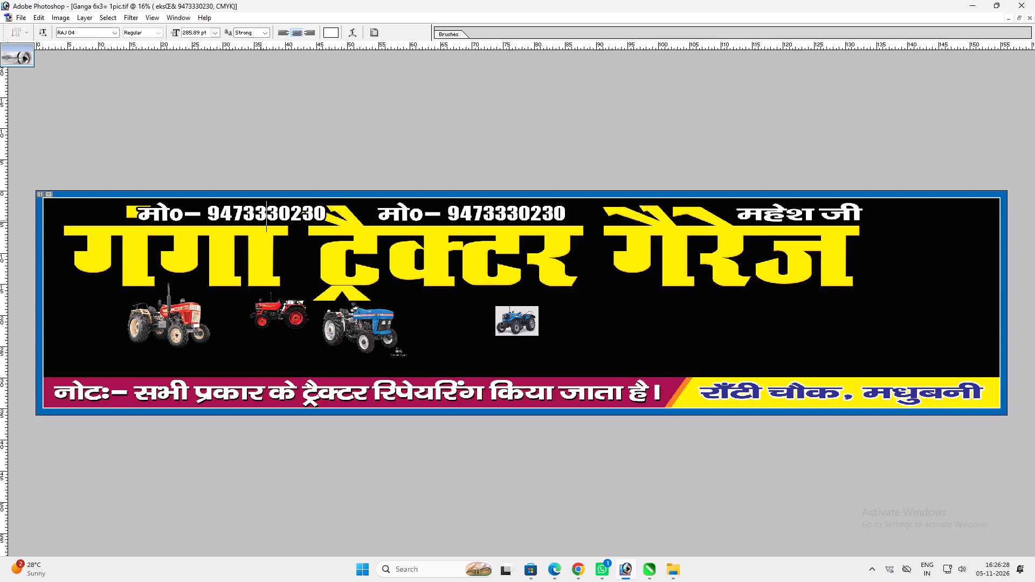
pyautogui.hotkey('ctrl', 'a')
pyautogui.hotkey('ctrl', 'v')
pyautogui.press('Return')
# Delete the trailing comma from the owner's name and compress the text so it fits over the title's first word.
pyautogui.press('v')
pyautogui.hotkey('ctrl', 't')
pyautogui.keyDown('alt'); pyautogui.keyDown('shift'); pyautogui.moveTo(301, 209); pyautogui.dragTo(284, 208); pyautogui.keyUp('shift'); pyautogui.keyUp('alt')
pyautogui.hotkey('shift', 'Return')
pyautogui.press('t')
pyautogui.moveTo(279, 222); pyautogui.dragTo(287, 220)
pyautogui.press('BackSpace')
pyautogui.press('Return')
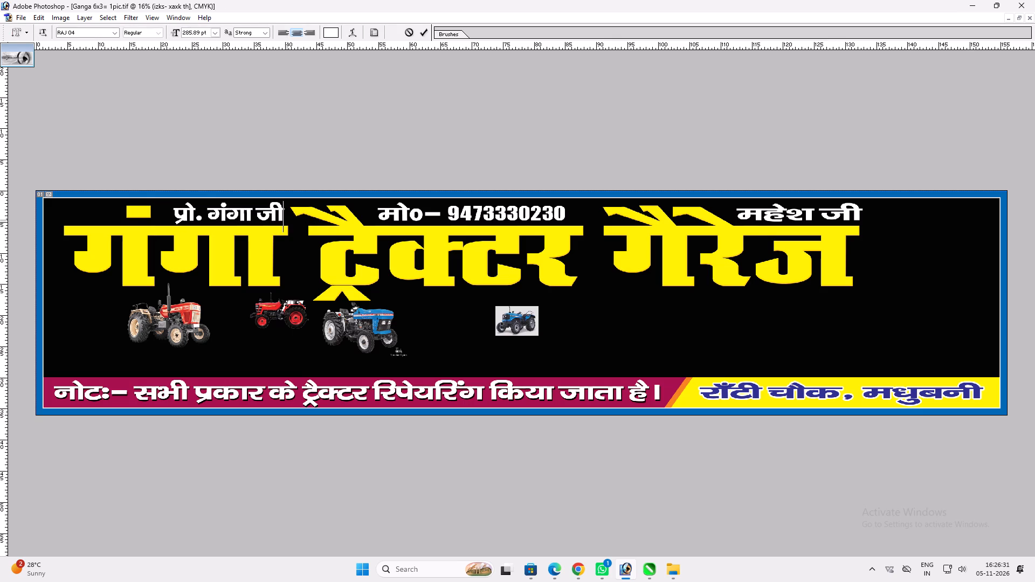
pyautogui.hotkey('ctrl', 't')
pyautogui.keyDown('shift'); pyautogui.moveTo(285, 221); pyautogui.dragTo(278, 220); pyautogui.keyUp('shift')
pyautogui.hotkey('shift', 'Return')
pyautogui.press('v')
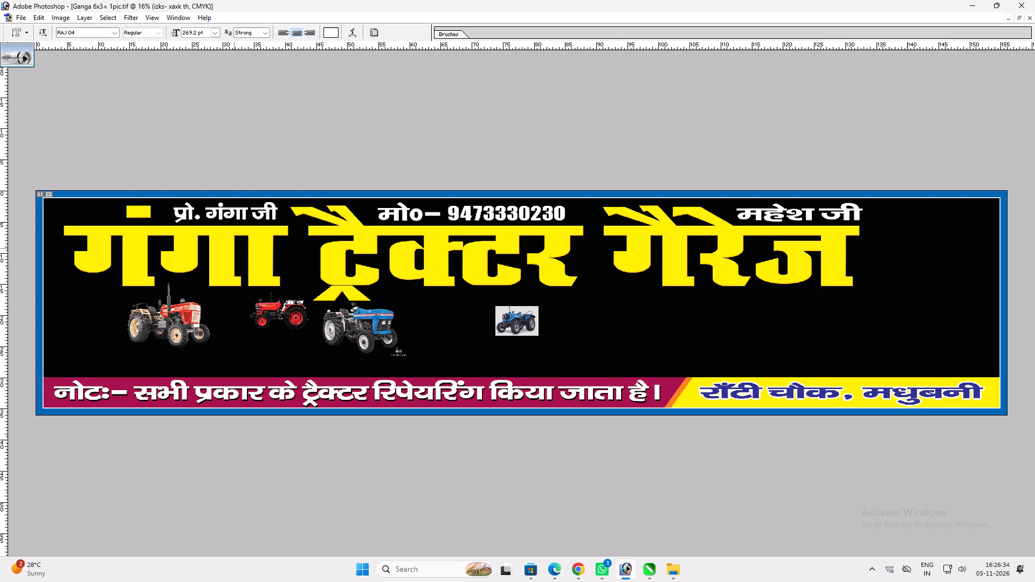
pyautogui.press('v')
# Duplicate the title, rasterize the copy with a Motion Blur at angle 56 and distance 84 pixels, and send it behind the original.
pyautogui.keyDown('ctrl'); pyautogui.click(224, 277); pyautogui.keyUp('ctrl')
pyautogui.hotkey('ctrl', 'j')
pyautogui.hotkey('alt', 't')
pyautogui.write('bm')
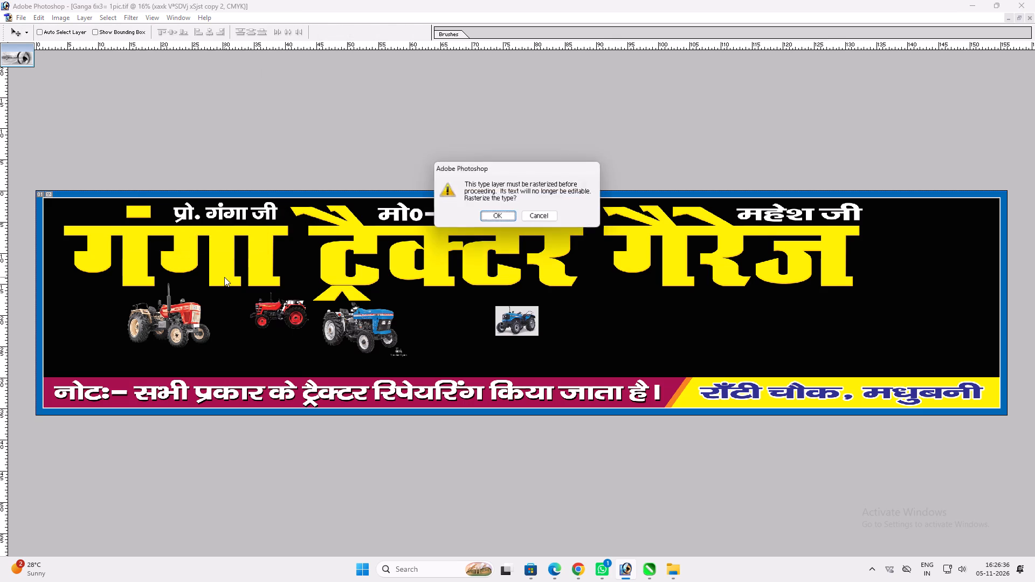
pyautogui.press('Return')
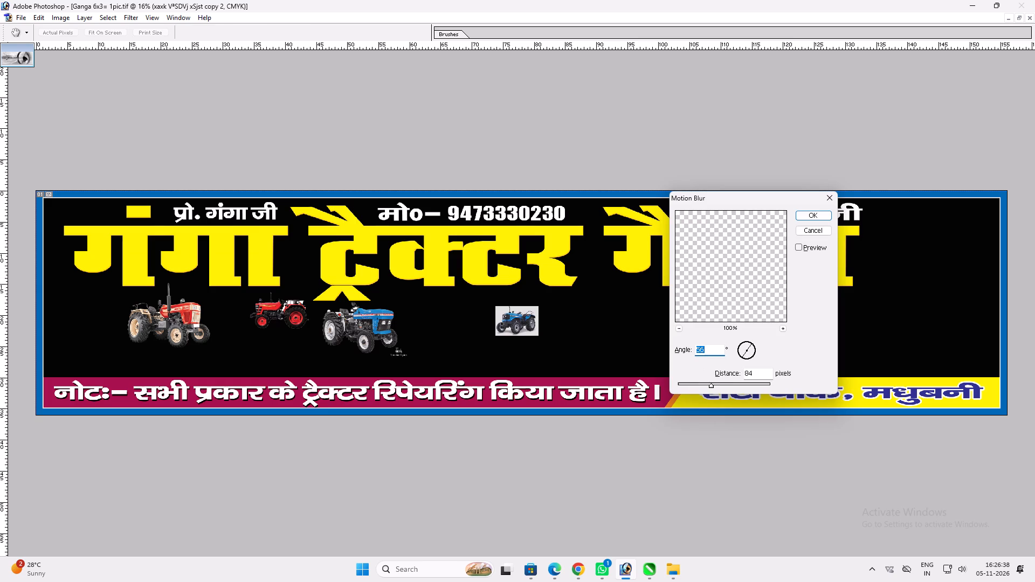
pyautogui.press('Return')
pyautogui.hotkey('ctrl', '[')
pyautogui.press('v')
pyautogui.click(514, 322)
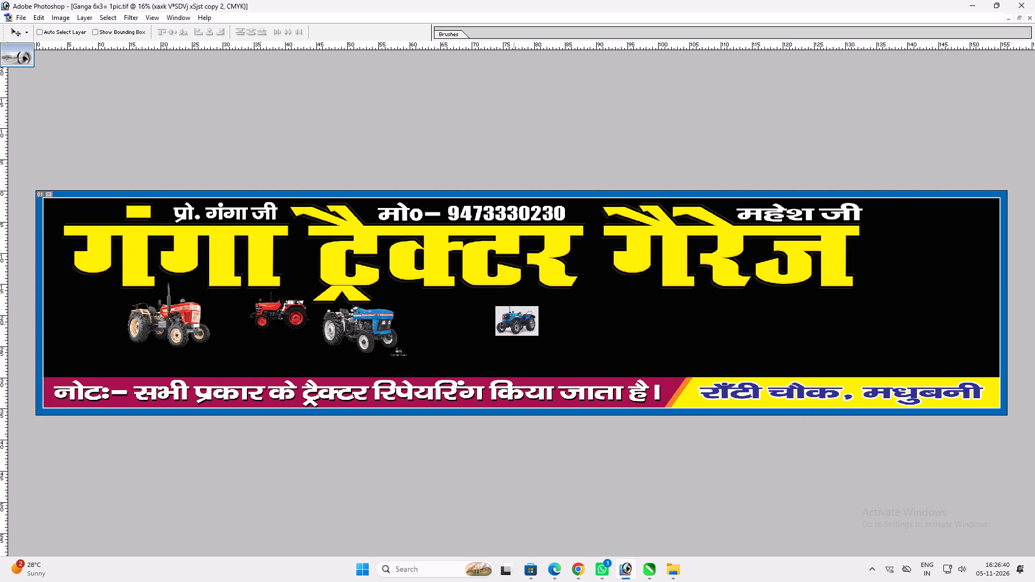
# Set the colour overlay of the blurred title copy to black.
pyautogui.hotkey('alt', 'l')
pyautogui.hotkey('alt', 'y')
pyautogui.press('n')
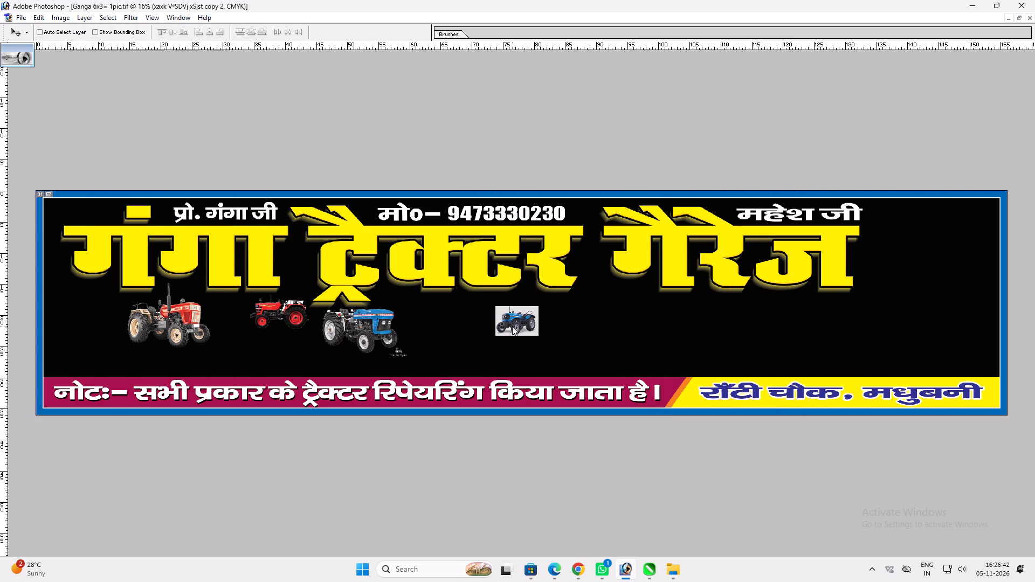
pyautogui.click(308, 251)
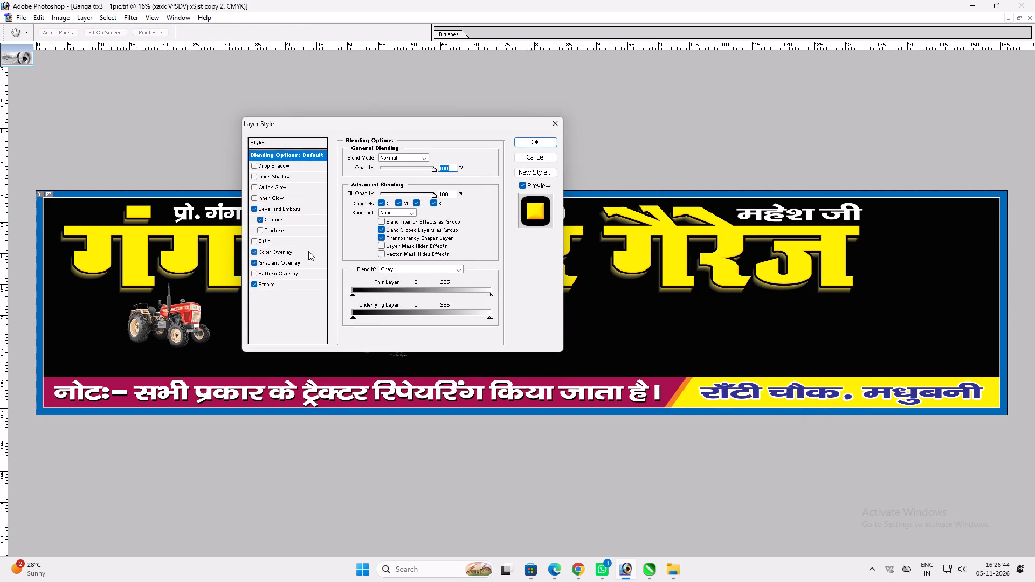
pyautogui.click(436, 159)
pyautogui.moveTo(317, 347); pyautogui.dragTo(502, 478)
pyautogui.press('Return')
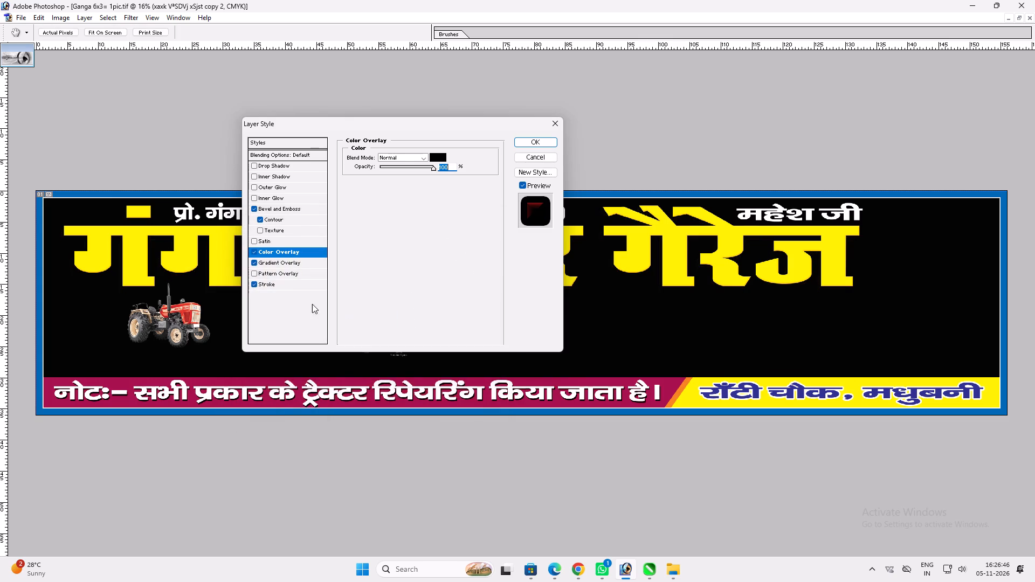
# Set the blurred title copy's stroke colour to red (C 0, M 100, Y 100, K 0) and slightly reduce the stroke size.
pyautogui.click(292, 289)
pyautogui.click(292, 284)
pyautogui.click(373, 219)
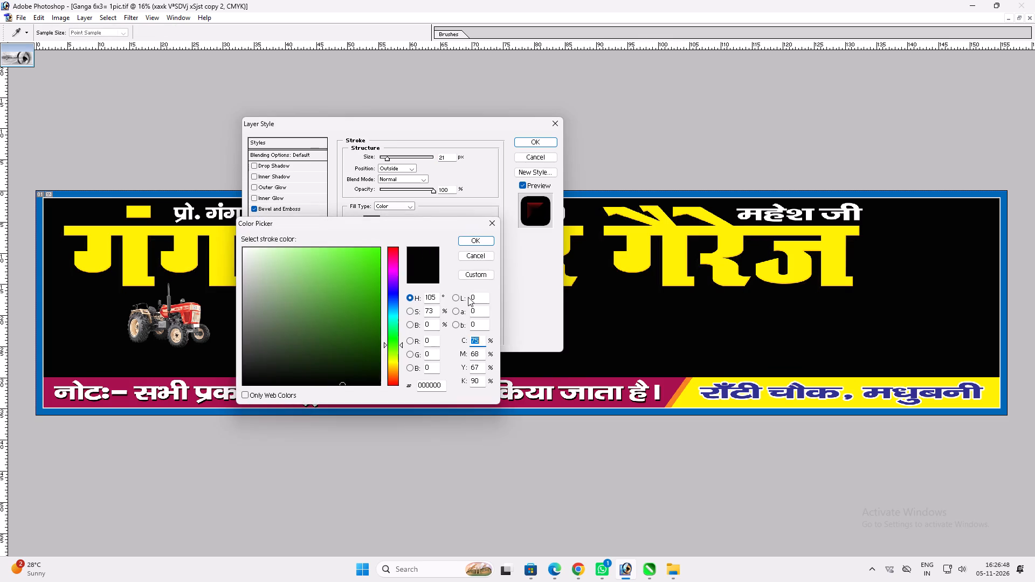
pyautogui.press('0')
pyautogui.press('Tab')
pyautogui.write('100')
pyautogui.press('Tab')
pyautogui.write('100')
pyautogui.press('Tab')
pyautogui.press('0')
pyautogui.press('Return')
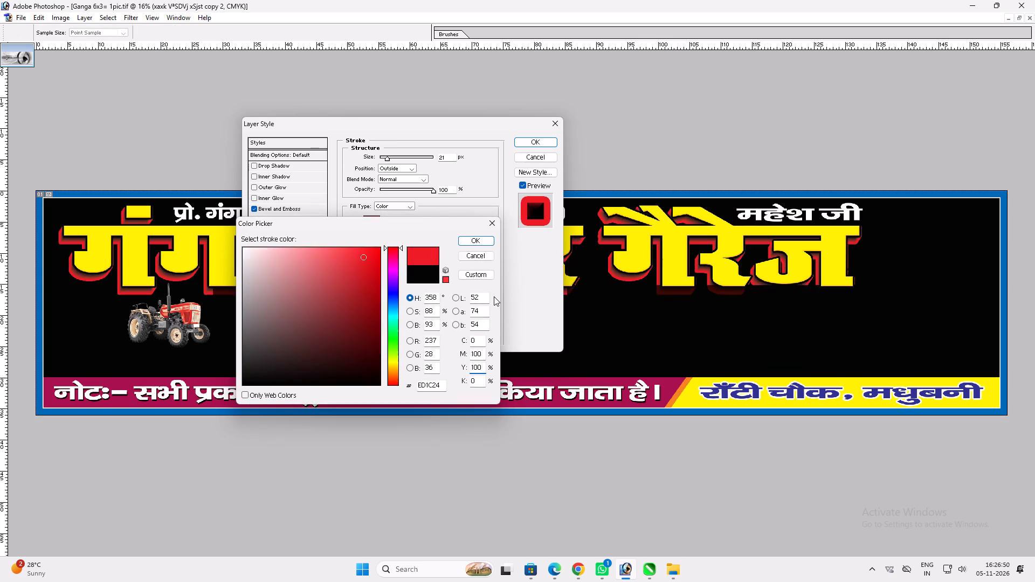
pyautogui.scroll(-1, 466, 381)
pyautogui.scroll(-2, 467, 336)
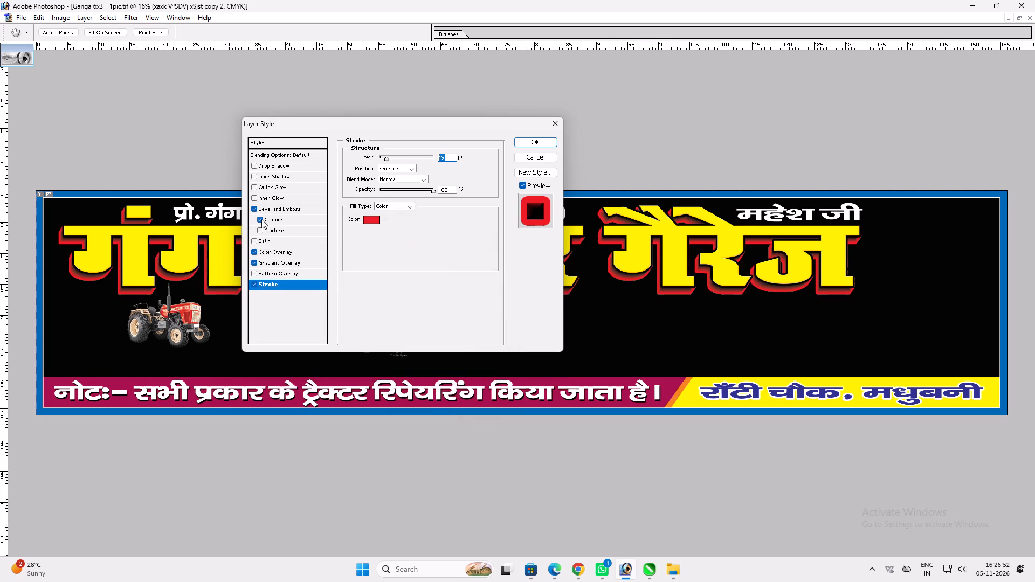
# Turn off Contour and Bevel and Emboss in the blurred title copy's layer style.
pyautogui.click(261, 219)
pyautogui.click(256, 208)
pyautogui.press('Return')
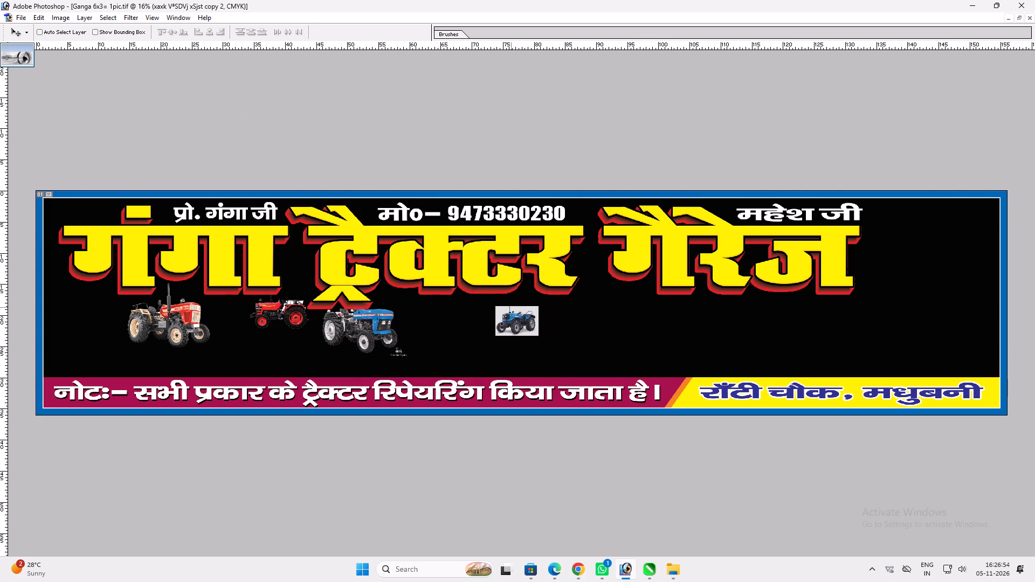
# Nudge the blurred title copy slightly down behind the yellow title.
pyautogui.press('Down')
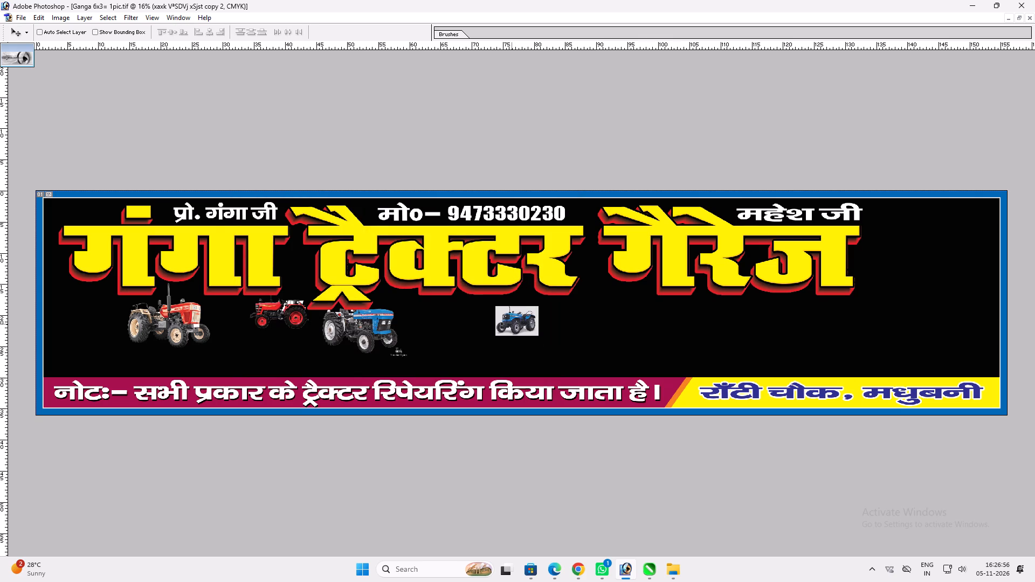
pyautogui.keyDown('ctrl'); pyautogui.keyDown('shift'); pyautogui.rightClick(473, 258); pyautogui.keyUp('shift'); pyautogui.keyUp('ctrl')
pyautogui.keyDown('ctrl'); pyautogui.keyDown('shift'); pyautogui.moveTo(486, 267); pyautogui.dragTo(491, 267); pyautogui.keyUp('shift'); pyautogui.keyUp('ctrl')
pyautogui.hotkey('ctrl', 't')
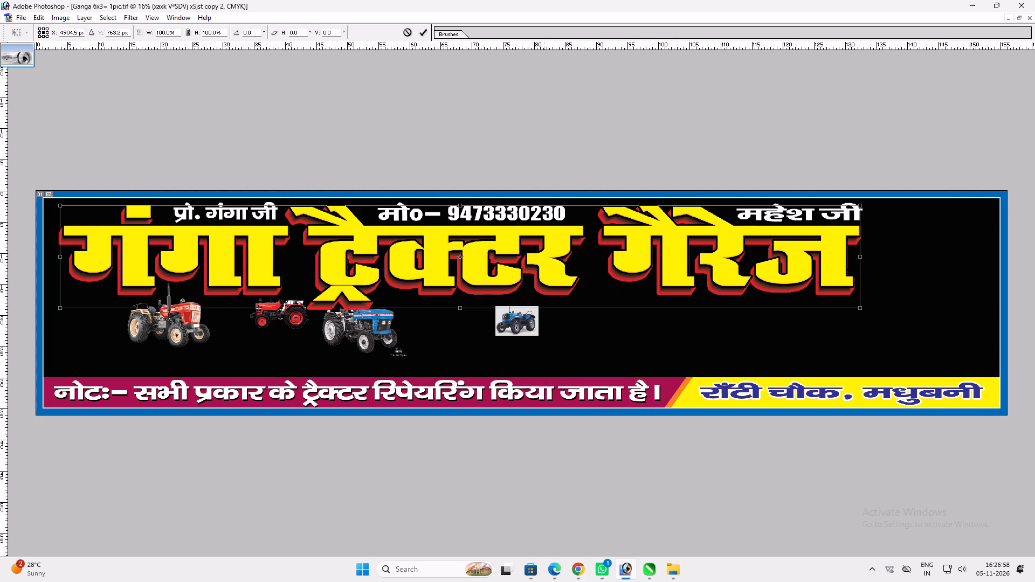
pyautogui.keyDown('shift'); pyautogui.click(540, 307); pyautogui.keyUp('shift')
pyautogui.hotkey('shift', 'Return')
pyautogui.press('v')
# Move the red tractor with cream wheels to the banner's left end and enlarge it to reach the bottom strip.
pyautogui.keyDown('ctrl'); pyautogui.click(191, 321); pyautogui.keyUp('ctrl')
pyautogui.moveTo(191, 321); pyautogui.dragTo(160, 321)
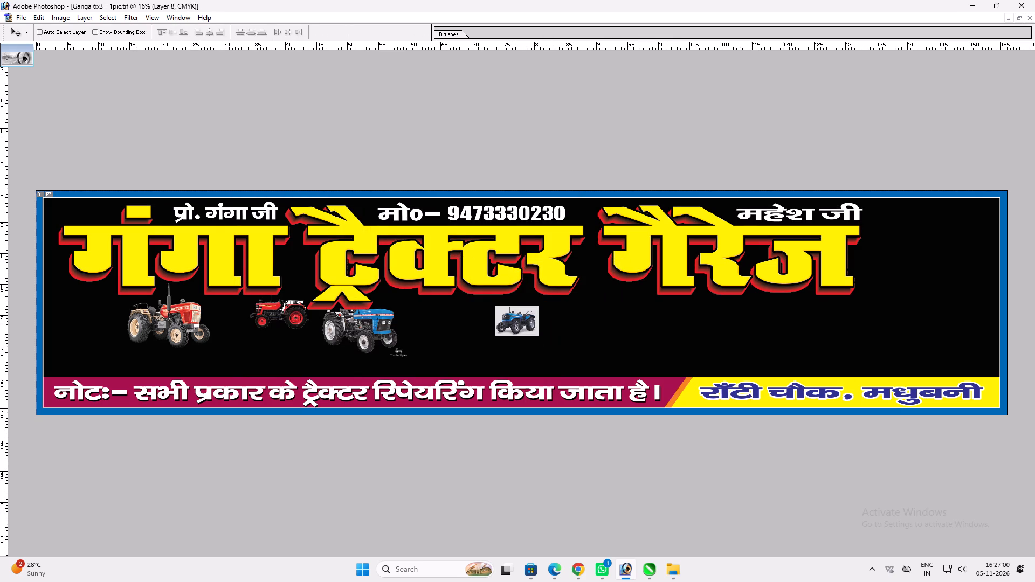
pyautogui.moveTo(160, 321); pyautogui.dragTo(134, 322)
pyautogui.hotkey('ctrl', 't')
pyautogui.keyDown('shift'); pyautogui.moveTo(156, 350); pyautogui.dragTo(205, 364); pyautogui.keyUp('shift')
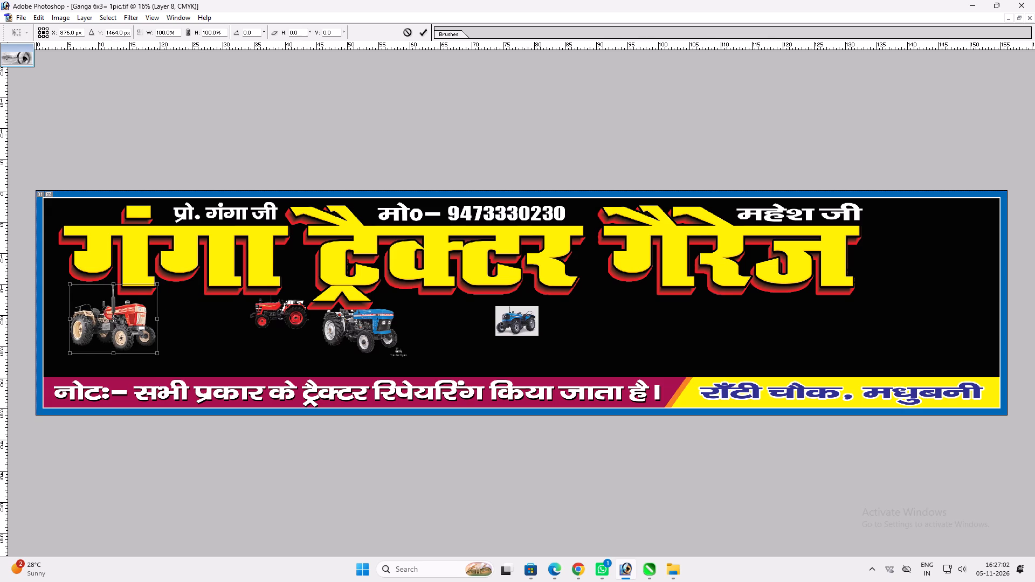
pyautogui.keyDown('shift'); pyautogui.moveTo(205, 364); pyautogui.dragTo(207, 363); pyautogui.keyUp('shift')
pyautogui.hotkey('shift', 'Return')
pyautogui.press('v')
pyautogui.moveTo(189, 353); pyautogui.dragTo(167, 352)
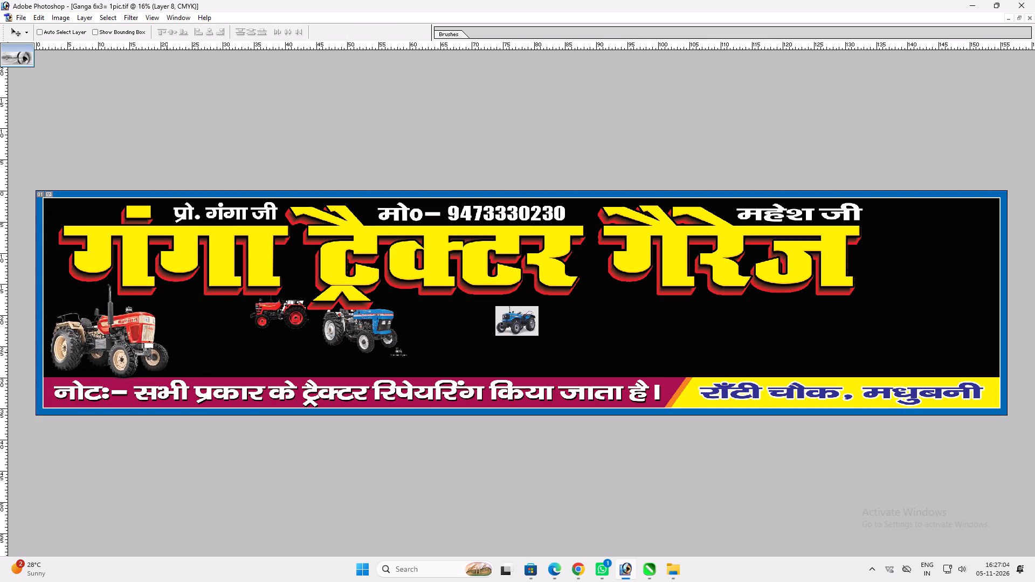
pyautogui.moveTo(167, 352); pyautogui.dragTo(167, 352)
# Reduce the height of the enlarged red tractor to about 96% from its top edge.
pyautogui.hotkey('ctrl', 't')
pyautogui.keyDown('shift'); pyautogui.click(144, 281); pyautogui.keyUp('shift')
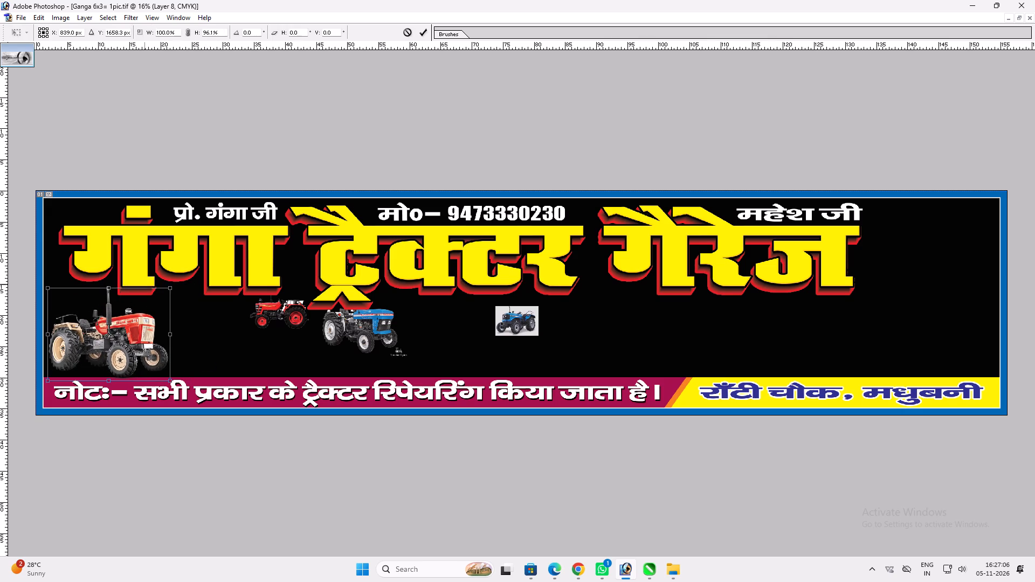
pyautogui.hotkey('shift', 'Return')
pyautogui.press('v')
# Move the small red tractor beside the large one and flip it horizontally.
pyautogui.keyDown('ctrl'); pyautogui.click(268, 305); pyautogui.keyUp('ctrl')
pyautogui.moveTo(268, 304); pyautogui.dragTo(208, 311)
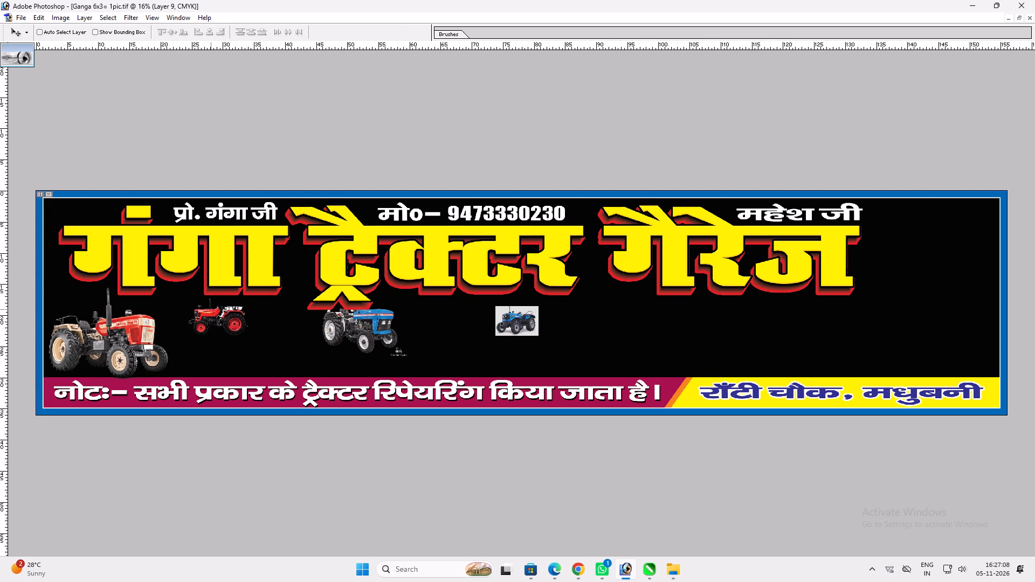
pyautogui.hotkey('ctrl', 't')
pyautogui.keyDown('ctrl'); pyautogui.rightClick(211, 309); pyautogui.keyUp('ctrl')
pyautogui.click(261, 436)
pyautogui.press('Return')
pyautogui.press('v')
pyautogui.moveTo(236, 337); pyautogui.dragTo(227, 339)
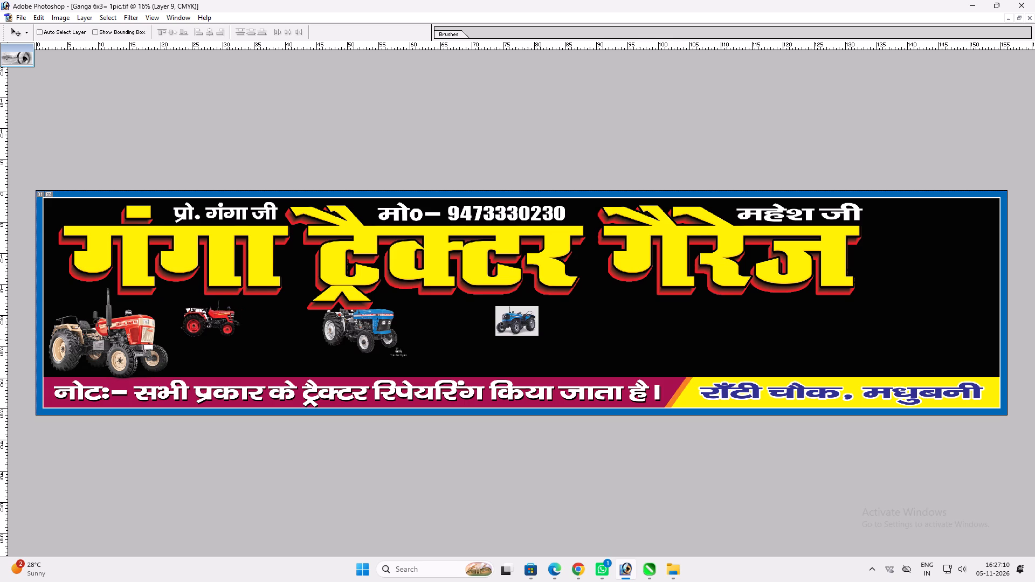
pyautogui.moveTo(227, 339); pyautogui.dragTo(224, 338)
# Enlarge the flipped red tractor to about the size of the first tractor.
pyautogui.hotkey('ctrl', 't')
pyautogui.keyDown('shift'); pyautogui.moveTo(239, 337); pyautogui.dragTo(321, 348); pyautogui.keyUp('shift')
pyautogui.hotkey('shift', 'Return')
pyautogui.press('v')
pyautogui.keyDown('shift'); pyautogui.click(263, 342); pyautogui.keyUp('shift')
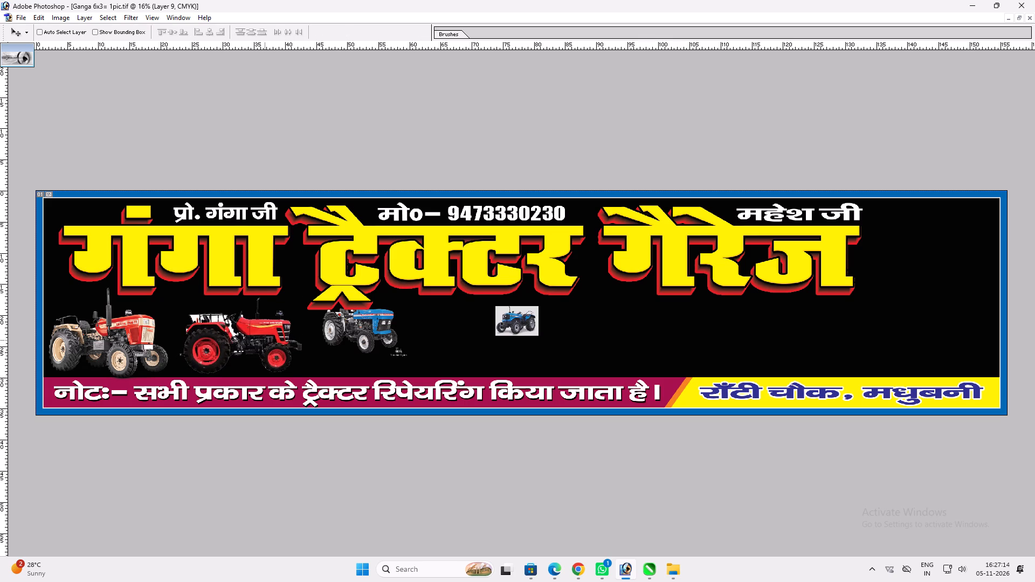
# Move the blue tractor with light wheels beside the red-wheeled tractor and stretch it to about the same size as its neighbours.
pyautogui.hotkey('ctrl', 't')
pyautogui.hotkey('shift', 'Return')
pyautogui.press('v')
pyautogui.keyDown('ctrl'); pyautogui.click(365, 327); pyautogui.keyUp('ctrl')
pyautogui.moveTo(365, 326); pyautogui.dragTo(362, 336)
pyautogui.moveTo(362, 336); pyautogui.dragTo(349, 340)
pyautogui.hotkey('ctrl', 't')
pyautogui.keyDown('shift'); pyautogui.moveTo(383, 314); pyautogui.dragTo(385, 314); pyautogui.keyUp('shift')
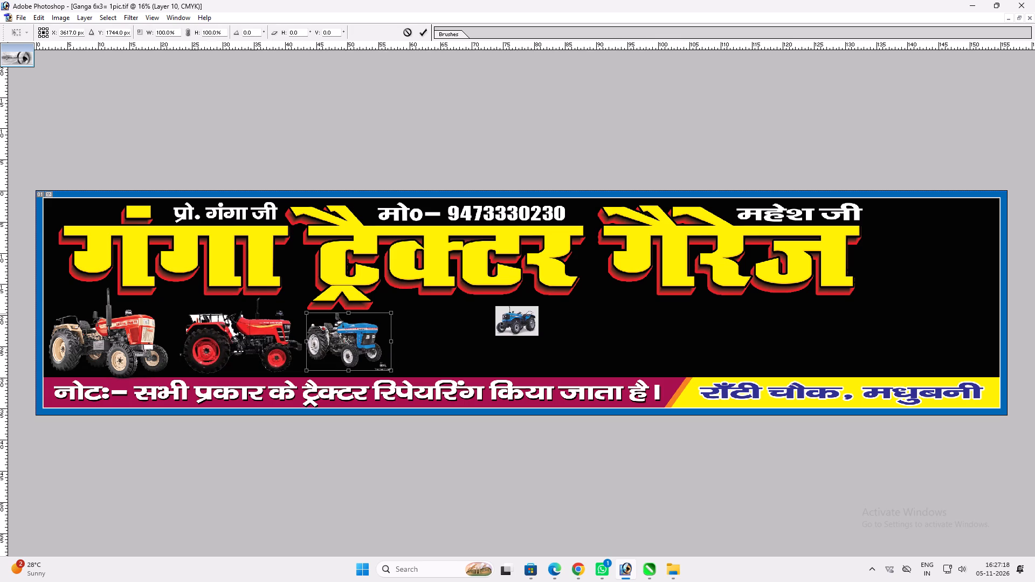
pyautogui.keyDown('shift'); pyautogui.moveTo(385, 314); pyautogui.dragTo(390, 313); pyautogui.keyUp('shift')
pyautogui.keyDown('shift'); pyautogui.moveTo(392, 349); pyautogui.dragTo(423, 350); pyautogui.keyUp('shift')
pyautogui.keyDown('shift'); pyautogui.moveTo(424, 371); pyautogui.dragTo(432, 371); pyautogui.keyUp('shift')
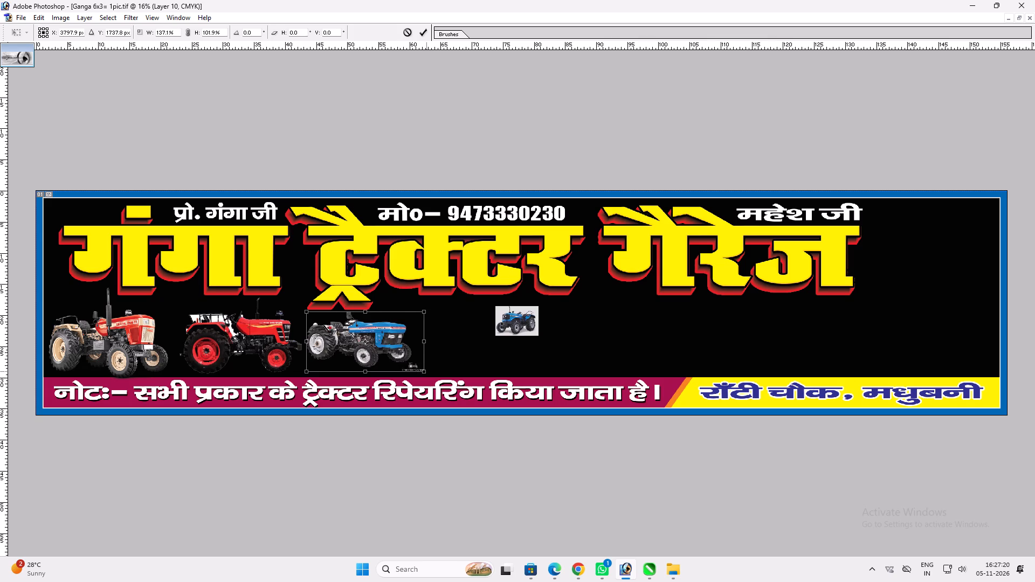
pyautogui.keyDown('shift'); pyautogui.moveTo(432, 371); pyautogui.dragTo(444, 371); pyautogui.keyUp('shift')
pyautogui.hotkey('shift', 'Return')
pyautogui.press('v')
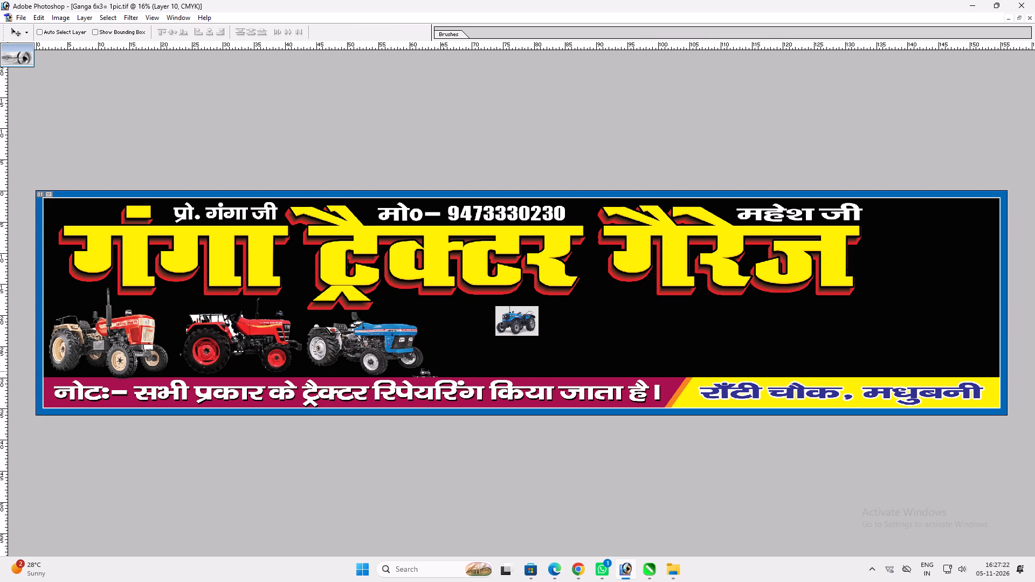
# Delete the leftover fragment near the front lower corner of the stretched blue tractor.
pyautogui.press('m')
pyautogui.moveTo(517, 430); pyautogui.dragTo(403, 368)
pyautogui.press('Delete')
pyautogui.hotkey('ctrl', 'd')
pyautogui.press('v')
# Enlarge the blue tractor picture with the grey background to roughly three times its size.
pyautogui.keyDown('ctrl'); pyautogui.click(506, 331); pyautogui.keyUp('ctrl')
pyautogui.hotkey('ctrl', 't')
pyautogui.keyDown('alt'); pyautogui.keyDown('shift'); pyautogui.moveTo(537, 334); pyautogui.dragTo(597, 348); pyautogui.keyUp('shift'); pyautogui.keyUp('alt')
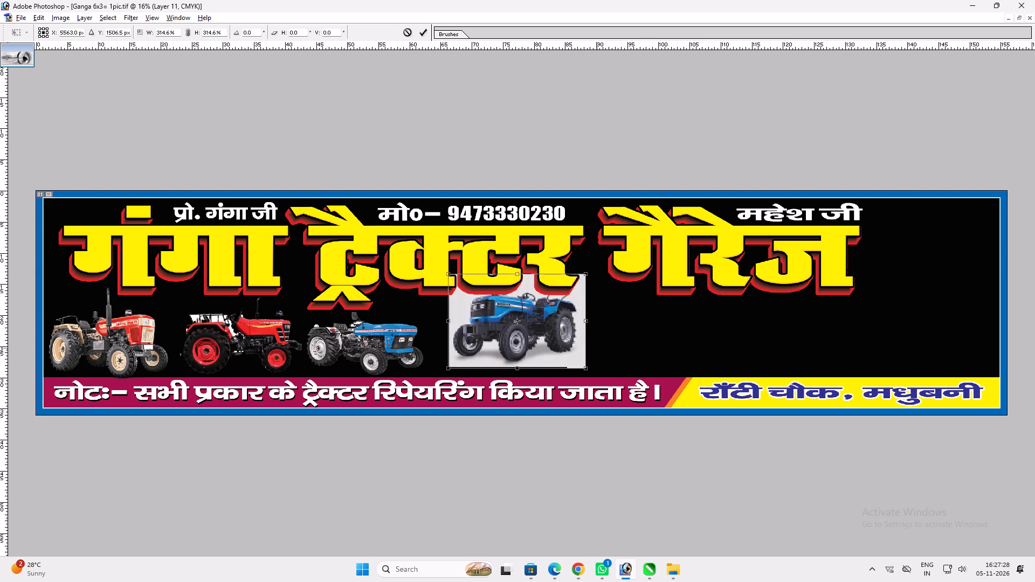
pyautogui.press('Return')
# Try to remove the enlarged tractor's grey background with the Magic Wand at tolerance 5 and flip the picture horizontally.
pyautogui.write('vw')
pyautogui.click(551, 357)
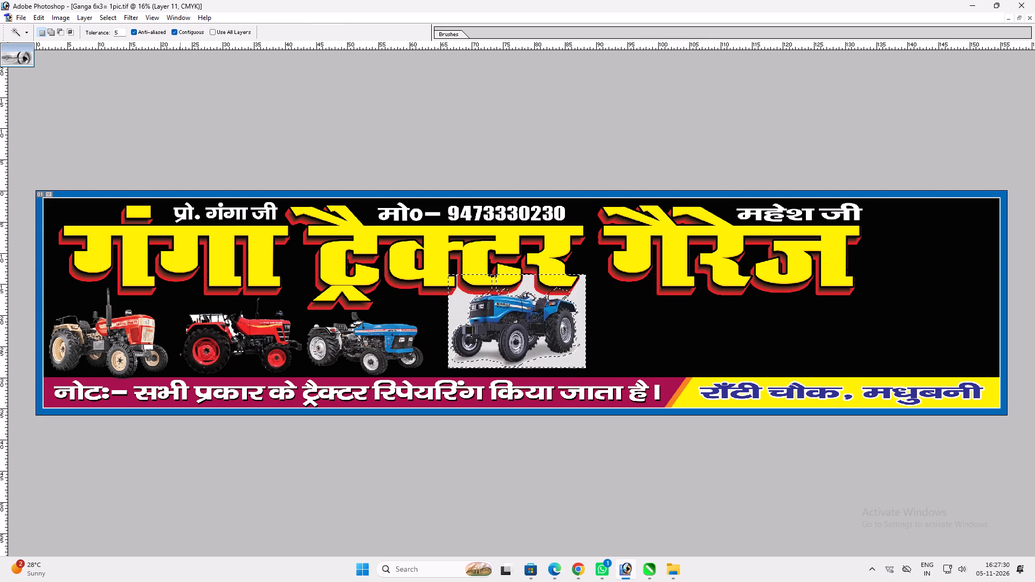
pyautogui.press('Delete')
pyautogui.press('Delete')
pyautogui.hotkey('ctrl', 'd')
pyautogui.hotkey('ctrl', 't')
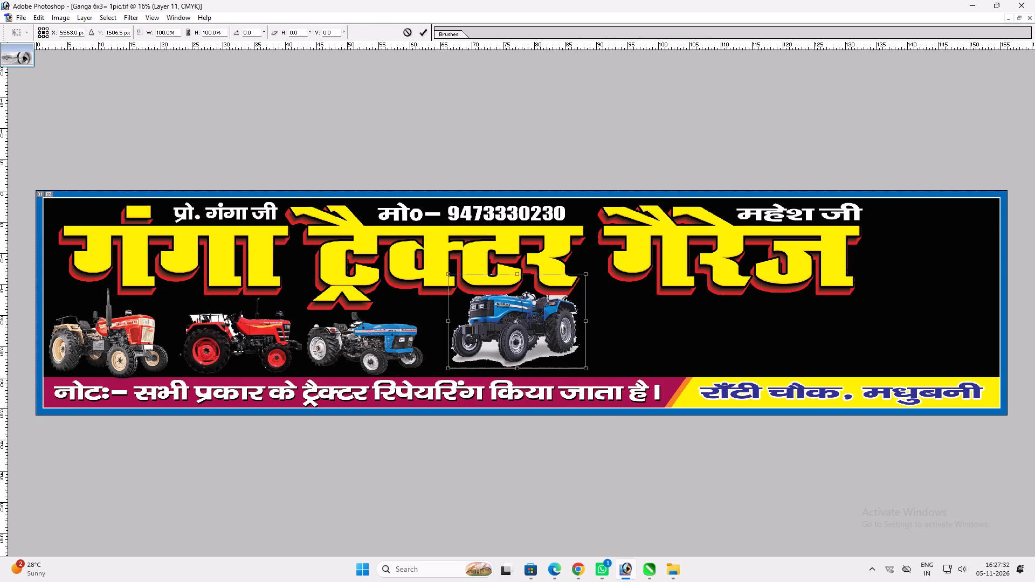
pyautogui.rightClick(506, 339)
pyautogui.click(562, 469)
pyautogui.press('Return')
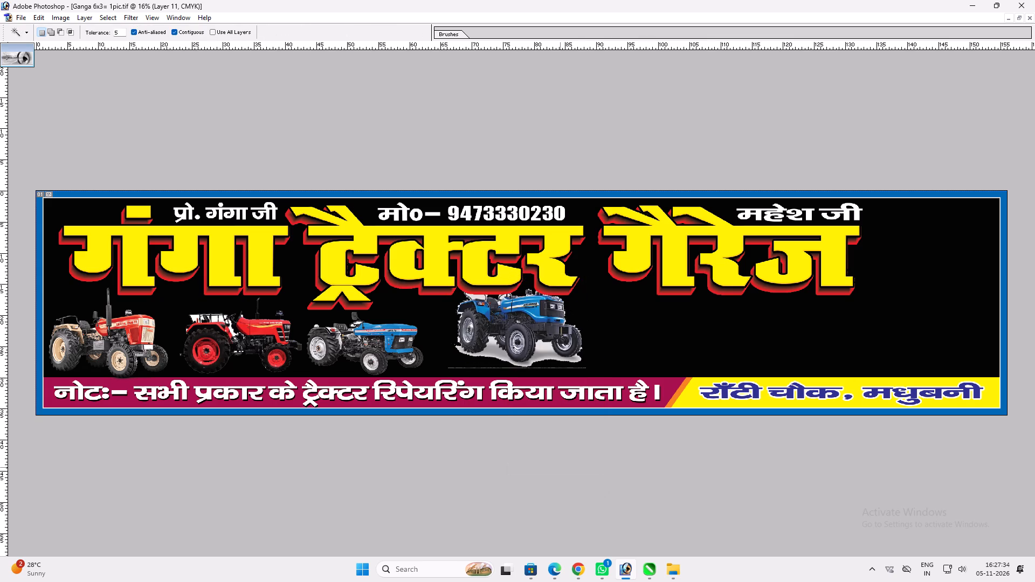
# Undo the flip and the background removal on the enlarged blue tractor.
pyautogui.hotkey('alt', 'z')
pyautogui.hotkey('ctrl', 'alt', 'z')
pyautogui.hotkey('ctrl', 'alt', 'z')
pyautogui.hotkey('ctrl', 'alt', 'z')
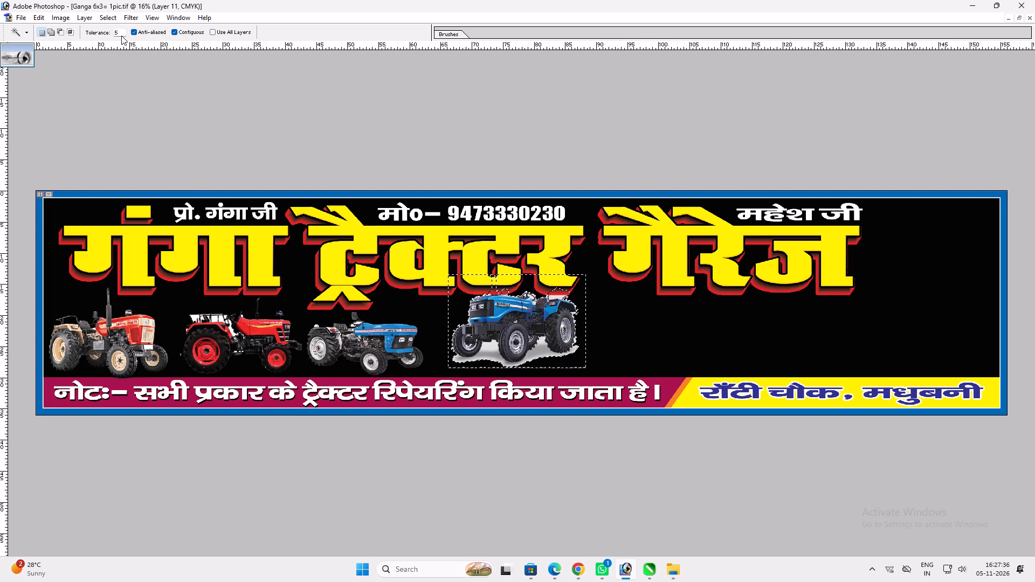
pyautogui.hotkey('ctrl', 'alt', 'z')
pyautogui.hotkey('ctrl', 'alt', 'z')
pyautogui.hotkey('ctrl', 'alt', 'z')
# Set the Magic Wand tolerance to 60 and delete the grey background around the enlarged blue tractor.
pyautogui.moveTo(121, 33); pyautogui.dragTo(94, 36)
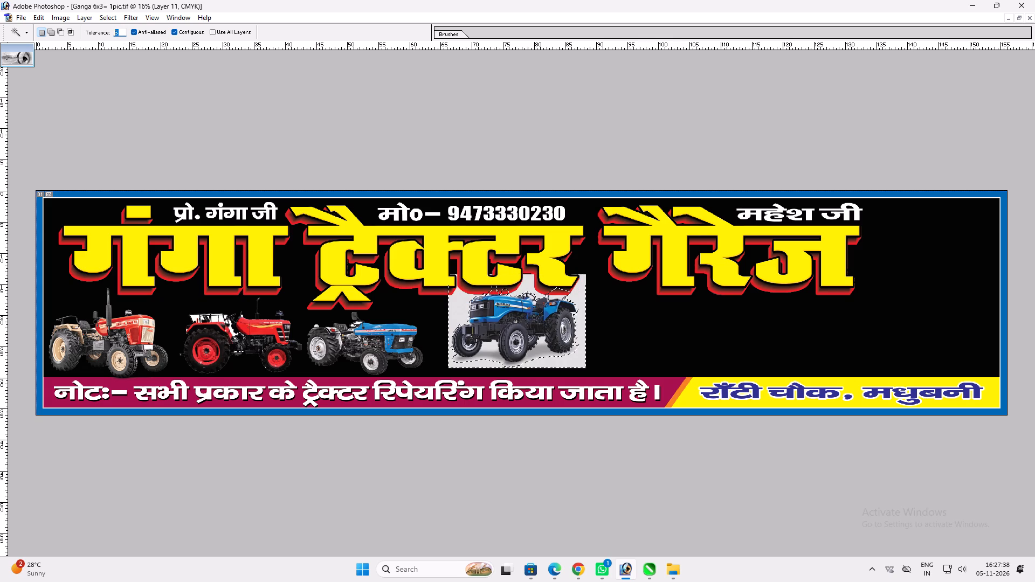
pyautogui.moveTo(94, 36); pyautogui.dragTo(92, 36)
pyautogui.press('6')
pyautogui.press('0')
pyautogui.press('Return')
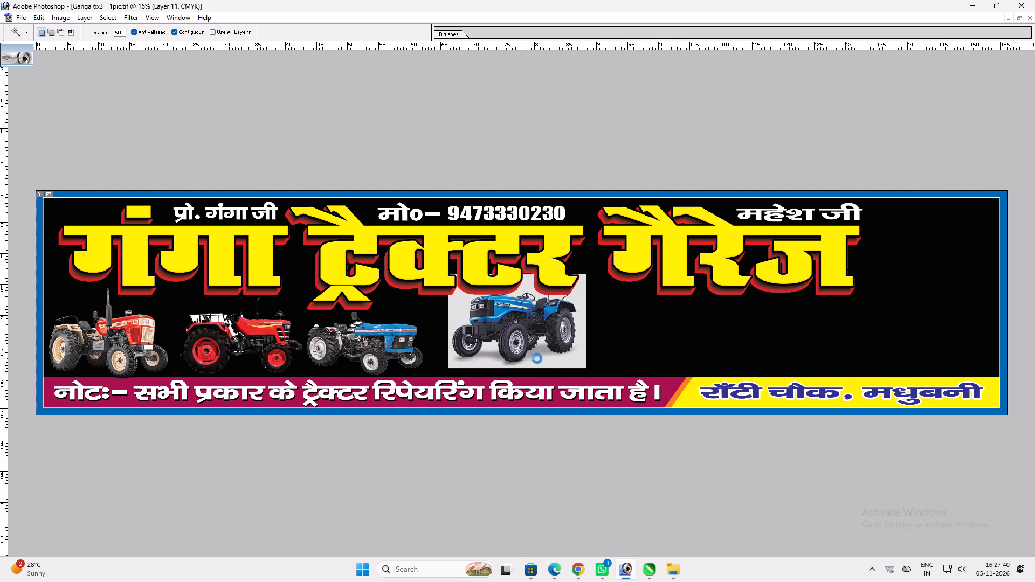
pyautogui.click(537, 358)
pyautogui.press('Delete')
pyautogui.hotkey('ctrl', 'd')
# Flip the cut-out blue tractor horizontally.
pyautogui.hotkey('ctrl', 't')
pyautogui.keyDown('ctrl'); pyautogui.rightClick(541, 355); pyautogui.keyUp('ctrl')
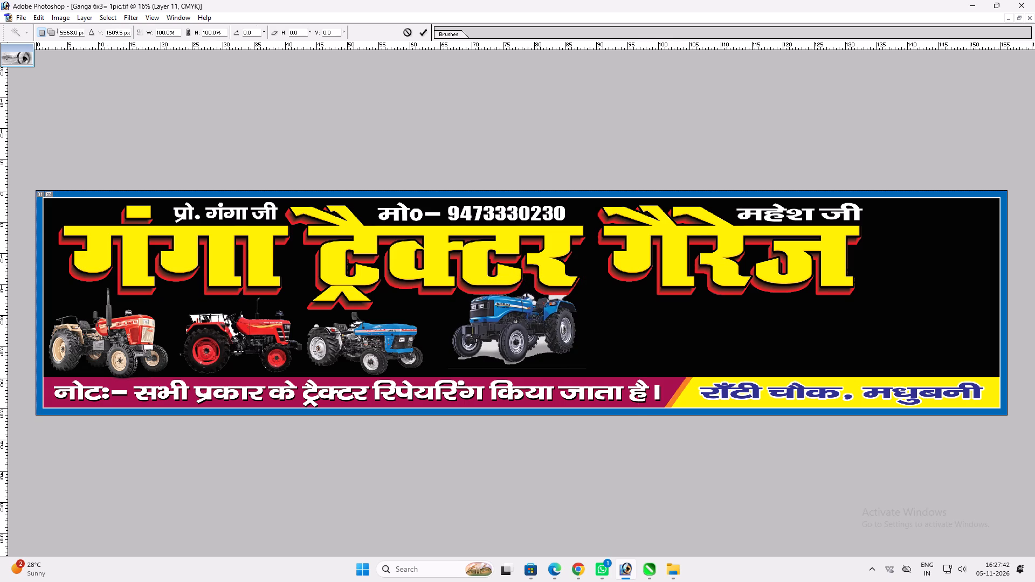
pyautogui.click(595, 481)
pyautogui.press('Return')
# Move the flipped blue tractor to the end of the tractor row and shrink it to match the others.
pyautogui.press('v')
pyautogui.moveTo(527, 347); pyautogui.dragTo(510, 355)
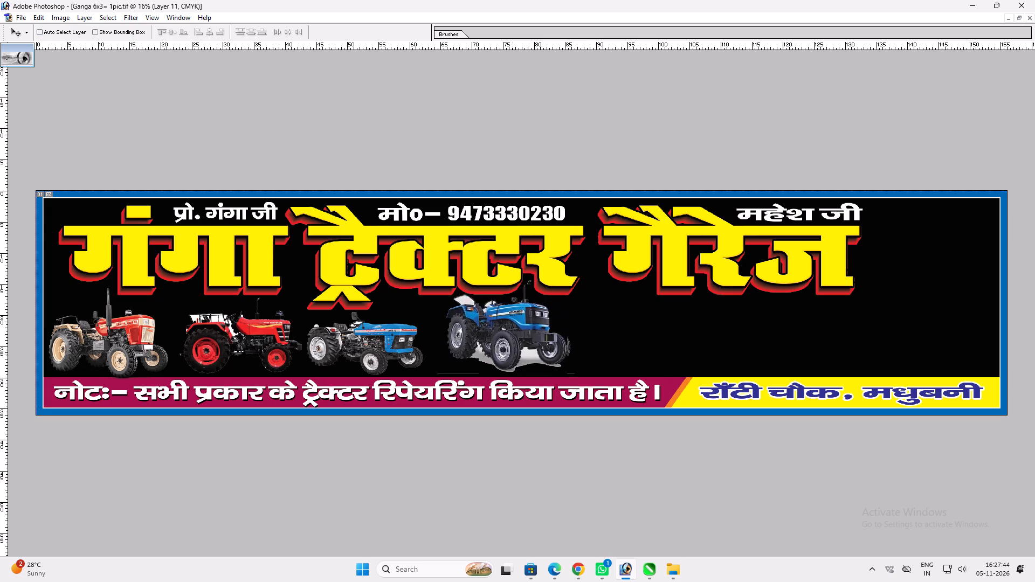
pyautogui.moveTo(510, 355); pyautogui.dragTo(504, 357)
pyautogui.hotkey('ctrl', 't')
pyautogui.keyDown('shift'); pyautogui.moveTo(561, 286); pyautogui.dragTo(542, 294); pyautogui.keyUp('shift')
pyautogui.hotkey('shift', 'Return')
pyautogui.press('v')
# Add a white Outer Glow to the end blue tractor with Normal blending, 100% opacity, and increased spread and size.
pyautogui.hotkey('alt', 'l')
pyautogui.hotkey('alt', 'y')
pyautogui.press('o')
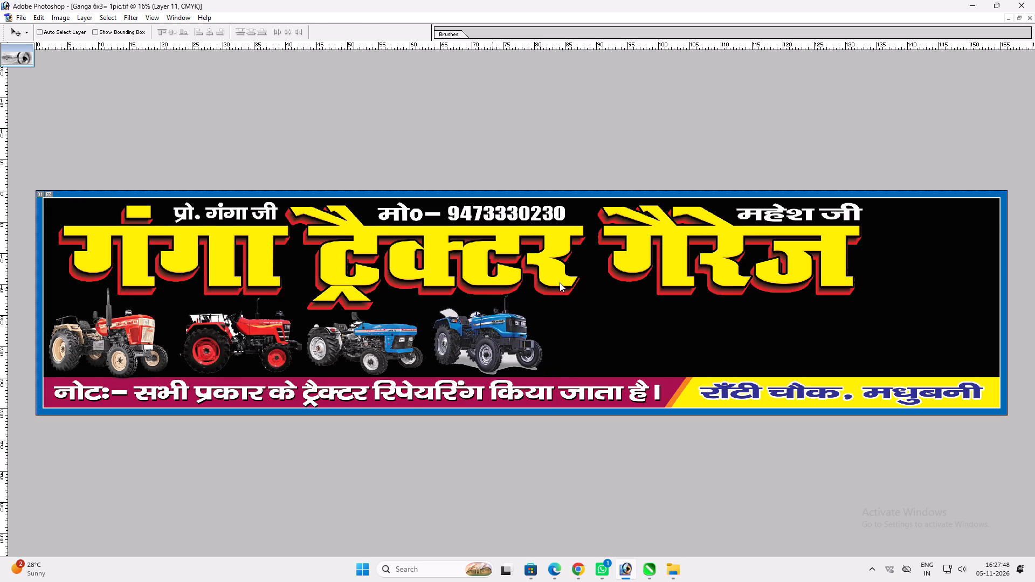
pyautogui.write('10')
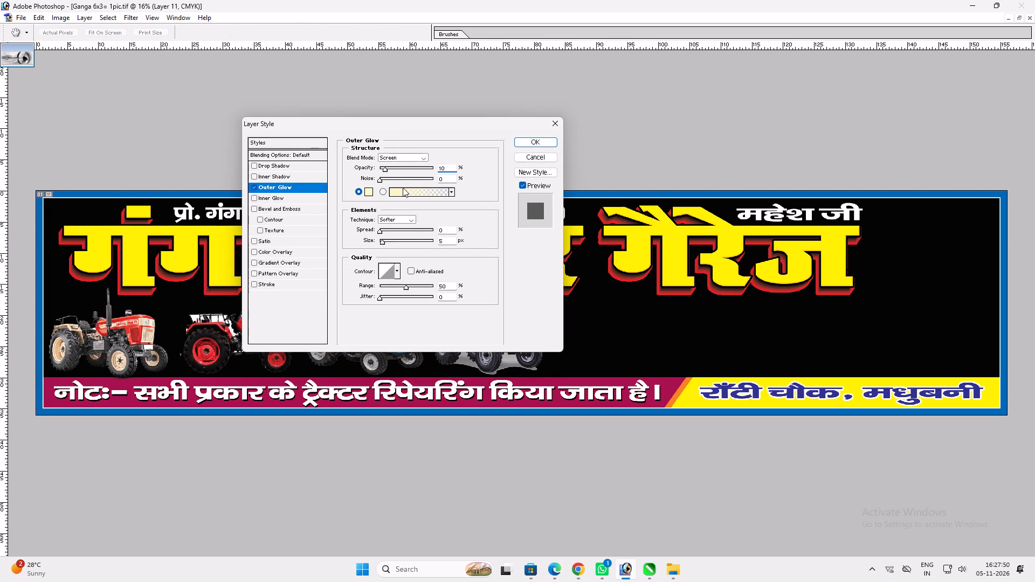
pyautogui.press('0')
pyautogui.click(390, 158)
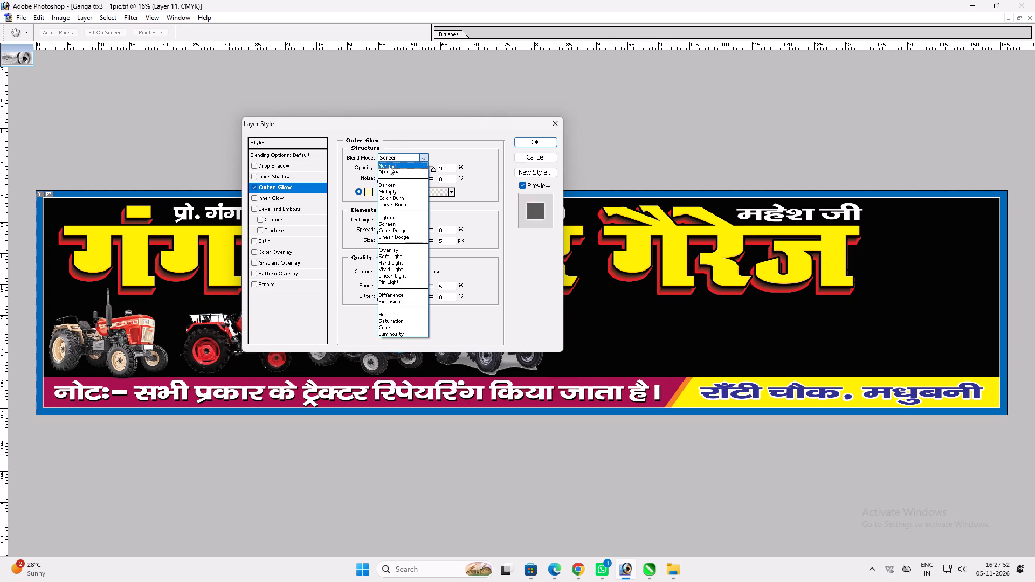
pyautogui.click(389, 166)
pyautogui.click(370, 190)
pyautogui.moveTo(285, 285); pyautogui.dragTo(100, 170)
pyautogui.press('Return')
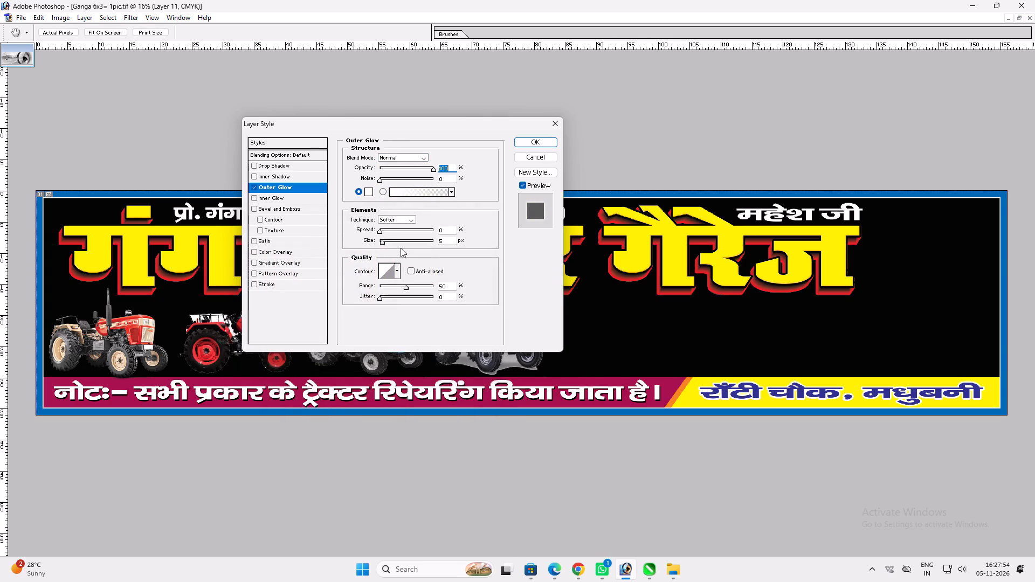
pyautogui.moveTo(385, 243); pyautogui.dragTo(392, 242)
pyautogui.moveTo(381, 230); pyautogui.dragTo(393, 230)
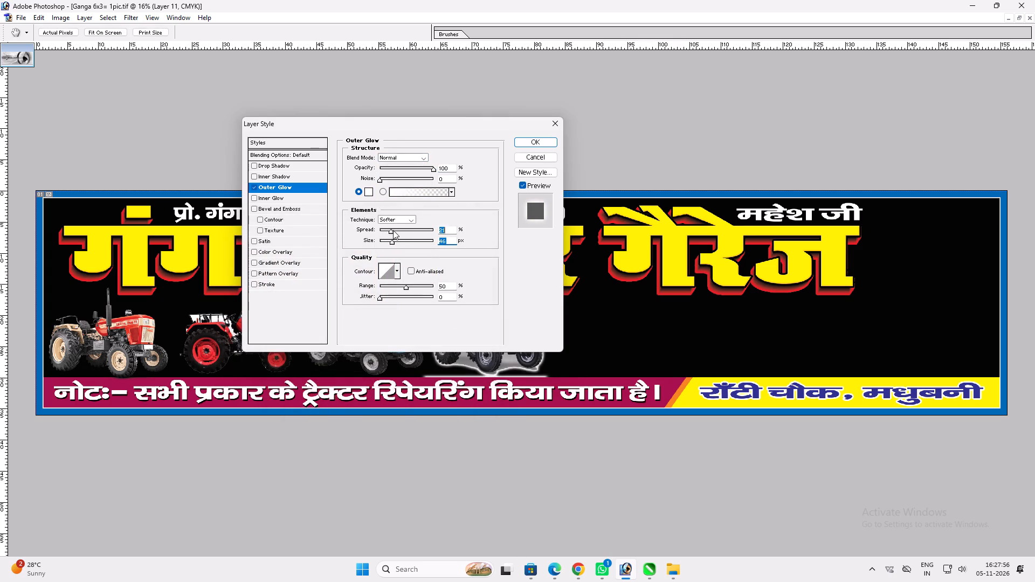
pyautogui.moveTo(393, 230); pyautogui.dragTo(396, 230)
pyautogui.moveTo(392, 240); pyautogui.dragTo(399, 239)
pyautogui.moveTo(396, 233); pyautogui.dragTo(387, 234)
pyautogui.press('Return')
pyautogui.press('Return')
# Delete the leftover strip of picture beneath the glowing blue tractor, along the bottom strip's upper edge.
pyautogui.press('v')
pyautogui.press('m')
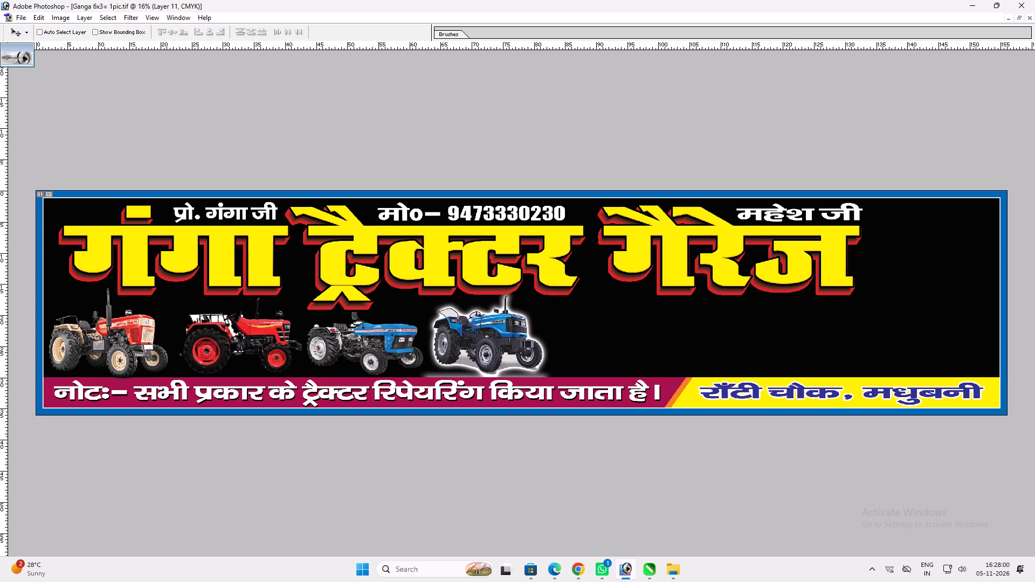
pyautogui.moveTo(707, 411); pyautogui.dragTo(384, 372)
pyautogui.press('Delete')
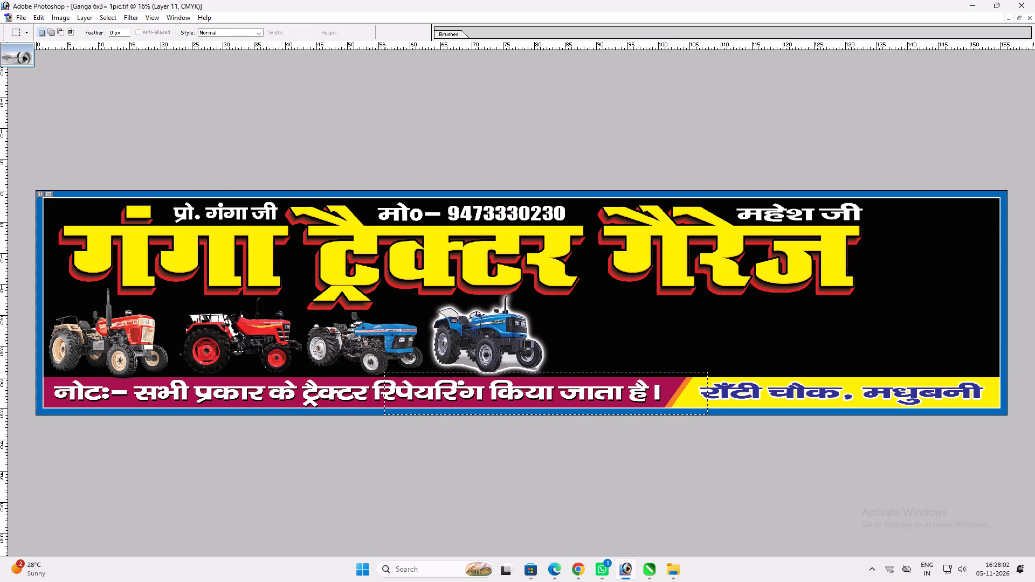
pyautogui.hotkey('ctrl', 'd')
# Enlarge the glowing blue tractor slightly so that its wheels reach the bottom strip.
pyautogui.hotkey('ctrl', 't')
pyautogui.keyDown('shift'); pyautogui.moveTo(541, 372); pyautogui.dragTo(554, 373); pyautogui.keyUp('shift')
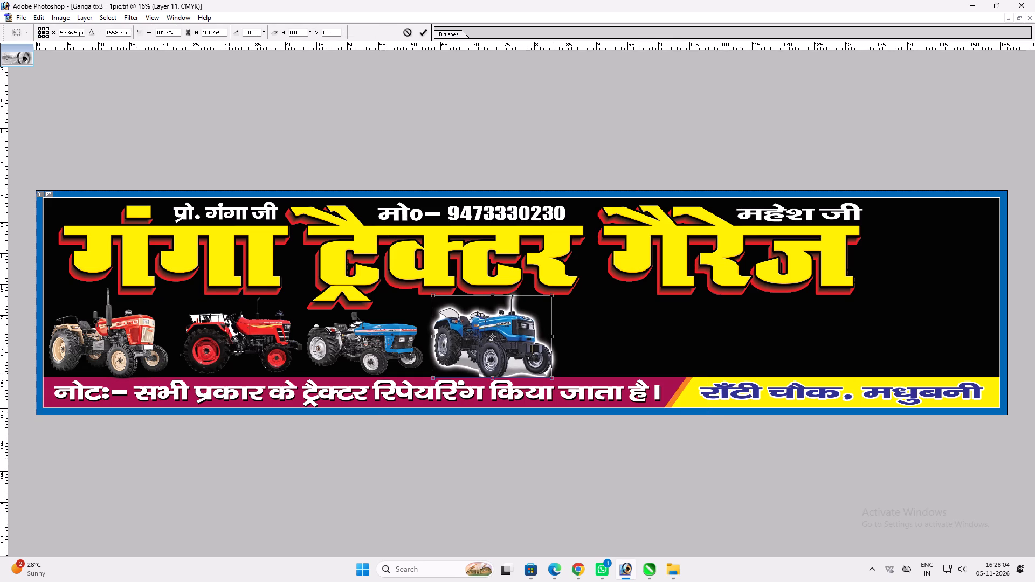
pyautogui.hotkey('shift', 'Return')
pyautogui.press('v')
pyautogui.hotkey('ctrl', 't')
pyautogui.keyDown('shift'); pyautogui.click(533, 295); pyautogui.keyUp('shift')
pyautogui.hotkey('shift', 'Return')
pyautogui.write('vv')
# Copy the glow style from the end blue tractor and paste it onto the blue tractor with light wheels.
pyautogui.hotkey('alt', 'l')
pyautogui.hotkey('alt', 'y')
pyautogui.hotkey('alt', 'c')
pyautogui.keyDown('ctrl'); pyautogui.click(400, 333); pyautogui.keyUp('ctrl')
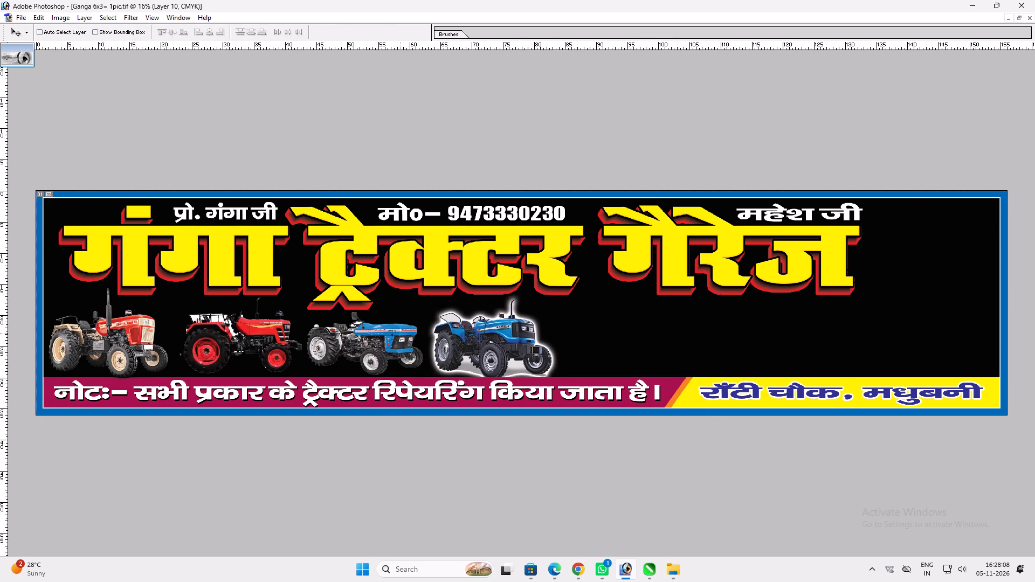
pyautogui.hotkey('alt', 'l')
pyautogui.hotkey('alt', 'y')
pyautogui.write('pvv')
# Shrink the light-wheeled blue tractor slightly from its upper rear corner, away from the red-wheeled tractor.
pyautogui.hotkey('ctrl', 't')
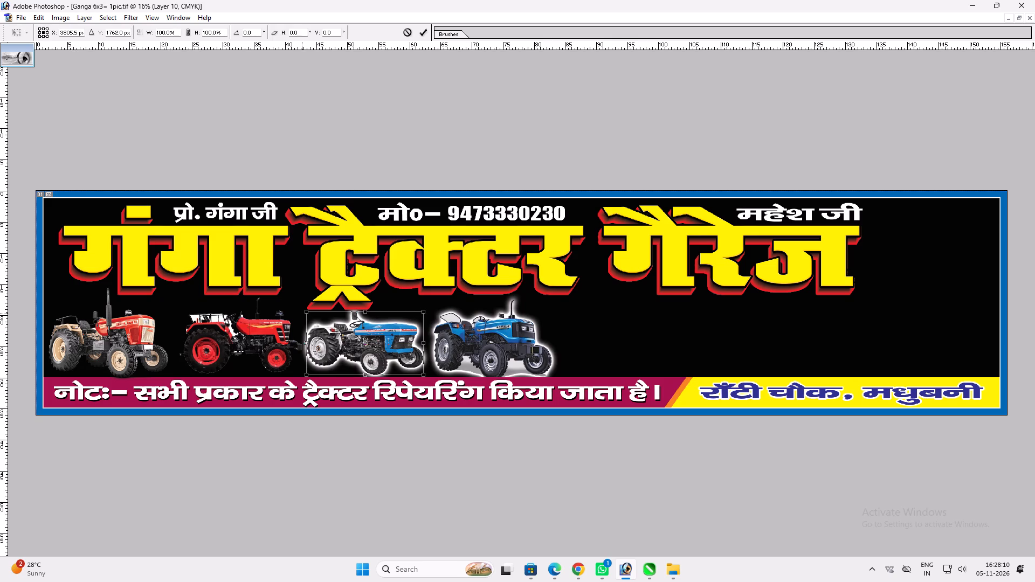
pyautogui.keyDown('shift'); pyautogui.moveTo(305, 313); pyautogui.dragTo(311, 313); pyautogui.keyUp('shift')
pyautogui.hotkey('shift', 'Return')
pyautogui.press('v')
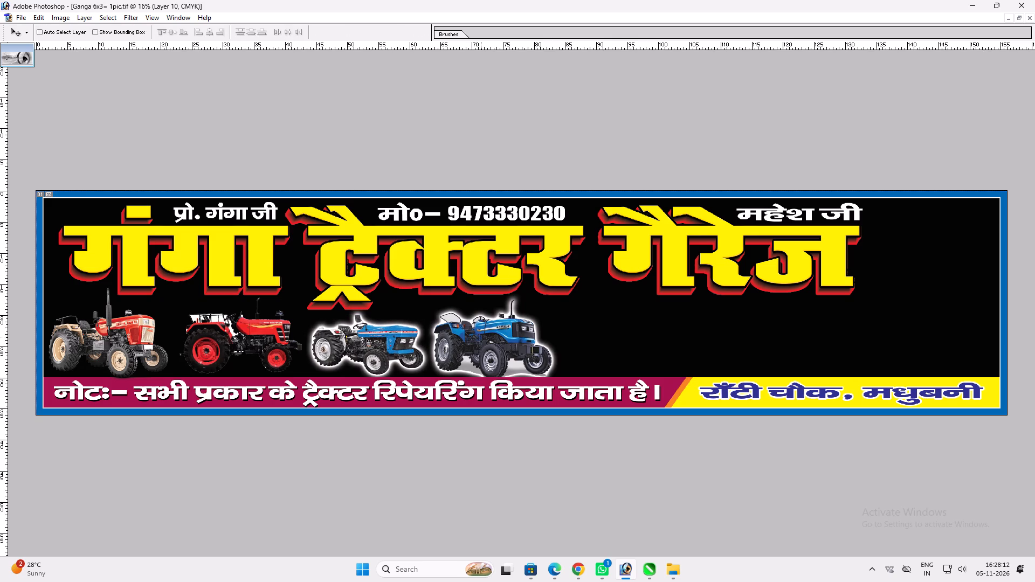
# Shift the end blue tractor a little further along the row and widen the light-wheeled blue tractor into the gap.
pyautogui.keyDown('ctrl'); pyautogui.click(481, 337); pyautogui.keyUp('ctrl')
pyautogui.moveTo(481, 336); pyautogui.dragTo(495, 332)
pyautogui.keyDown('ctrl'); pyautogui.click(403, 339); pyautogui.keyUp('ctrl')
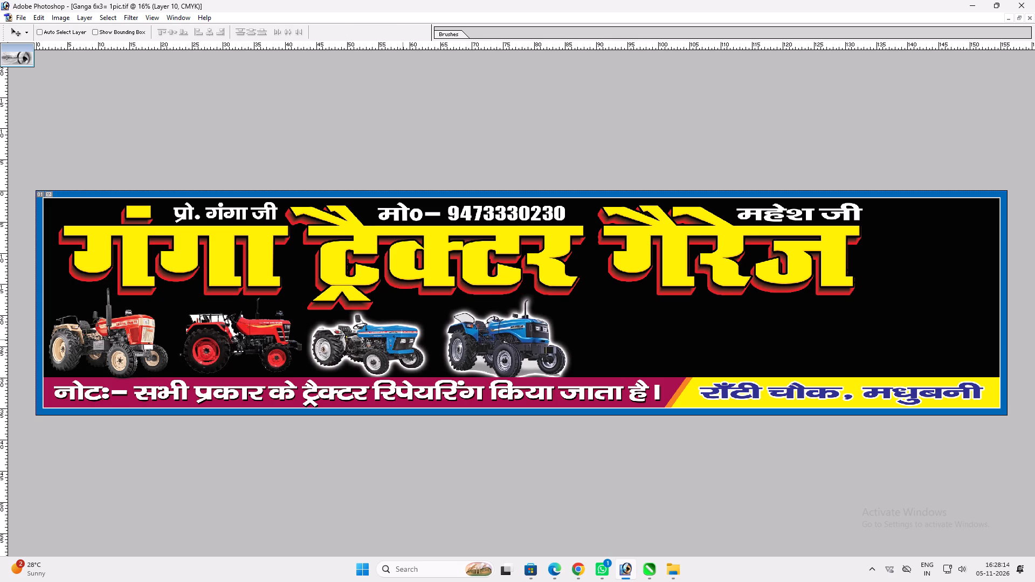
pyautogui.hotkey('ctrl', 't')
pyautogui.keyDown('shift'); pyautogui.moveTo(426, 344); pyautogui.dragTo(437, 344); pyautogui.keyUp('shift')
pyautogui.hotkey('shift', 'Return')
pyautogui.press('v')
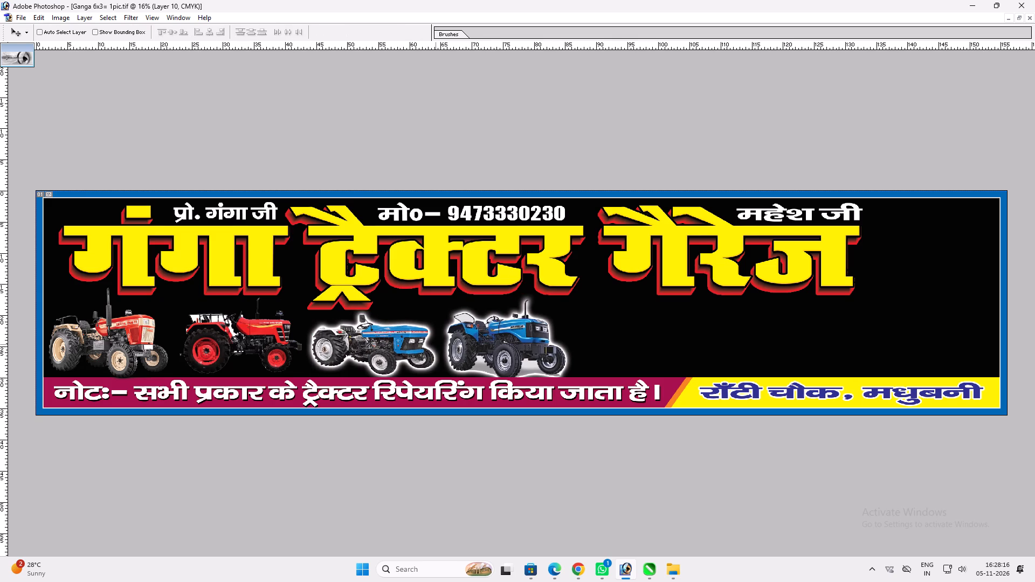
# Paste the copied glow style onto the red-wheeled tractor and the cream-wheeled tractor.
pyautogui.keyDown('ctrl'); pyautogui.click(237, 337); pyautogui.keyUp('ctrl')
pyautogui.hotkey('alt', 'l')
pyautogui.hotkey('alt', 'y')
pyautogui.hotkey('alt', 'l')
pyautogui.hotkey('alt', 'y')
pyautogui.write('pv')
pyautogui.keyDown('ctrl'); pyautogui.click(134, 333); pyautogui.keyUp('ctrl')
pyautogui.hotkey('alt', 'l')
pyautogui.hotkey('alt', 'y')
pyautogui.write('pvv')
# Send the cream-wheeled tractor's layer to the back and bring it forward two levels, above the banner background.
pyautogui.hotkey('ctrl', 'shift', '[')
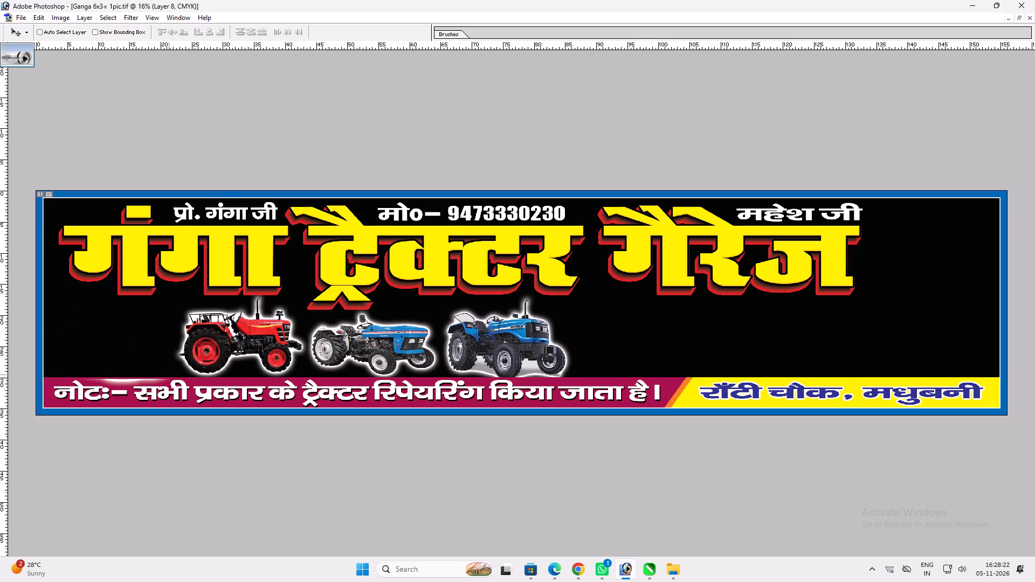
pyautogui.hotkey('ctrl', ']')
pyautogui.hotkey('ctrl', ']')
pyautogui.press('v')
pyautogui.press('v')
pyautogui.press('v')
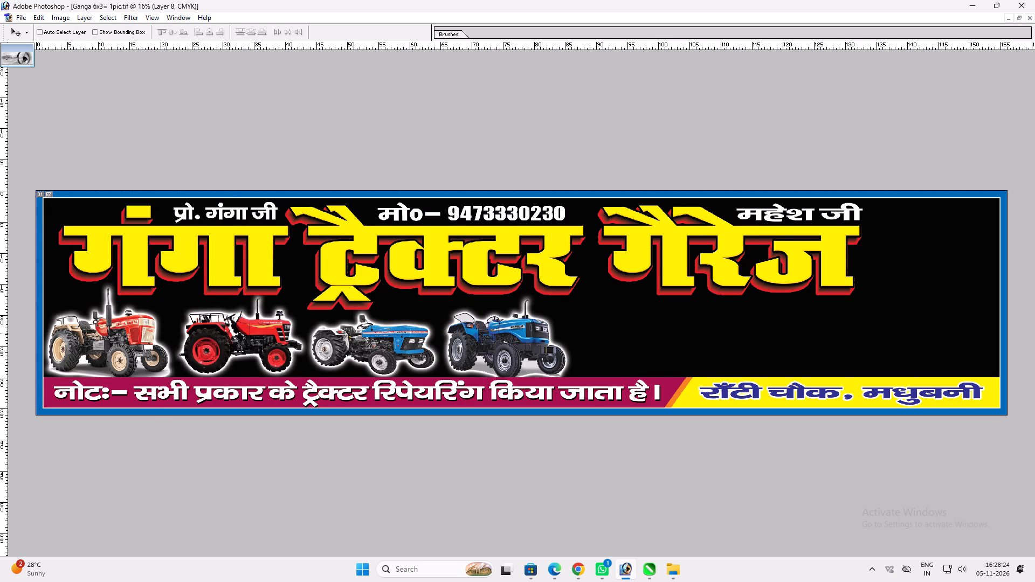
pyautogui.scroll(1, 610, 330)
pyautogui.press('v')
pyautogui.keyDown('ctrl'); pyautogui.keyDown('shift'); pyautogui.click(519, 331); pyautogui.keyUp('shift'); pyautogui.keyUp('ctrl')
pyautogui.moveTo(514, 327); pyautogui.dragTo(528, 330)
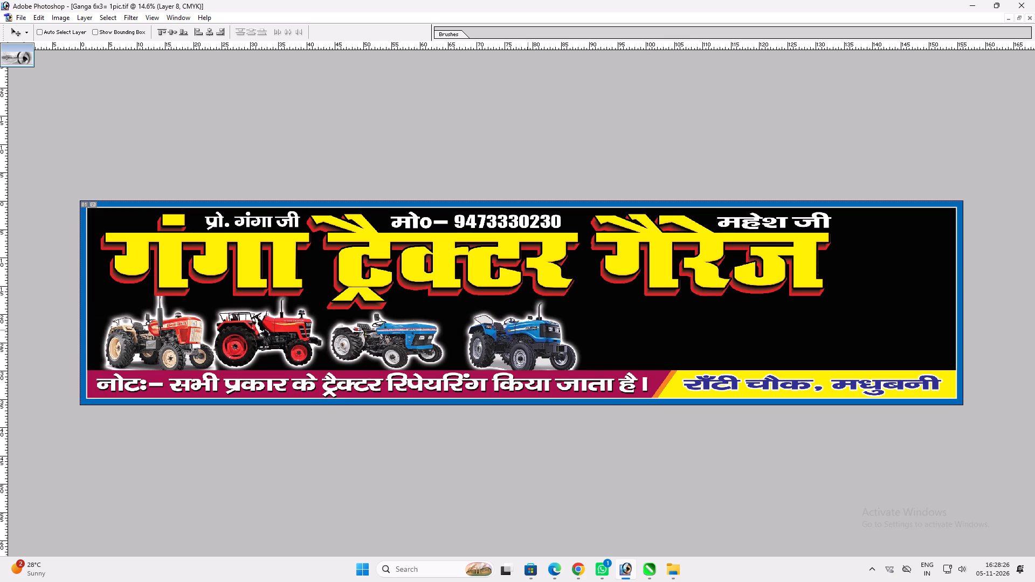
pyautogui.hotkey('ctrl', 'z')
# Move the end blue tractor along the row to sit beneath the last word of the title.
pyautogui.moveTo(513, 329); pyautogui.dragTo(523, 331, button='right')
pyautogui.keyDown('ctrl'); pyautogui.keyDown('shift'); pyautogui.click(529, 334); pyautogui.keyUp('shift'); pyautogui.keyUp('ctrl')
pyautogui.keyDown('ctrl'); pyautogui.keyDown('shift'); pyautogui.rightClick(515, 324); pyautogui.keyUp('shift'); pyautogui.keyUp('ctrl')
pyautogui.keyDown('ctrl'); pyautogui.keyDown('shift'); pyautogui.moveTo(527, 329); pyautogui.dragTo(541, 334); pyautogui.keyUp('shift'); pyautogui.keyUp('ctrl')
pyautogui.keyDown('shift'); pyautogui.moveTo(531, 326); pyautogui.dragTo(611, 332); pyautogui.keyUp('shift')
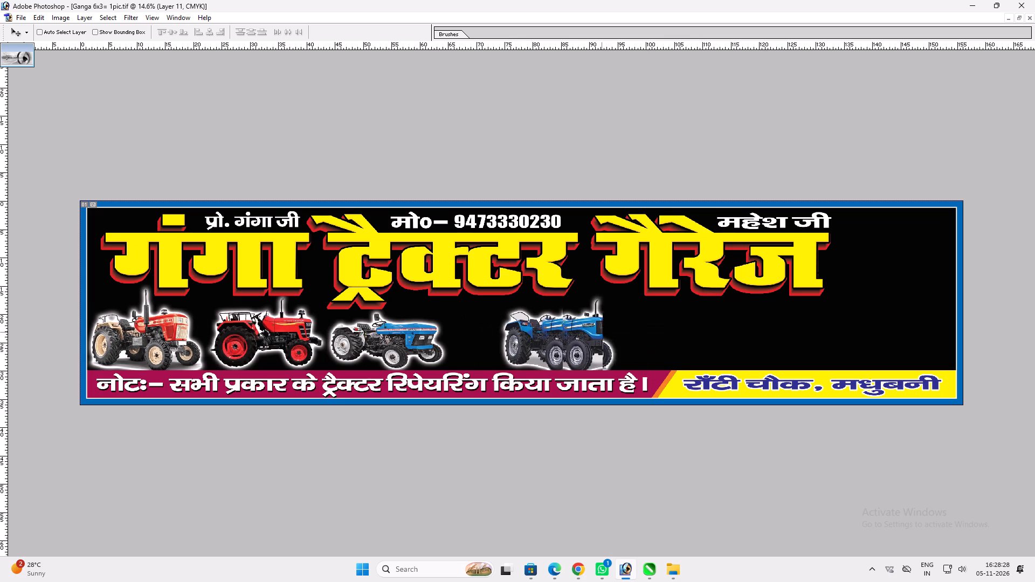
pyautogui.keyDown('shift'); pyautogui.moveTo(611, 332); pyautogui.dragTo(653, 331); pyautogui.keyUp('shift')
# Move the light-wheeled blue tractor along the row to sit beside the end blue tractor.
pyautogui.keyDown('ctrl'); pyautogui.click(425, 336); pyautogui.keyUp('ctrl')
pyautogui.keyDown('shift'); pyautogui.moveTo(410, 336); pyautogui.dragTo(495, 336); pyautogui.keyUp('shift')
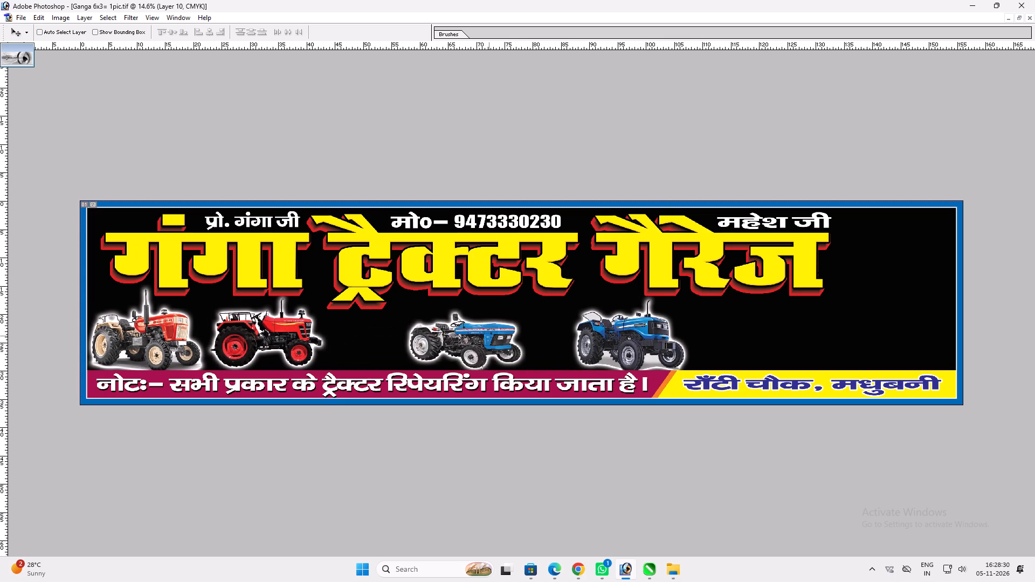
pyautogui.keyDown('shift'); pyautogui.moveTo(495, 336); pyautogui.dragTo(530, 336); pyautogui.keyUp('shift')
# Enlarge the light-wheeled blue tractor slightly from its upper corner.
pyautogui.hotkey('ctrl', 't')
pyautogui.keyDown('shift'); pyautogui.moveTo(510, 312); pyautogui.dragTo(527, 306); pyautogui.keyUp('shift')
pyautogui.hotkey('shift', 'Return')
# Widen the two blue tractors together toward the banner's right end.
pyautogui.keyDown('shift'); pyautogui.click(526, 321); pyautogui.keyUp('shift')
pyautogui.keyDown('ctrl'); pyautogui.keyDown('shift'); pyautogui.click(622, 325); pyautogui.keyUp('shift'); pyautogui.keyUp('ctrl')
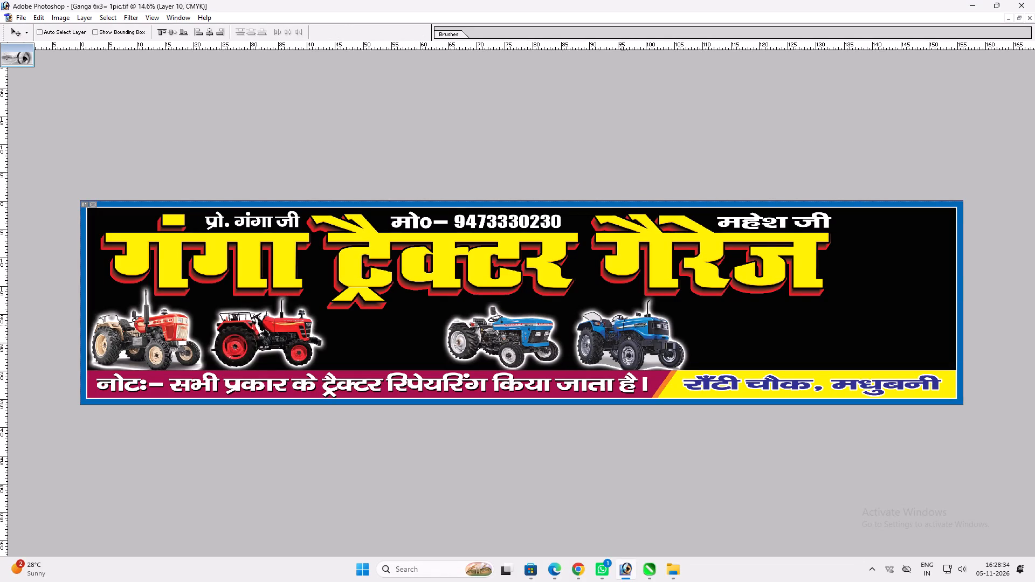
pyautogui.hotkey('ctrl', 't')
pyautogui.keyDown('shift'); pyautogui.moveTo(688, 329); pyautogui.dragTo(752, 325); pyautogui.keyUp('shift')
pyautogui.hotkey('shift', 'Return')
pyautogui.press('v')
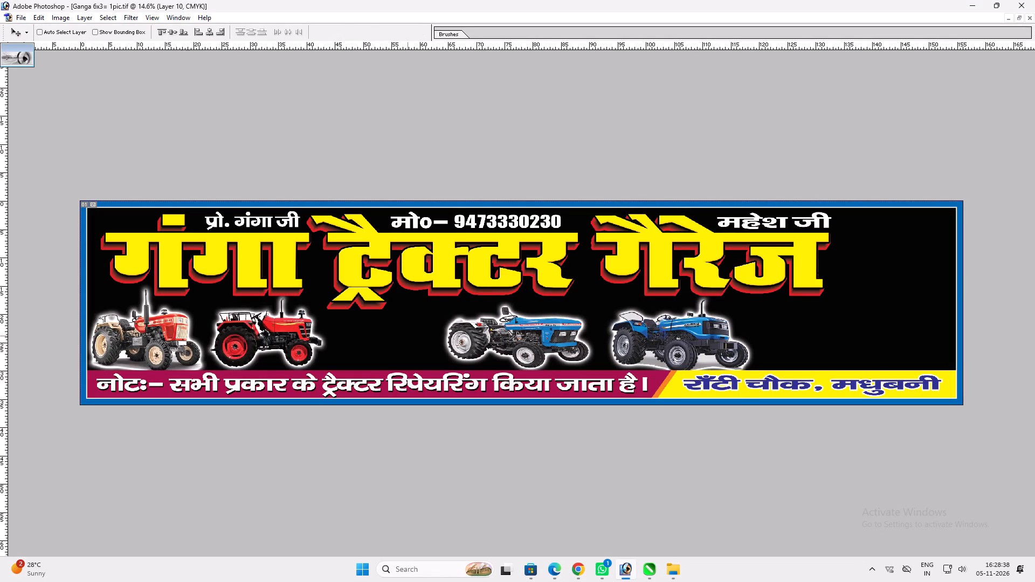
# Move the red-wheeled tractor along the row, away from the cream-wheeled tractor.
pyautogui.keyDown('ctrl'); pyautogui.click(302, 323); pyautogui.keyUp('ctrl')
pyautogui.keyDown('shift'); pyautogui.moveTo(231, 330); pyautogui.dragTo(237, 330); pyautogui.keyUp('shift')
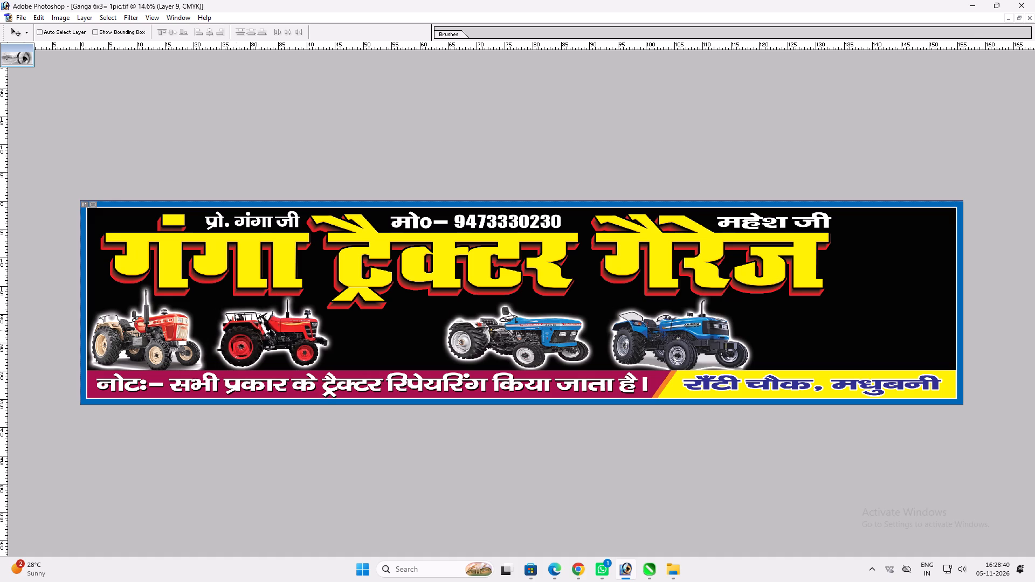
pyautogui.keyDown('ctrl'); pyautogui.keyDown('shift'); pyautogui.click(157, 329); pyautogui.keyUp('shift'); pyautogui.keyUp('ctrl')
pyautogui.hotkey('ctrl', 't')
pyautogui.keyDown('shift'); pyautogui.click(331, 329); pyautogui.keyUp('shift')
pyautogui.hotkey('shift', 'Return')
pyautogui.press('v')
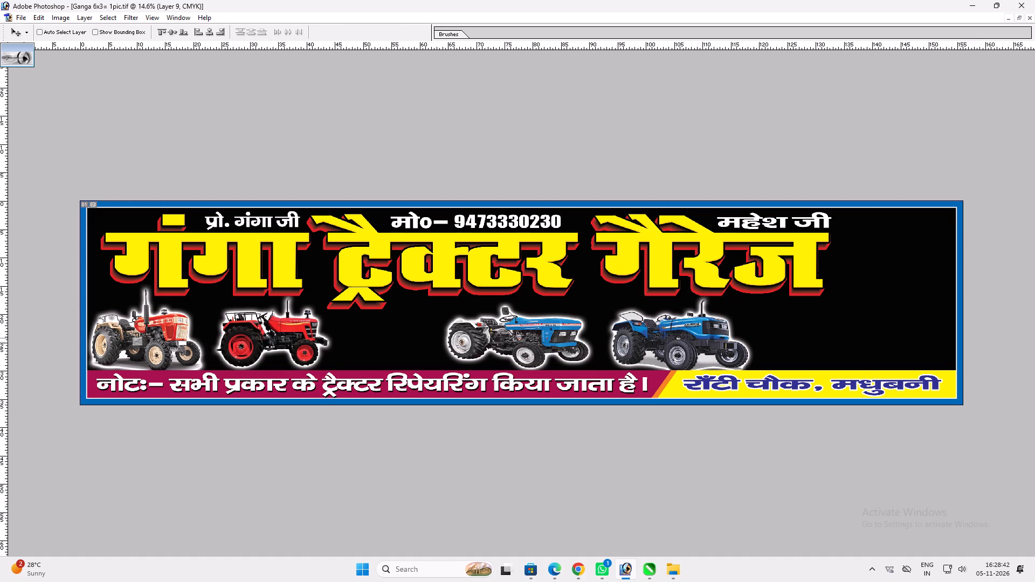
# Widen the red-wheeled tractor to about 122% of its width, shifting it along the row toward the blue tractors.
pyautogui.keyDown('ctrl'); pyautogui.keyDown('shift'); pyautogui.rightClick(274, 336); pyautogui.keyUp('shift'); pyautogui.keyUp('ctrl')
pyautogui.keyDown('ctrl'); pyautogui.keyDown('shift'); pyautogui.click(299, 347); pyautogui.keyUp('shift'); pyautogui.keyUp('ctrl')
pyautogui.keyDown('ctrl'); pyautogui.keyDown('shift'); pyautogui.rightClick(281, 334); pyautogui.keyUp('shift'); pyautogui.keyUp('ctrl')
pyautogui.keyDown('ctrl'); pyautogui.keyDown('shift'); pyautogui.click(298, 340); pyautogui.keyUp('shift'); pyautogui.keyUp('ctrl')
pyautogui.keyDown('shift'); pyautogui.click(290, 334); pyautogui.keyUp('shift')
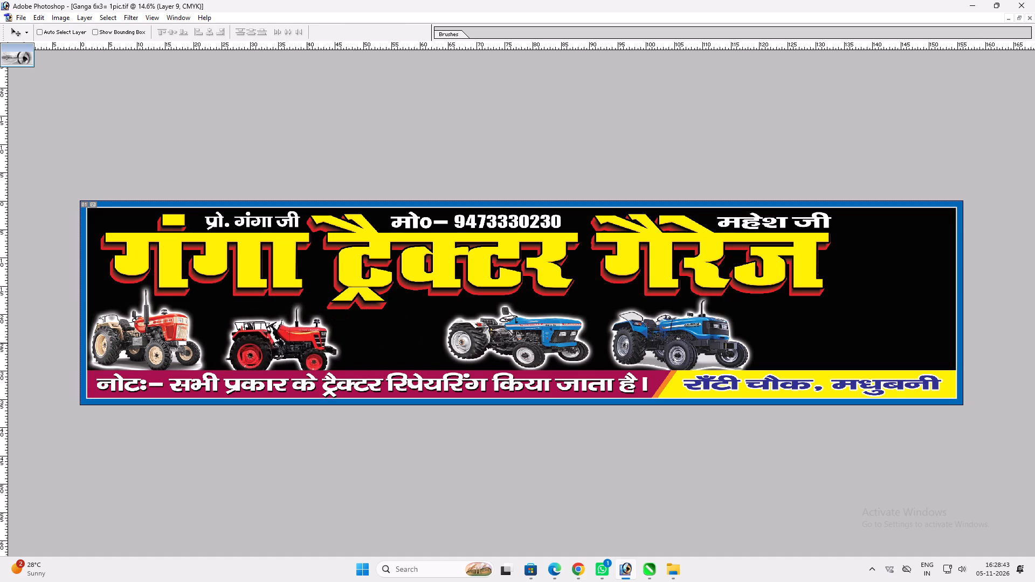
pyautogui.hotkey('ctrl', 't')
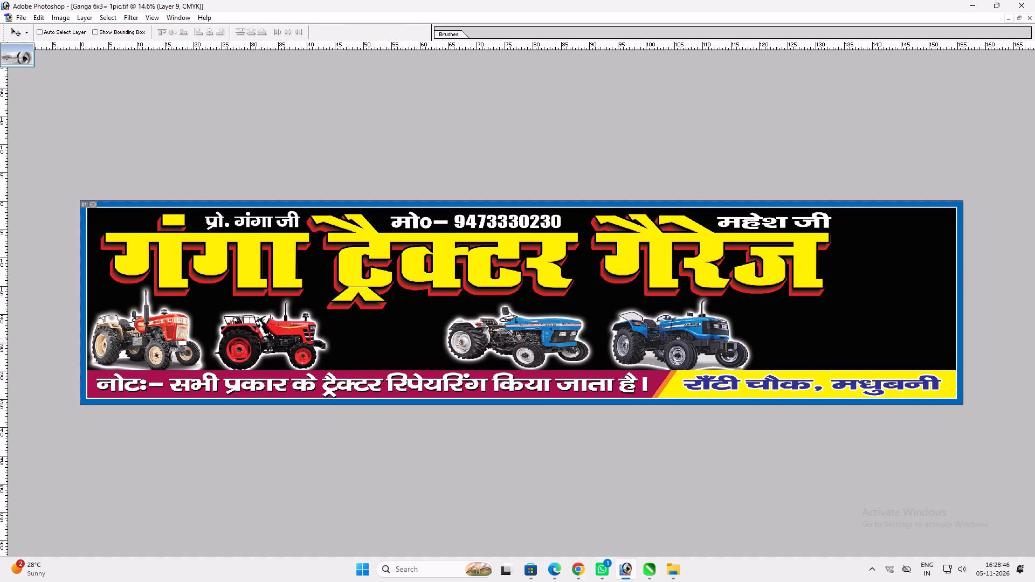
pyautogui.keyDown('shift'); pyautogui.moveTo(329, 332); pyautogui.dragTo(413, 336); pyautogui.keyUp('shift')
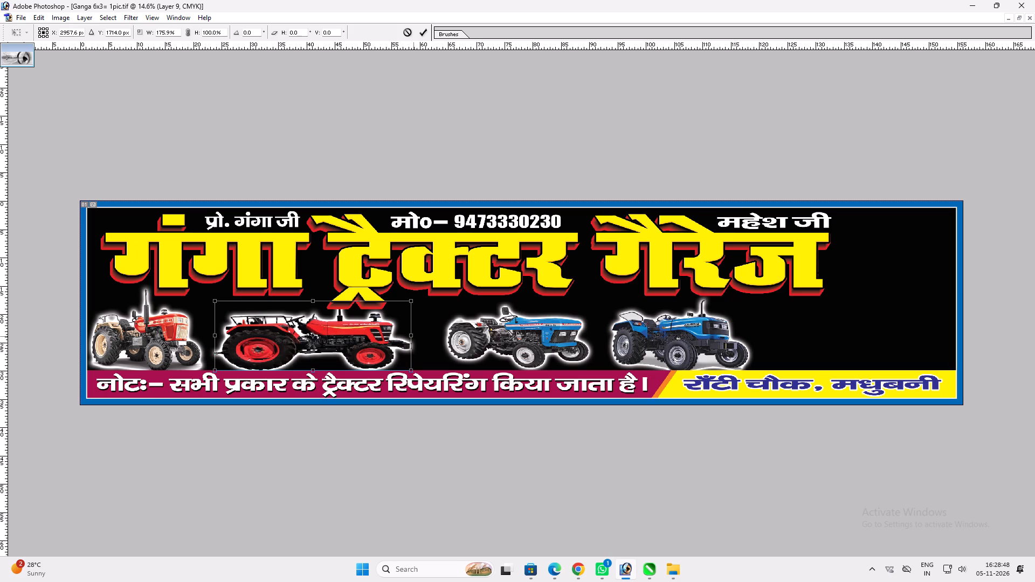
pyautogui.keyDown('shift'); pyautogui.moveTo(213, 331); pyautogui.dragTo(274, 332); pyautogui.keyUp('shift')
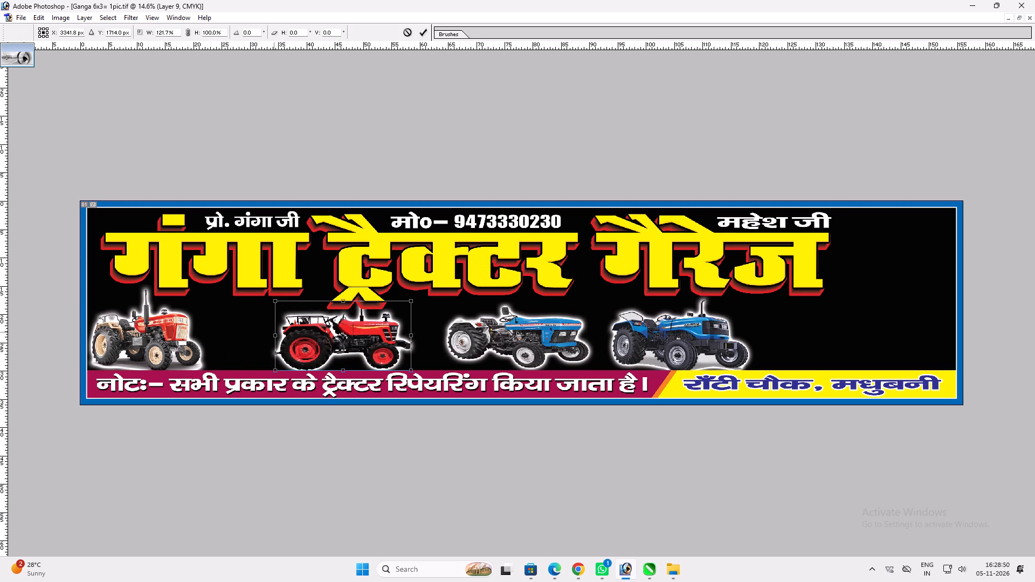
pyautogui.hotkey('shift', 'Return')
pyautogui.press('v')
# Move the red-wheeled tractor along the row until it sits against the light-wheeled blue tractor.
pyautogui.keyDown('shift'); pyautogui.moveTo(306, 334); pyautogui.dragTo(354, 332); pyautogui.keyUp('shift')
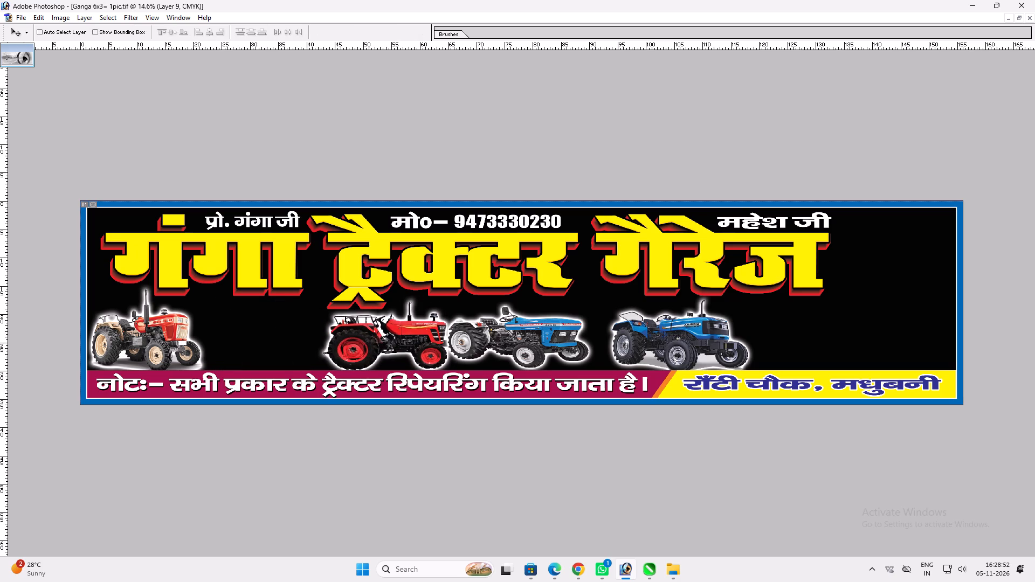
# Move the cream-wheeled tractor along the row, away from the banner's edge and toward the red-wheeled tractor.
pyautogui.keyDown('ctrl'); pyautogui.click(157, 334); pyautogui.keyUp('ctrl')
pyautogui.hotkey('ctrl', 't')
pyautogui.press('Return')
pyautogui.keyDown('shift'); pyautogui.moveTo(195, 329); pyautogui.dragTo(231, 337); pyautogui.keyUp('shift')
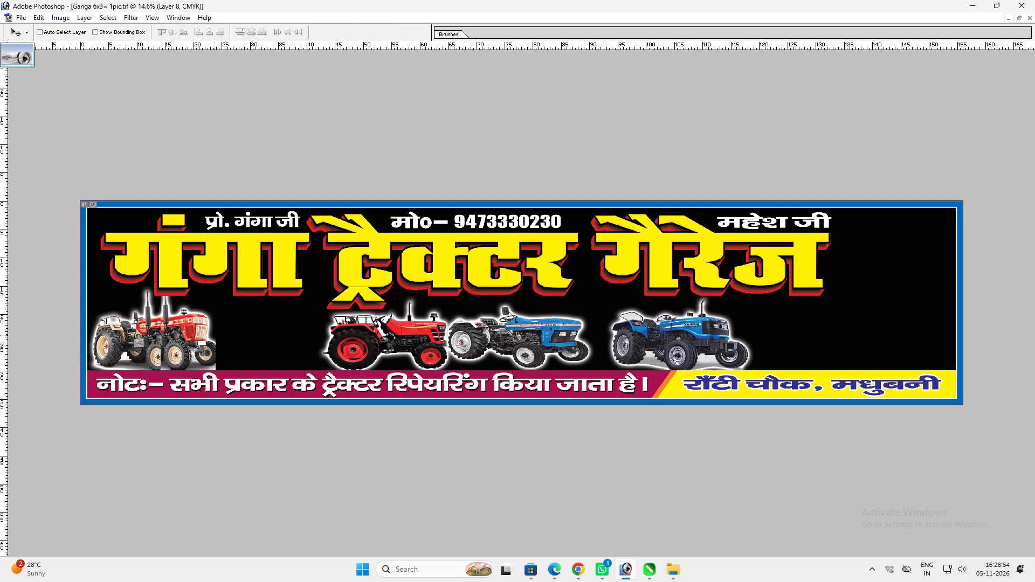
pyautogui.keyDown('shift'); pyautogui.moveTo(231, 337); pyautogui.dragTo(247, 338); pyautogui.keyUp('shift')
# Widen the cream-wheeled tractor on the side facing the red-wheeled tractor, keeping its height.
pyautogui.hotkey('ctrl', 't')
pyautogui.moveTo(254, 336); pyautogui.dragTo(268, 334)
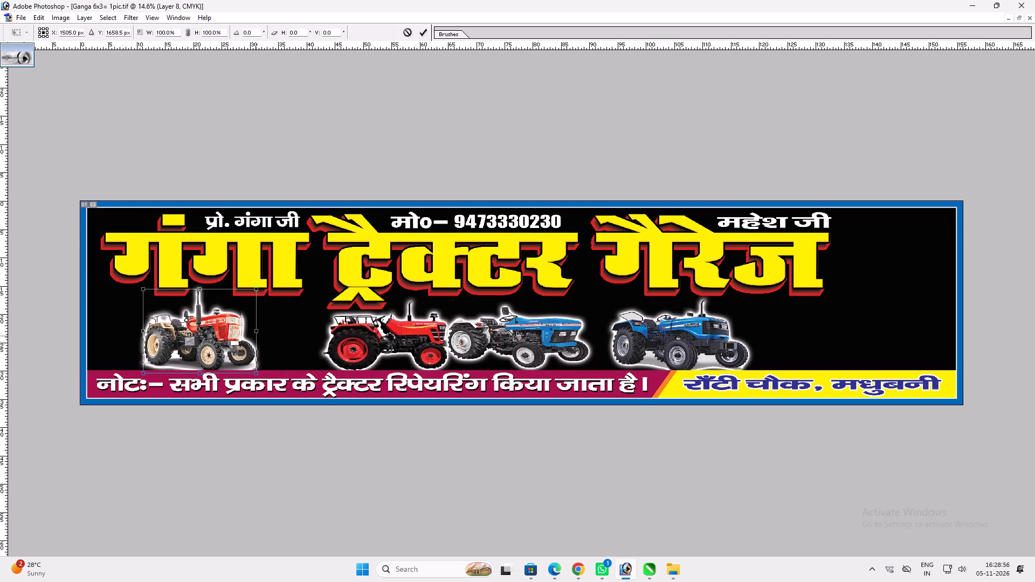
pyautogui.moveTo(268, 334); pyautogui.dragTo(278, 333)
pyautogui.hotkey('shift', 'Return')
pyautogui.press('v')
pyautogui.keyDown('shift'); pyautogui.click(261, 337); pyautogui.keyUp('shift')
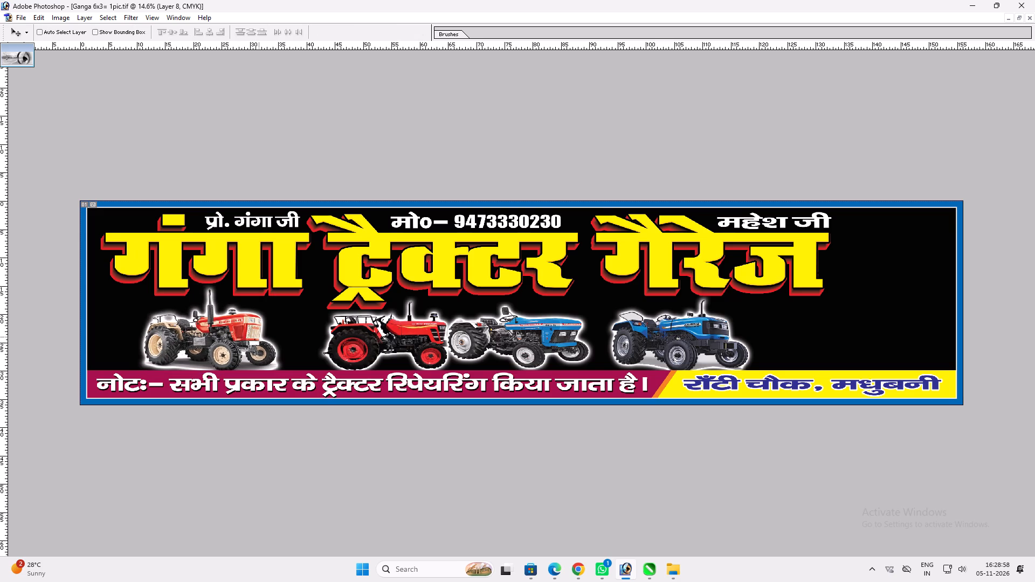
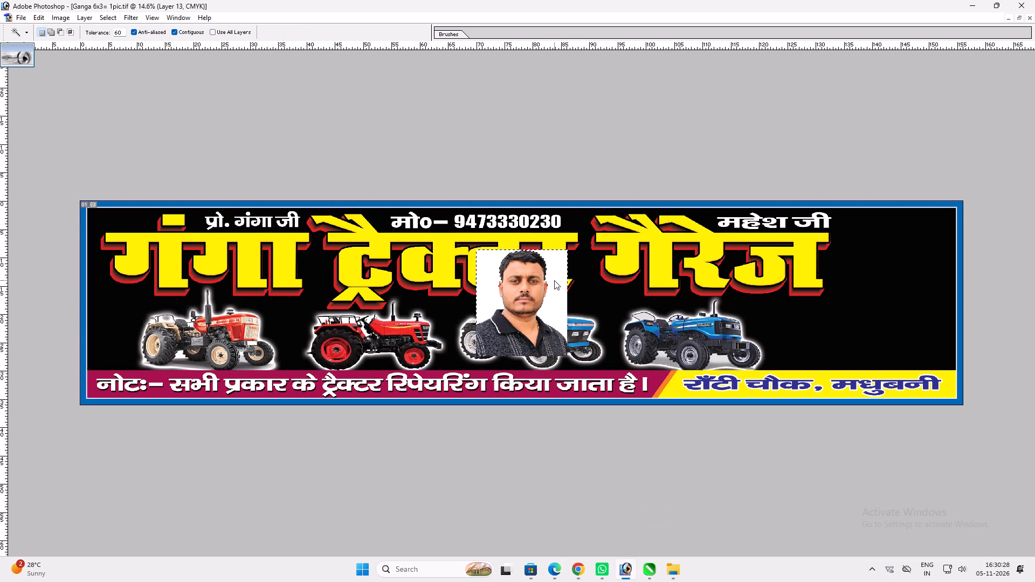
pyautogui.press('Delete')
pyautogui.hotkey('ctrl', 'd')
# Move the cut-out portrait to the banner's right end and restack its layer behind the yellow address strip but above the black background.
pyautogui.press('v')
pyautogui.moveTo(539, 309); pyautogui.dragTo(908, 337)
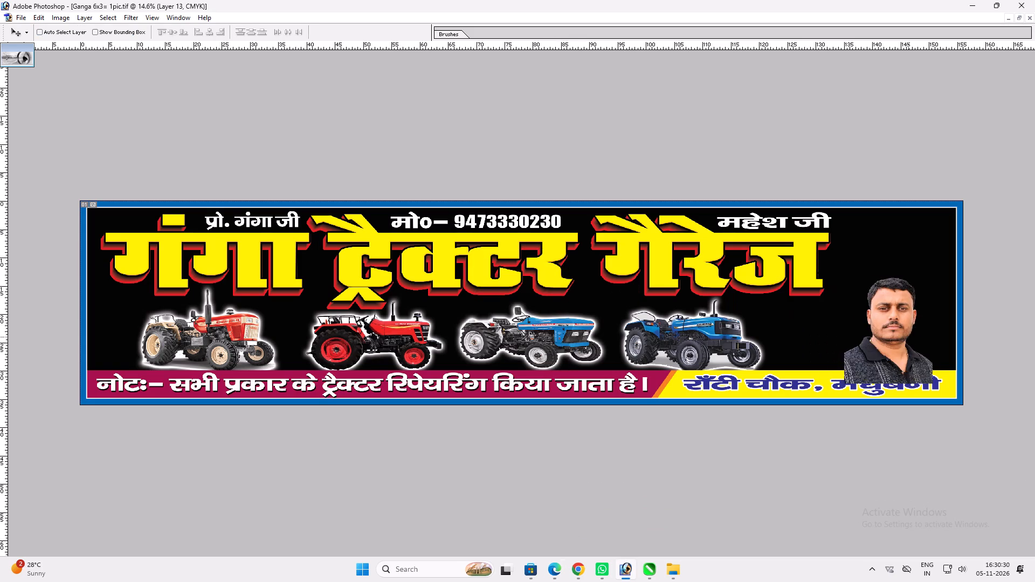
pyautogui.moveTo(908, 337); pyautogui.dragTo(927, 335)
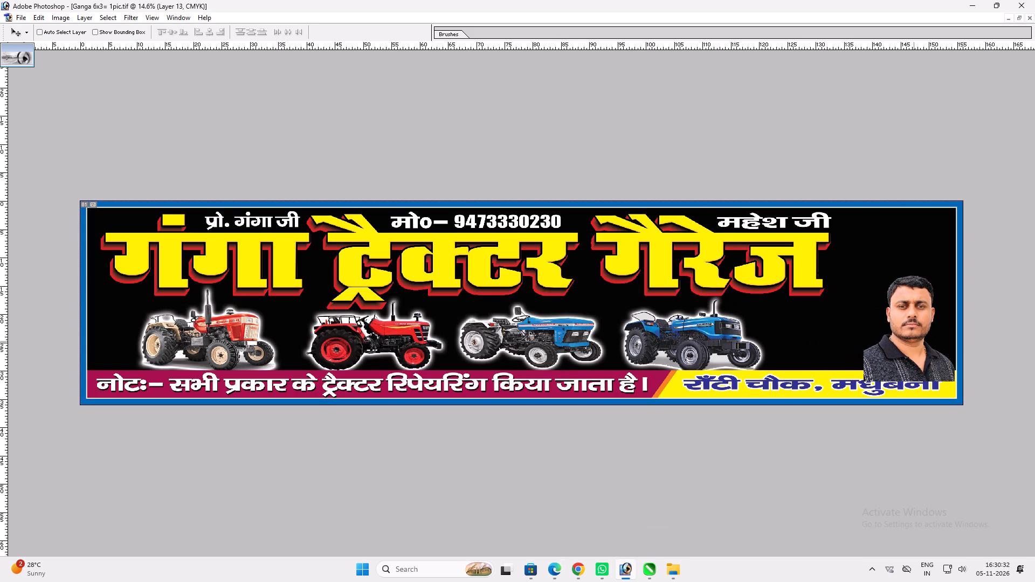
pyautogui.hotkey('ctrl', 'shift', '[')
pyautogui.hotkey('ctrl', ']')
pyautogui.hotkey('ctrl', ']')
pyautogui.hotkey('ctrl', ']')
pyautogui.hotkey('ctrl', ']')
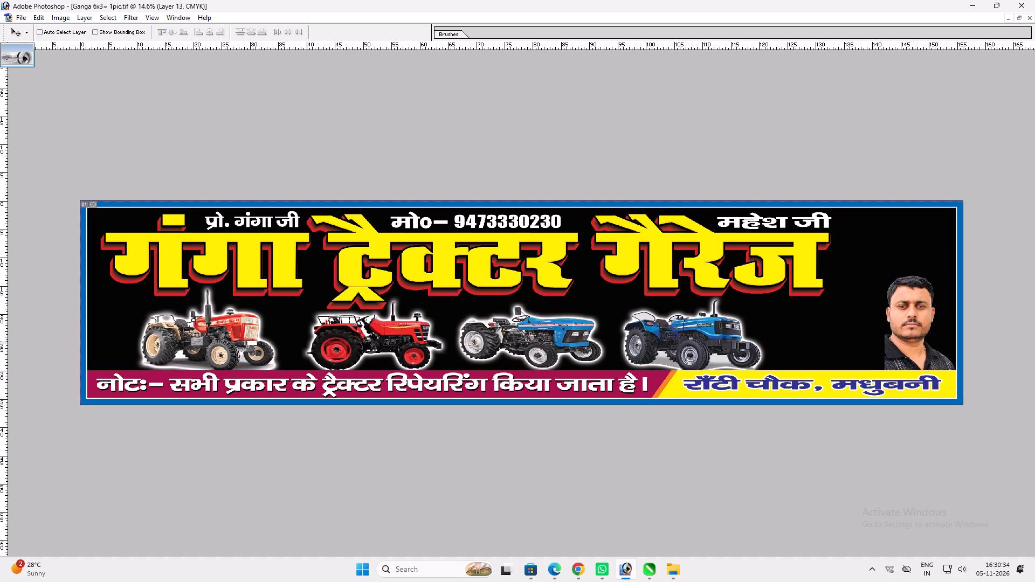
# Enlarge the portrait proportionally to about 158% so it fills the height above the yellow address strip.
pyautogui.hotkey('ctrl', 't')
pyautogui.keyDown('shift'); pyautogui.moveTo(864, 278); pyautogui.dragTo(831, 248); pyautogui.keyUp('shift')
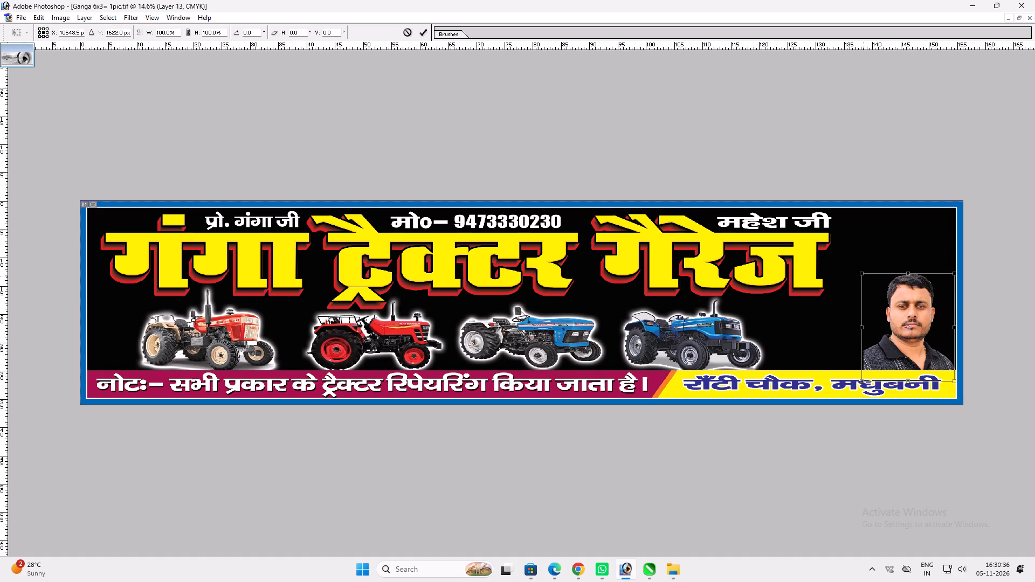
pyautogui.keyDown('shift'); pyautogui.moveTo(831, 248); pyautogui.dragTo(817, 227); pyautogui.keyUp('shift')
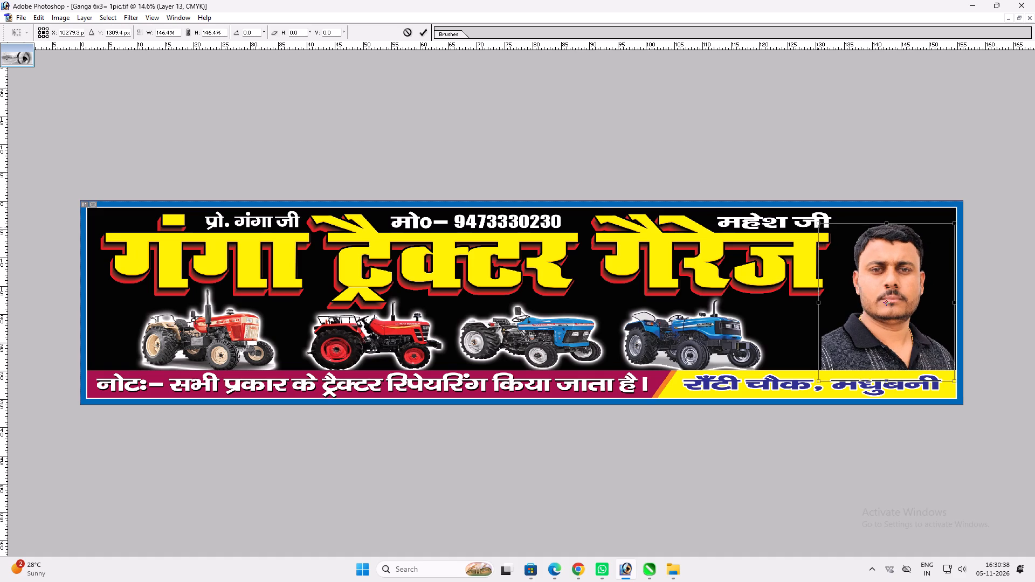
pyautogui.keyDown('shift'); pyautogui.moveTo(817, 227); pyautogui.dragTo(811, 216); pyautogui.keyUp('shift')
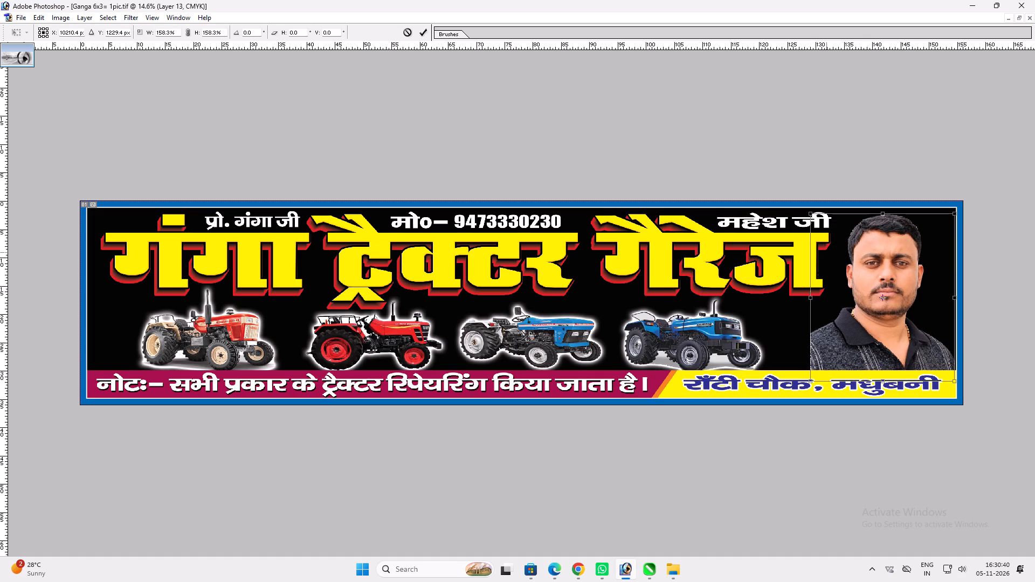
pyautogui.press('v')
pyautogui.press('Return')
pyautogui.press('v')
# Flip the portrait horizontally.
pyautogui.hotkey('ctrl', 't')
pyautogui.keyDown('ctrl'); pyautogui.rightClick(874, 289); pyautogui.keyUp('ctrl')
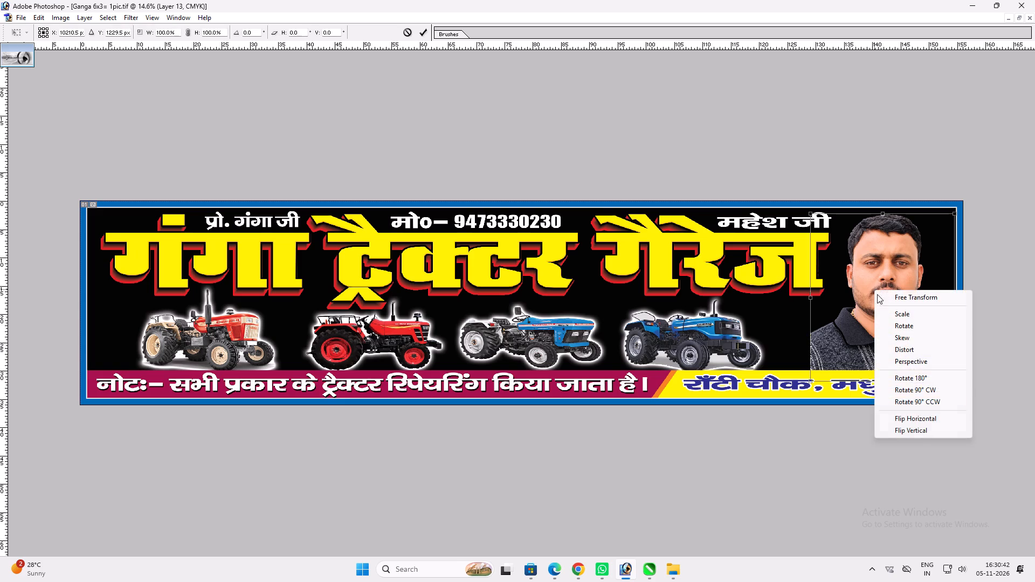
pyautogui.click(920, 418)
pyautogui.press('Return')
pyautogui.press('v')
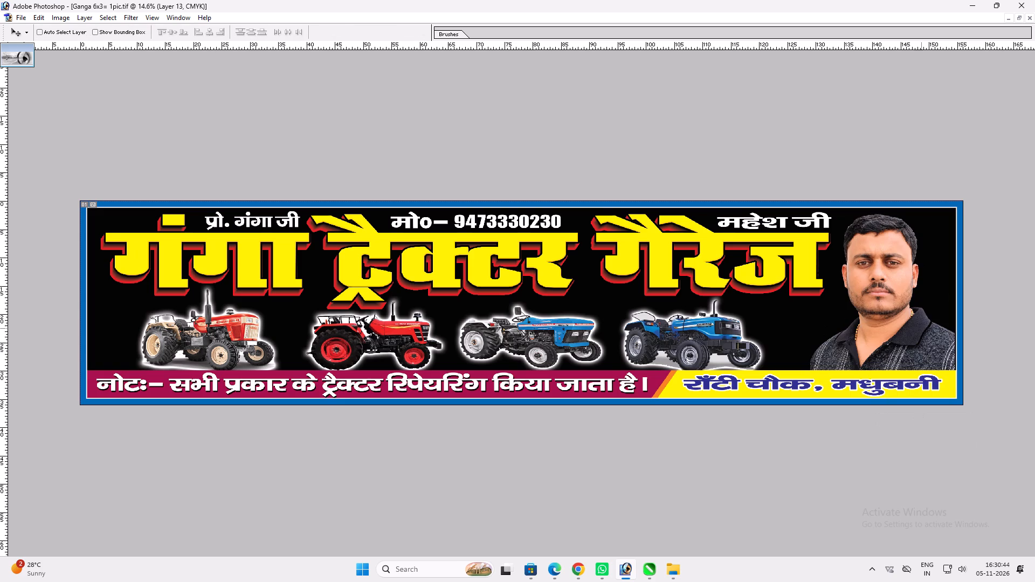
# Widen the portrait to about 105% so its shoulder reaches the banner's right border.
pyautogui.keyDown('shift'); pyautogui.click(921, 328); pyautogui.keyUp('shift')
pyautogui.hotkey('ctrl', 't')
pyautogui.keyDown('shift'); pyautogui.click(956, 336); pyautogui.keyUp('shift')
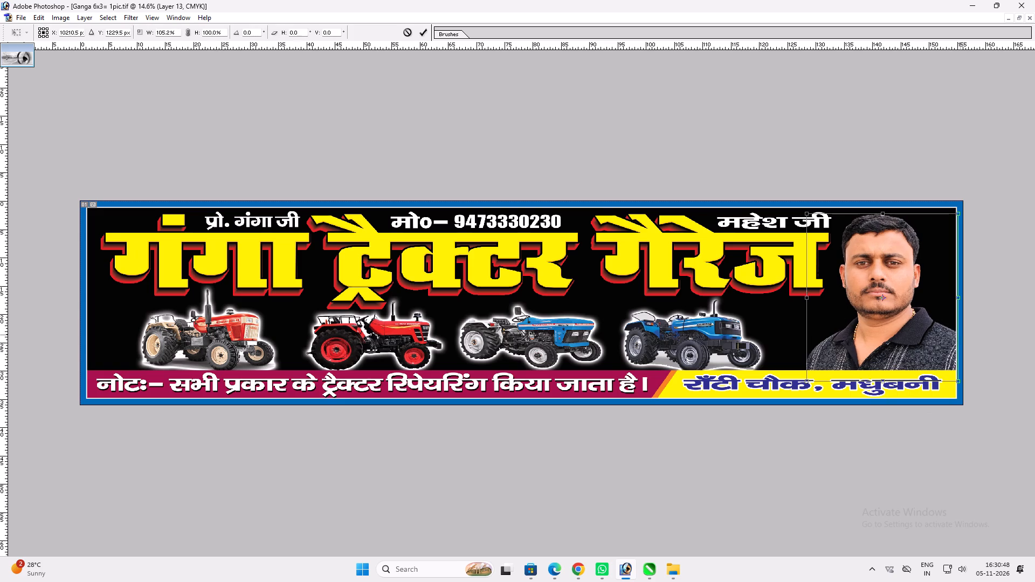
pyautogui.press('Return')
pyautogui.press('v')
pyautogui.press('v')
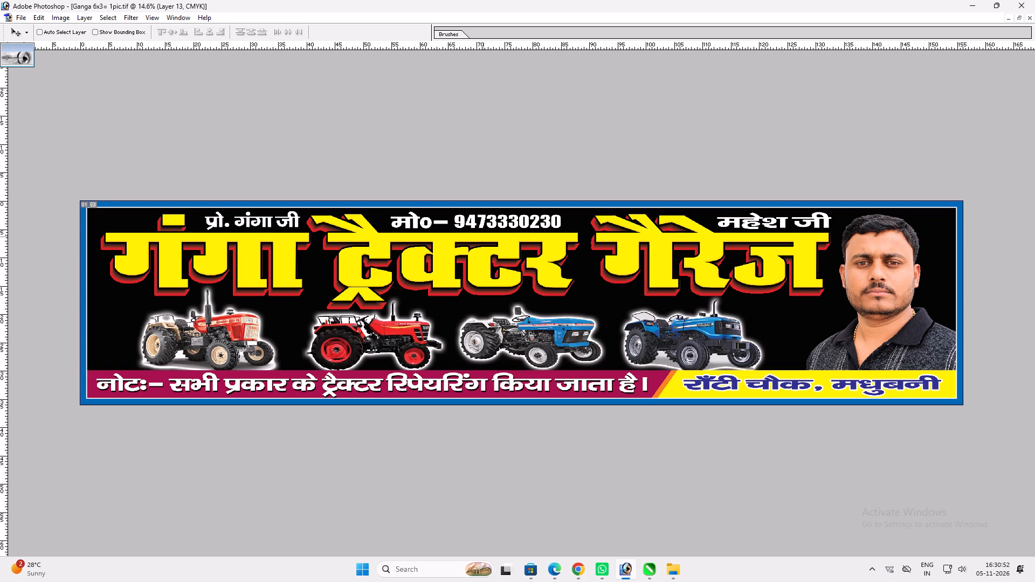
# Start saving the banner as a new file and open drive H:, folder 2026, November, 05.11.2026, Viskarma Hording as its location.
pyautogui.hotkey('ctrl', 'shift', 's')
pyautogui.doubleClick(224, 26)
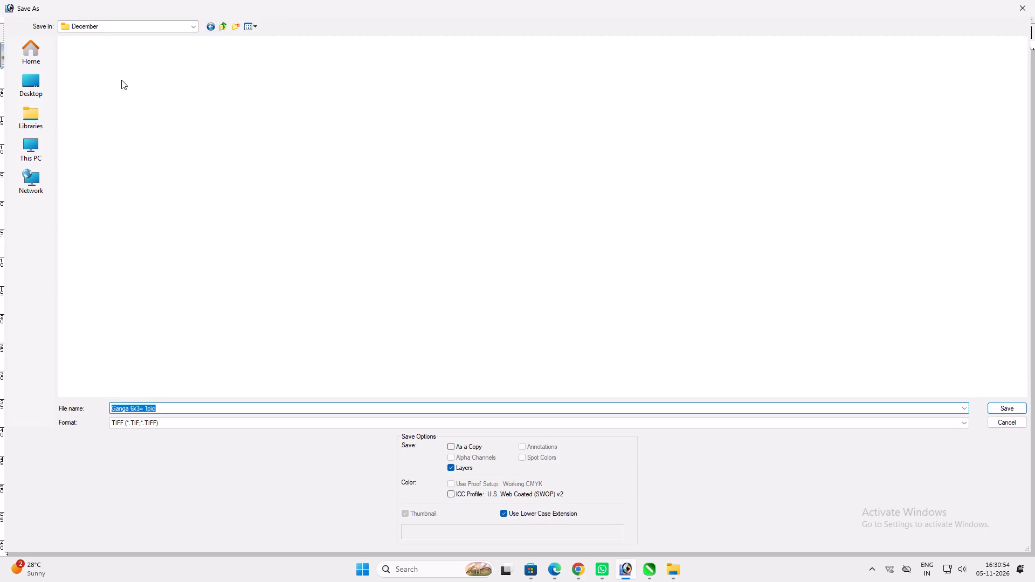
pyautogui.click(43, 137)
pyautogui.doubleClick(708, 67)
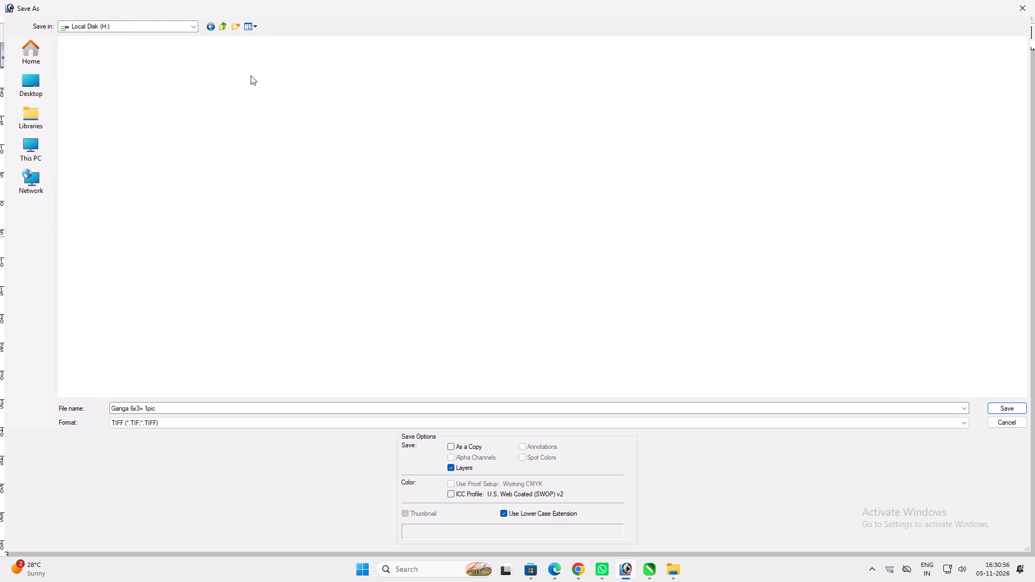
pyautogui.click(102, 75)
pyautogui.doubleClick(101, 74)
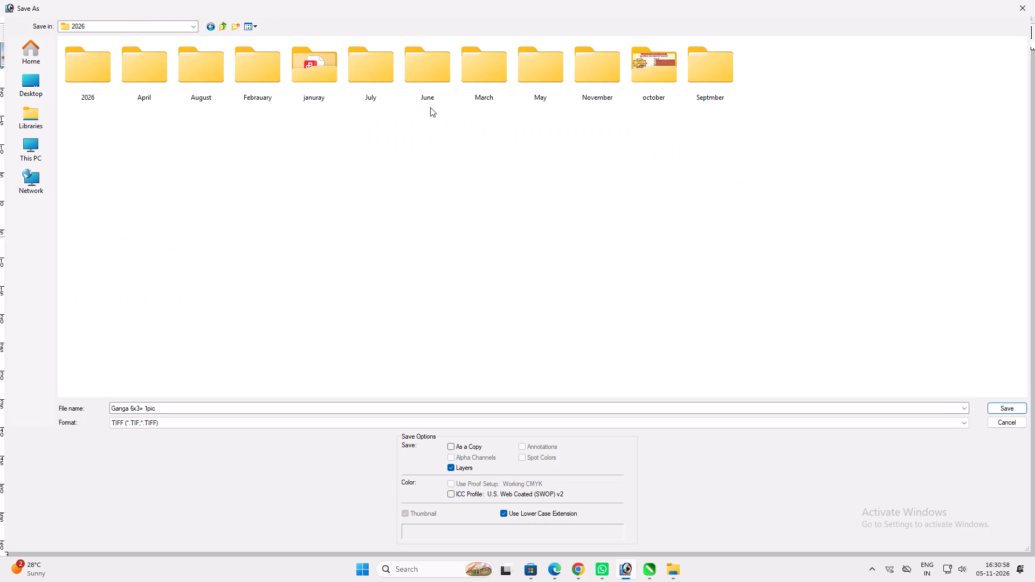
pyautogui.doubleClick(600, 93)
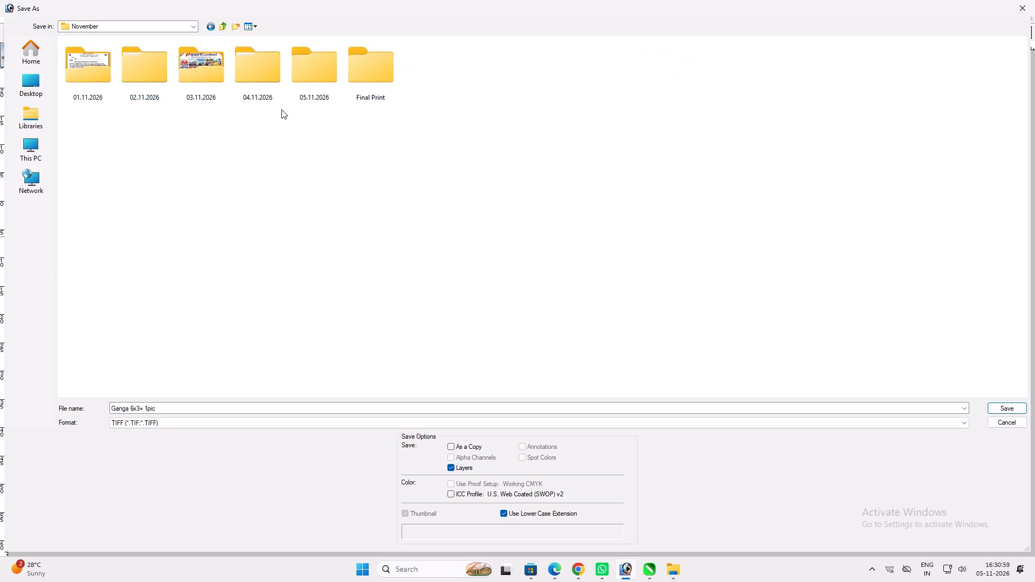
pyautogui.doubleClick(336, 69)
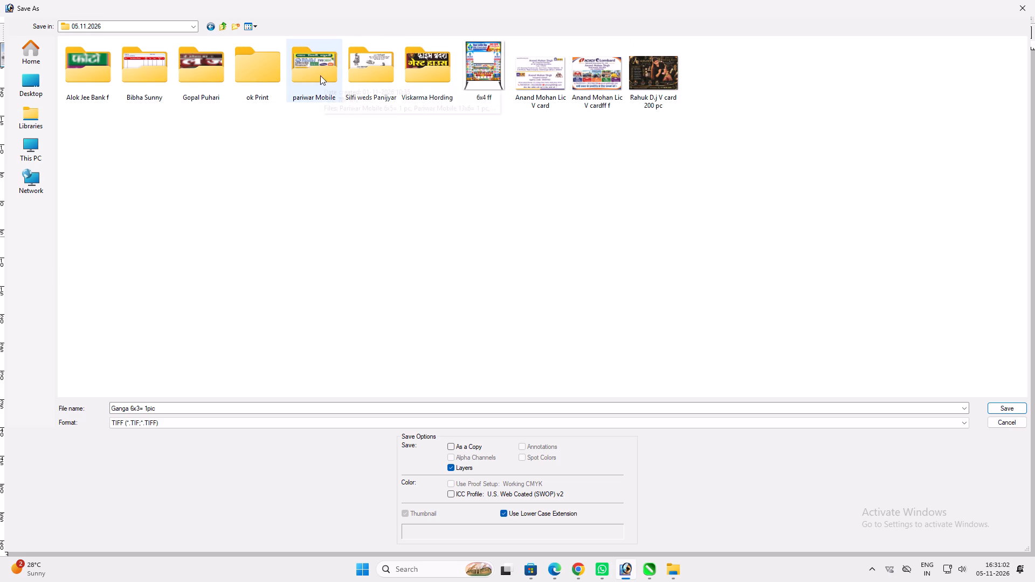
pyautogui.doubleClick(431, 65)
# Name the file "Ganga garej 13x3= 1 pc DStr" and save it as a TIFF with layers, accepting the default TIFF options.
pyautogui.click(183, 403)
pyautogui.click(181, 404)
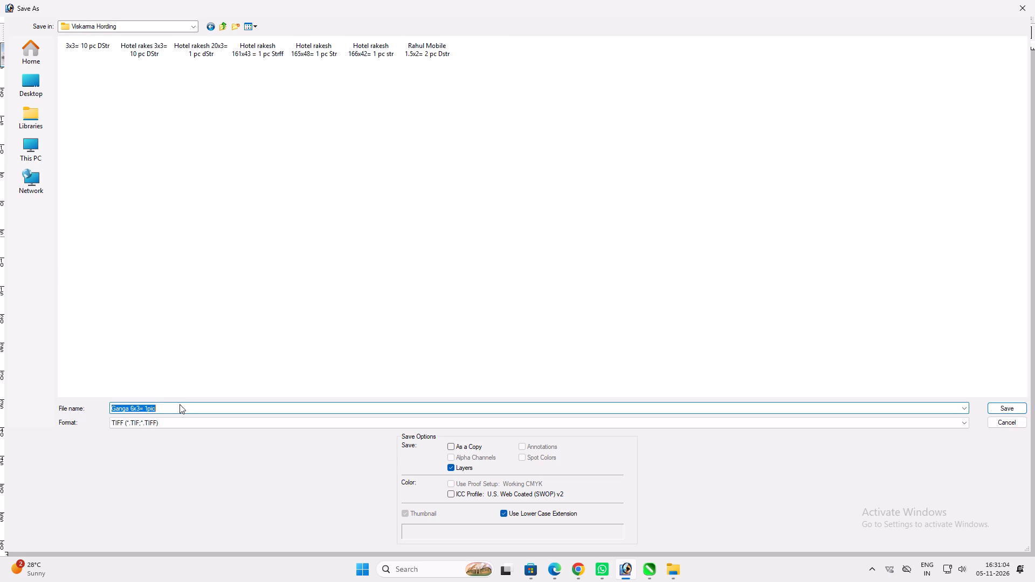
pyautogui.moveTo(171, 408); pyautogui.dragTo(129, 416)
pyautogui.press('space')
pyautogui.write('garej')
pyautogui.press('space')
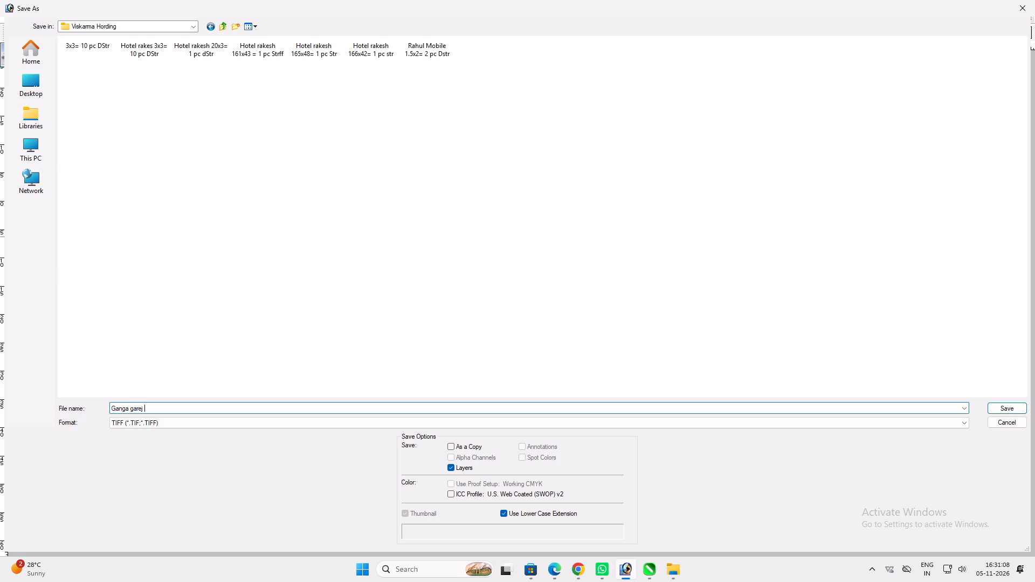
pyautogui.press('1')
pyautogui.write('3x3= 1 pc DStr')
pyautogui.press('space')
pyautogui.press('Return')
pyautogui.press('Return')
pyautogui.press('Return')
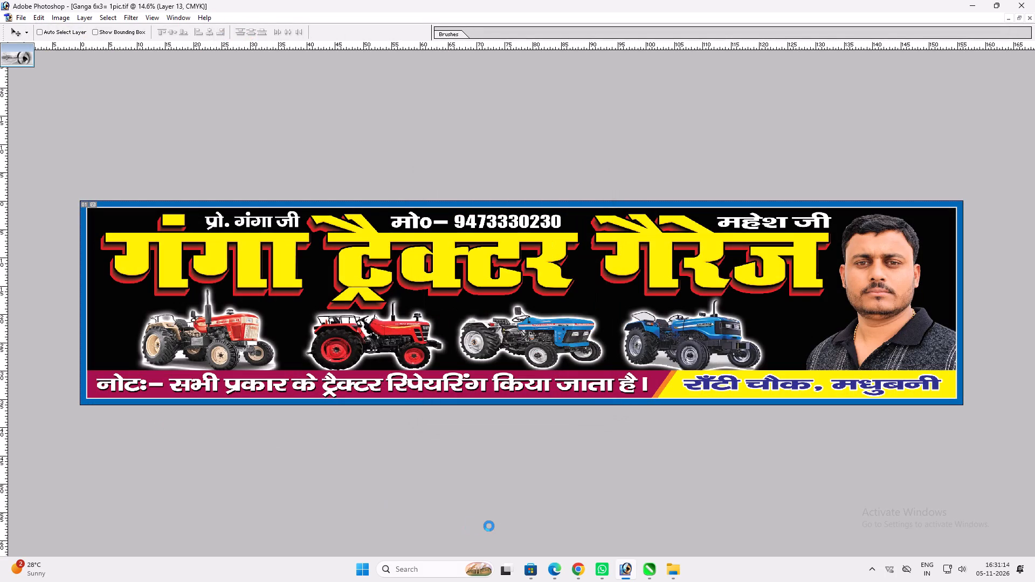
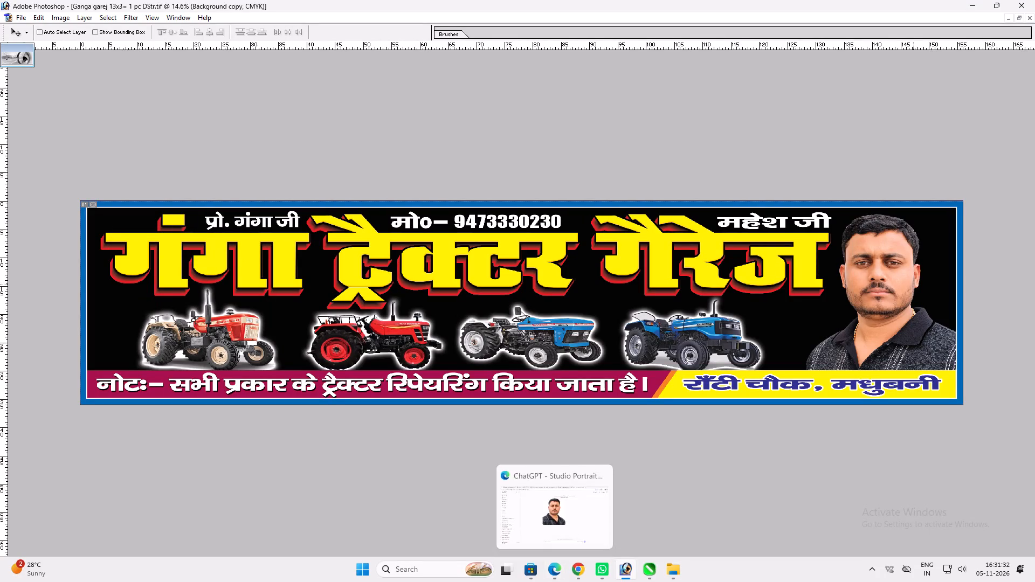
# Delete the owner portrait layer from the banner's right end.
pyautogui.keyDown('ctrl'); pyautogui.click(913, 282); pyautogui.keyUp('ctrl')
pyautogui.keyDown('ctrl'); pyautogui.click(895, 280); pyautogui.keyUp('ctrl')
pyautogui.hotkey('alt', 'l')
pyautogui.hotkey('alt', 'l')
pyautogui.hotkey('alt', 'l')
pyautogui.press('v')
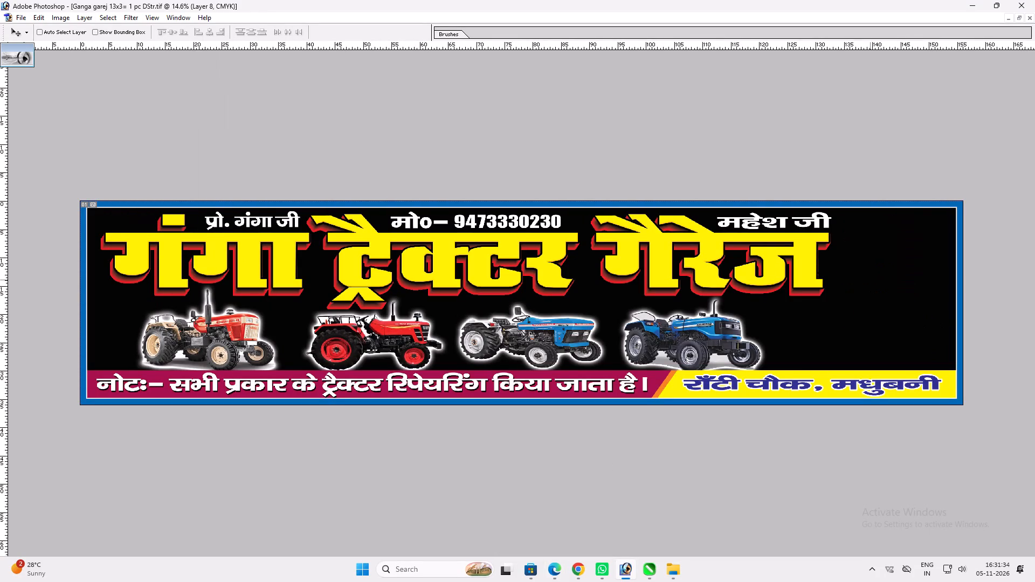
# Move the large yellow heading toward the banner's right border, into the space freed by the portrait.
pyautogui.keyDown('ctrl'); pyautogui.click(811, 264); pyautogui.keyUp('ctrl')
pyautogui.moveTo(809, 263); pyautogui.dragTo(916, 265)
# Move the two blue tractors to the banner's right end beneath the heading.
pyautogui.keyDown('ctrl'); pyautogui.click(710, 338); pyautogui.keyUp('ctrl')
pyautogui.moveTo(710, 337); pyautogui.dragTo(720, 334)
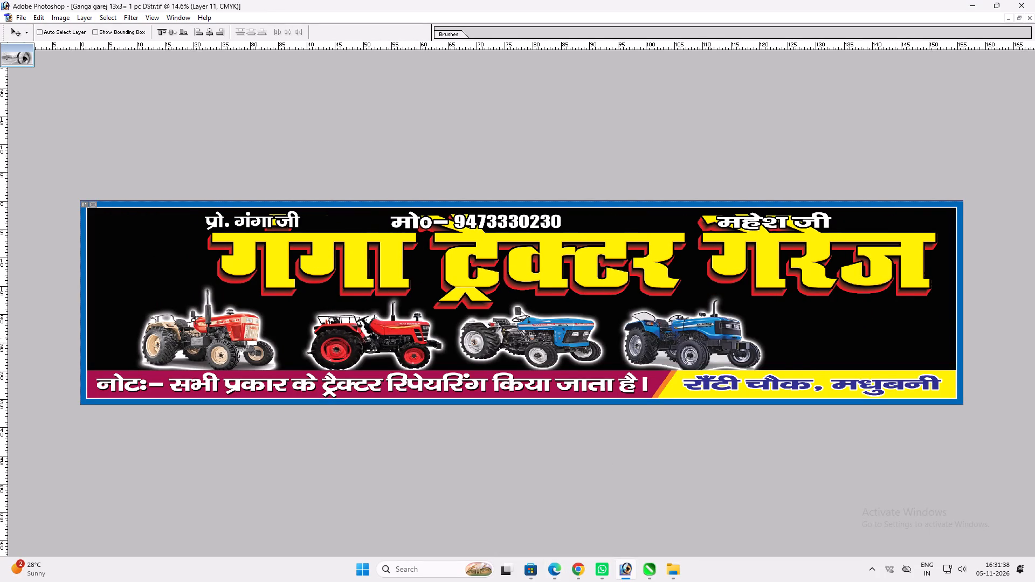
pyautogui.moveTo(720, 334); pyautogui.dragTo(879, 325)
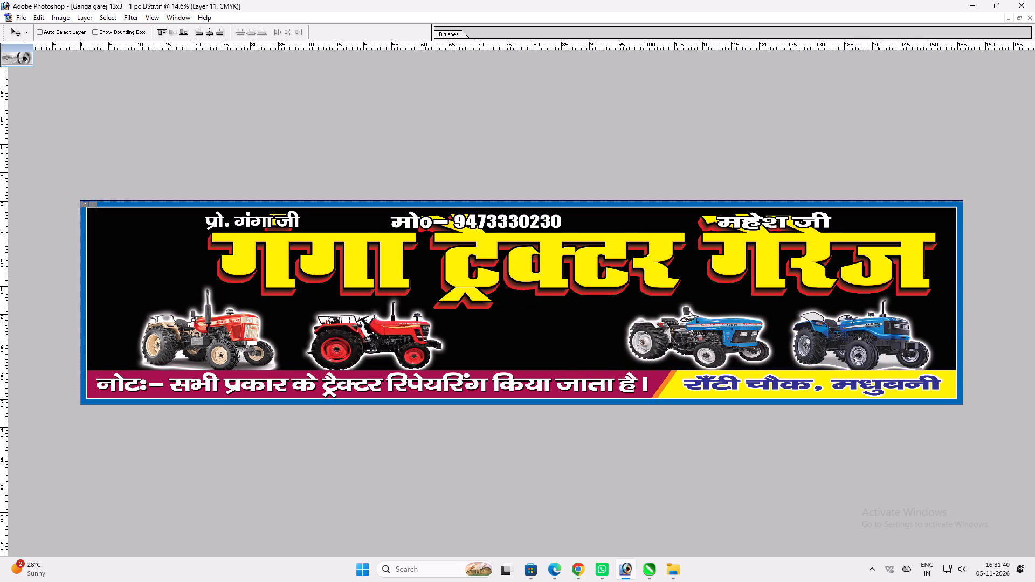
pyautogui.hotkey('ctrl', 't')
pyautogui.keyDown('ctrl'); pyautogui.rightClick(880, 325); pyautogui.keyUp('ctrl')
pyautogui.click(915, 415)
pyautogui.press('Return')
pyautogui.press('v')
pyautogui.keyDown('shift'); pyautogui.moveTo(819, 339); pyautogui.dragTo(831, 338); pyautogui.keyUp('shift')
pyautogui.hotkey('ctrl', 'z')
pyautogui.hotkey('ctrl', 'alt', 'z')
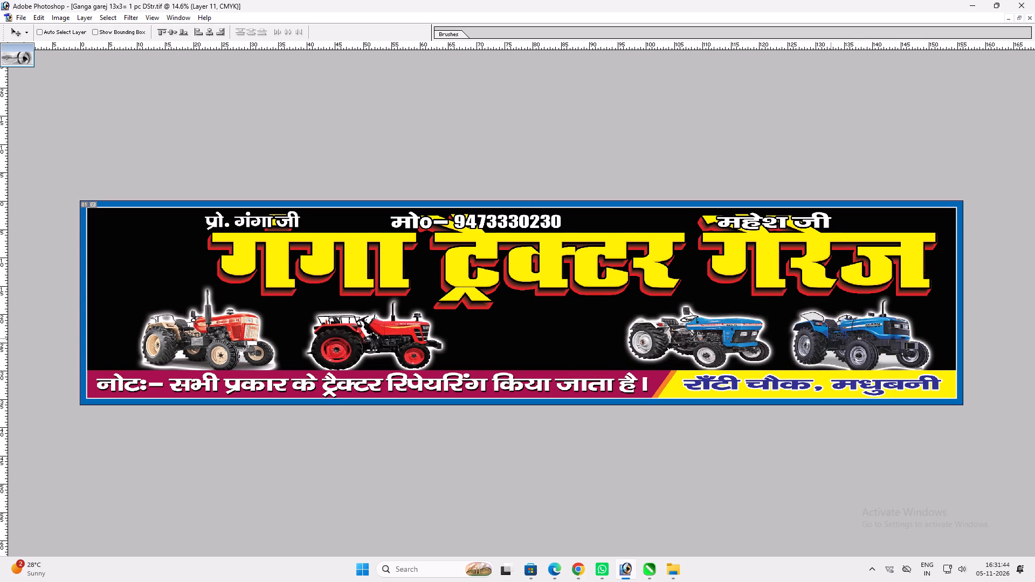
# Flip the two blue tractors horizontally so they face left.
pyautogui.hotkey('ctrl', 't')
pyautogui.keyDown('ctrl'); pyautogui.rightClick(831, 338); pyautogui.keyUp('ctrl')
pyautogui.click(868, 429)
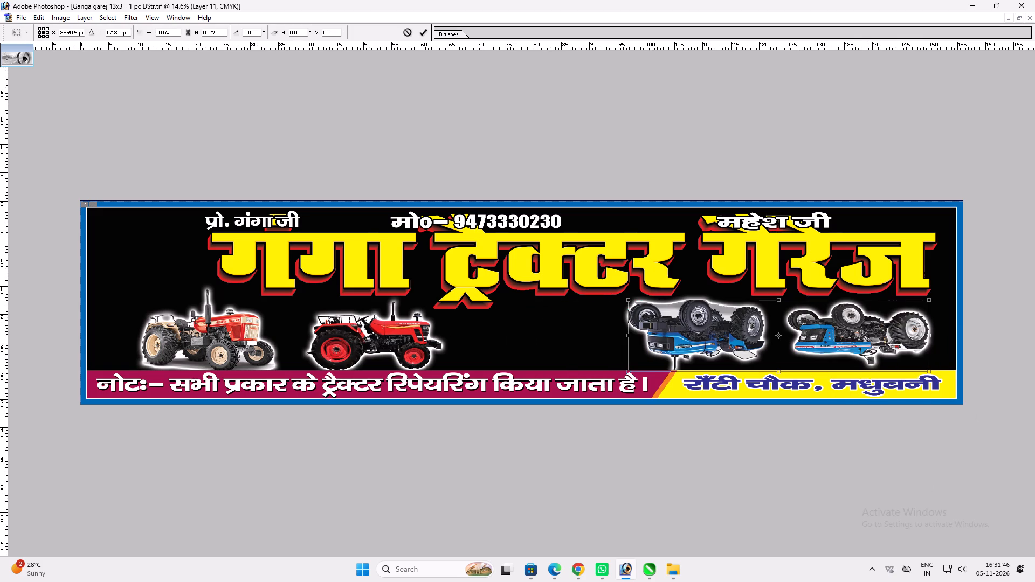
pyautogui.hotkey('ctrl', 'z')
pyautogui.hotkey('ctrl', 'z')
pyautogui.hotkey('ctrl', 'z')
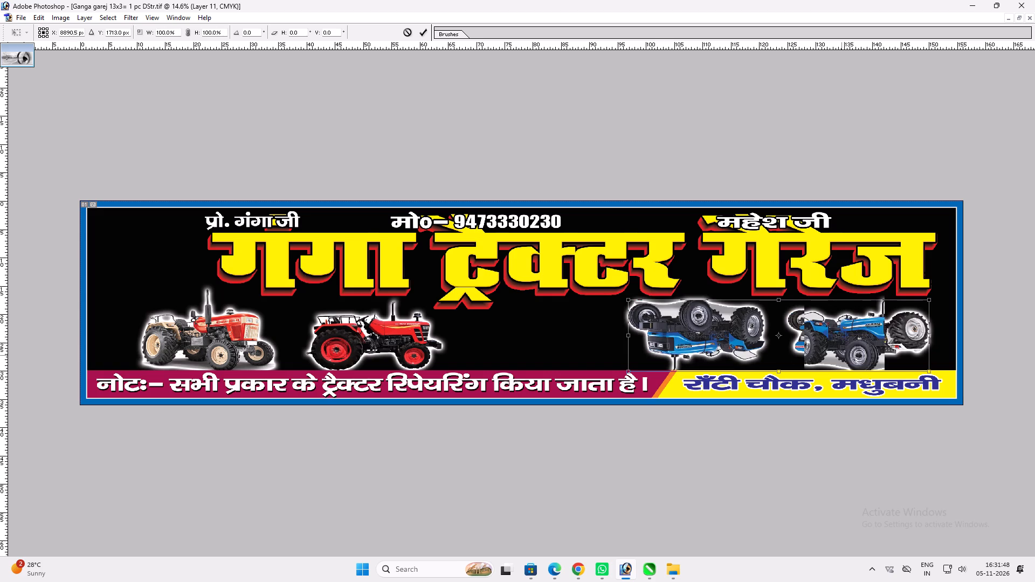
pyautogui.rightClick(838, 342)
pyautogui.click(881, 472)
pyautogui.press('Return')
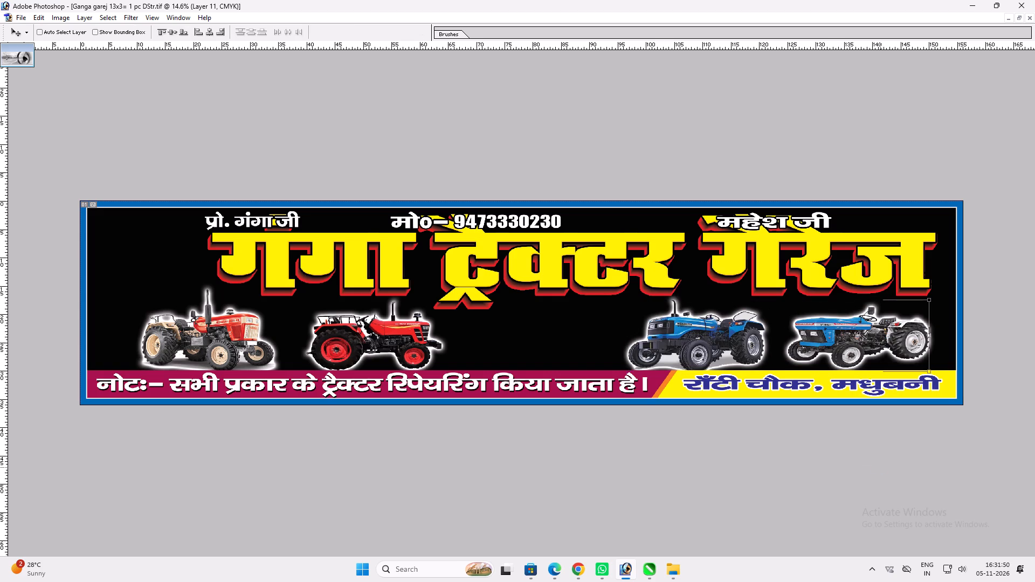
pyautogui.press('v')
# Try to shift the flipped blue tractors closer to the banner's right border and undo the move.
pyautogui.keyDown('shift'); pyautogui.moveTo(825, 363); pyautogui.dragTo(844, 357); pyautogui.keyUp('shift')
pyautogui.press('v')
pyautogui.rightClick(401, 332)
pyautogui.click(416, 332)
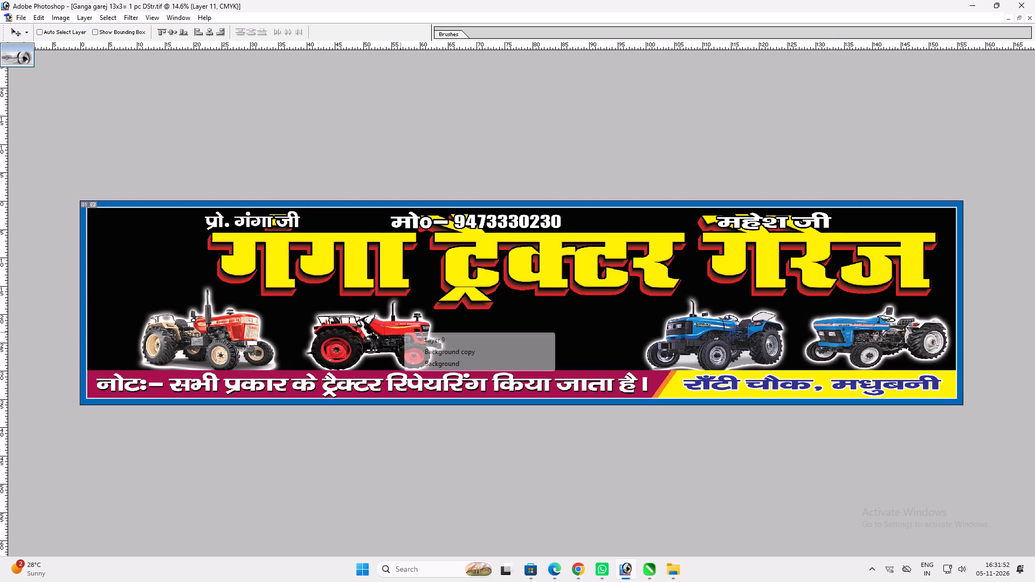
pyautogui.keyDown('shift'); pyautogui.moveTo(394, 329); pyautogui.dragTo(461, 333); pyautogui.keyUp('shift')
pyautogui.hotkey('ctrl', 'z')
# Flip the second red tractor horizontally and move it right, next to the blue tractors.
pyautogui.keyDown('ctrl'); pyautogui.click(409, 330); pyautogui.keyUp('ctrl')
pyautogui.keyDown('shift'); pyautogui.moveTo(403, 330); pyautogui.dragTo(512, 337); pyautogui.keyUp('shift')
pyautogui.hotkey('ctrl', 't')
pyautogui.keyDown('ctrl'); pyautogui.rightClick(512, 337); pyautogui.keyUp('ctrl')
pyautogui.click(563, 467)
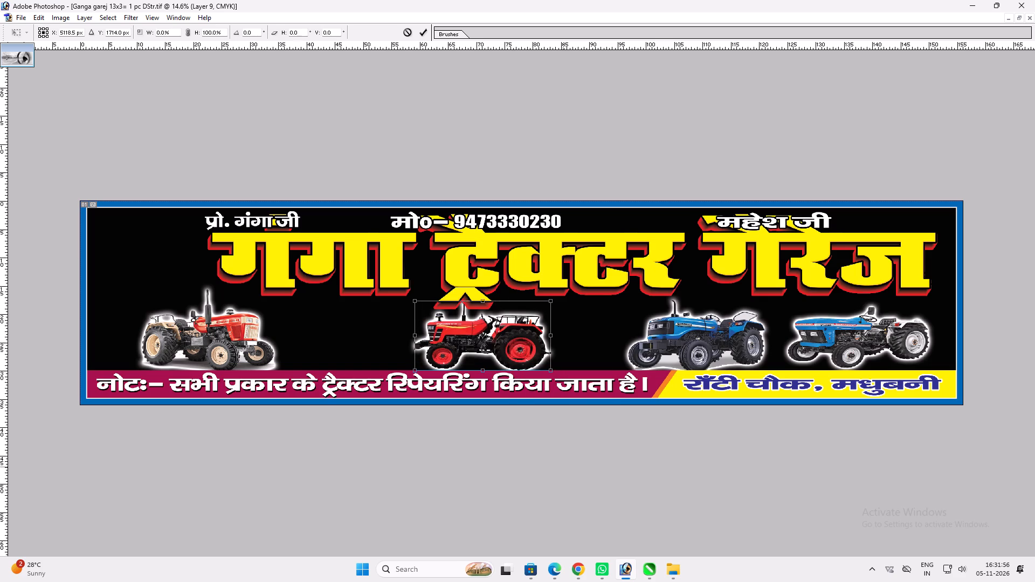
pyautogui.press('Return')
pyautogui.press('v')
pyautogui.keyDown('shift'); pyautogui.moveTo(474, 330); pyautogui.dragTo(528, 327); pyautogui.keyUp('shift')
pyautogui.press('v')
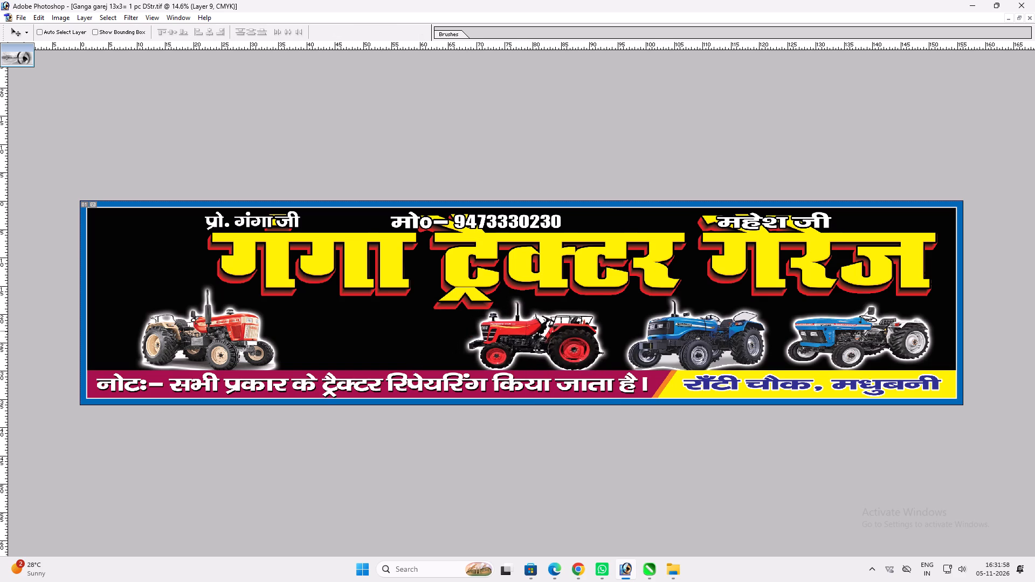
# Flip the first red tractor with cream wheels horizontally and move it right toward the other red tractor.
pyautogui.rightClick(224, 328)
pyautogui.moveTo(245, 328); pyautogui.dragTo(254, 331)
pyautogui.keyDown('shift'); pyautogui.moveTo(229, 322); pyautogui.dragTo(350, 331); pyautogui.keyUp('shift')
pyautogui.hotkey('ctrl', 't')
pyautogui.keyDown('ctrl'); pyautogui.rightClick(350, 331); pyautogui.keyUp('ctrl')
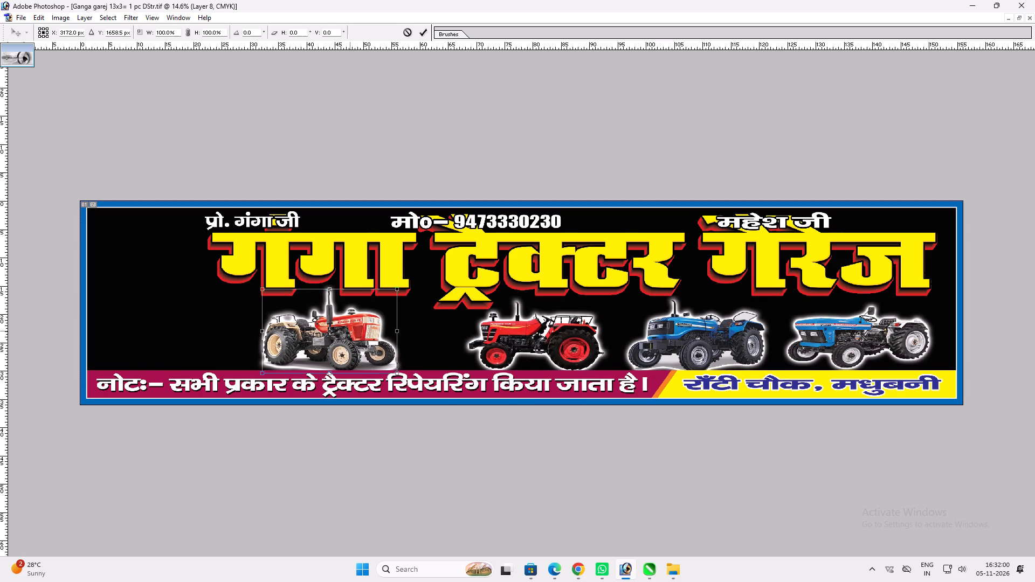
pyautogui.click(408, 459)
pyautogui.press('Return')
pyautogui.press('v')
pyautogui.keyDown('shift'); pyautogui.moveTo(328, 325); pyautogui.dragTo(356, 323); pyautogui.keyUp('shift')
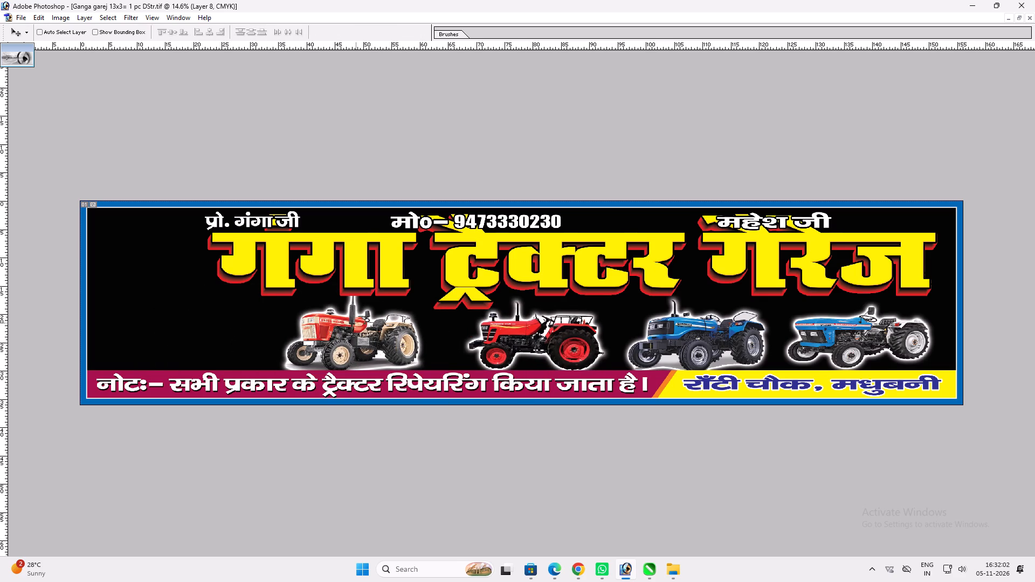
pyautogui.keyDown('shift'); pyautogui.moveTo(356, 323); pyautogui.dragTo(358, 322); pyautogui.keyUp('shift')
# Send the cream-wheeled red tractor to the back of the layer stack and raise it three levels above the backgrounds.
pyautogui.hotkey('ctrl', 't')
pyautogui.press('Return')
pyautogui.press('v')
pyautogui.hotkey('ctrl', 'shift', '[')
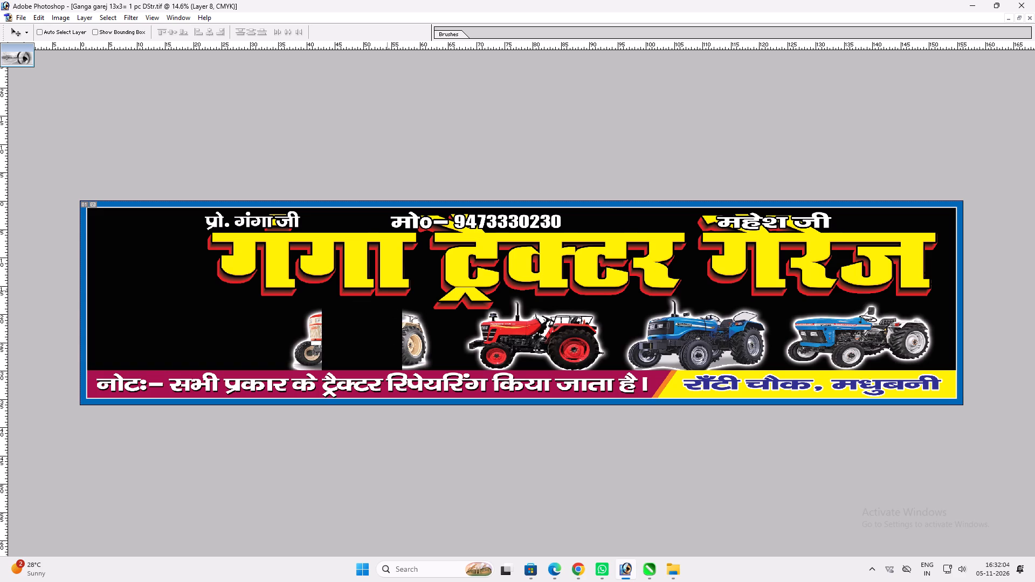
pyautogui.hotkey('ctrl', ']')
pyautogui.hotkey('ctrl', ']')
pyautogui.hotkey('ctrl', ']')
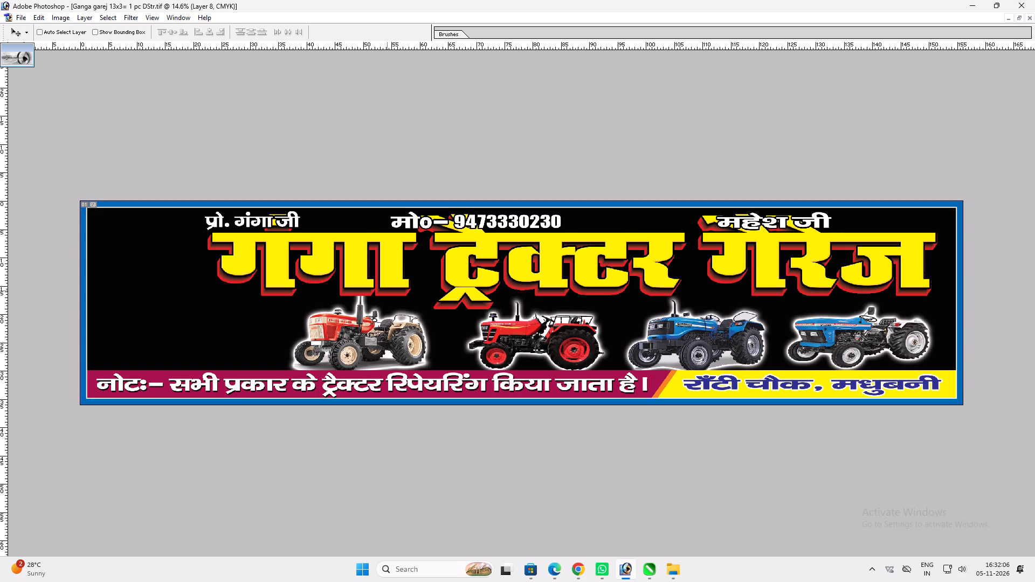
# Nudge both red tractors slightly right to adjust the spacing of the tractor row.
pyautogui.keyDown('shift'); pyautogui.moveTo(357, 323); pyautogui.dragTo(372, 320); pyautogui.keyUp('shift')
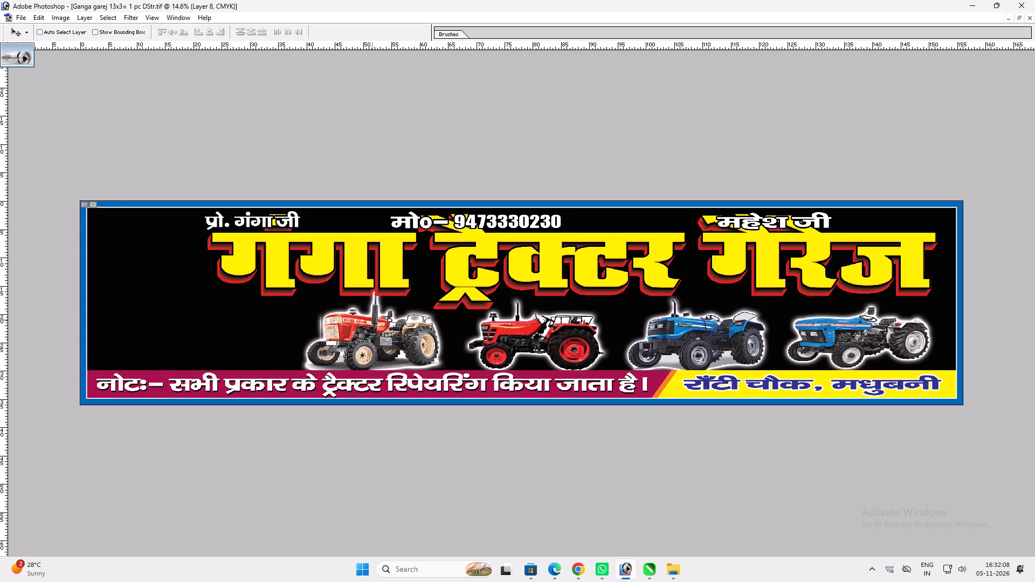
pyautogui.keyDown('shift'); pyautogui.moveTo(372, 320); pyautogui.dragTo(374, 318); pyautogui.keyUp('shift')
pyautogui.keyDown('ctrl'); pyautogui.doubleClick(514, 332); pyautogui.keyUp('ctrl')
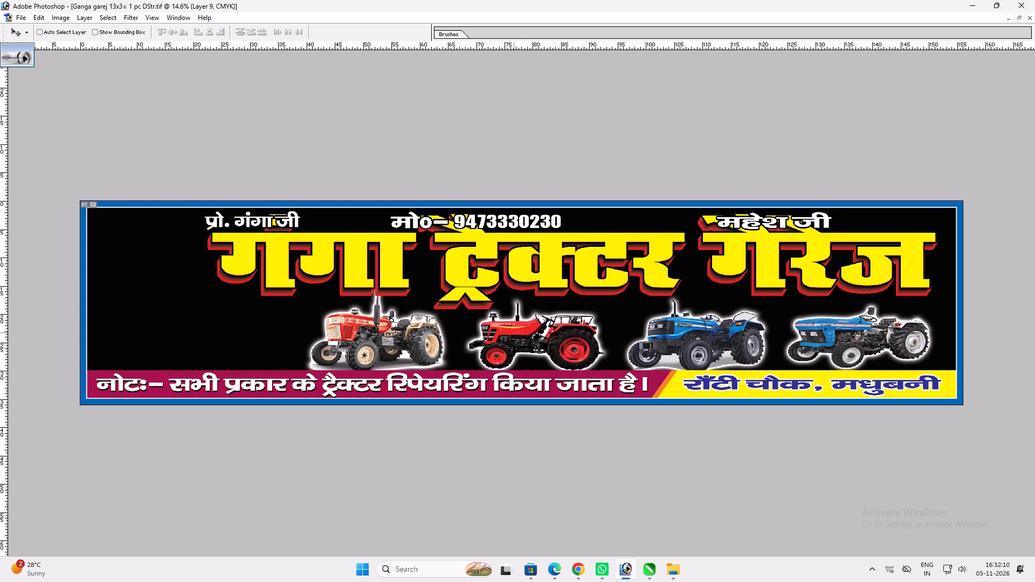
pyautogui.press('v')
# Move the phone line and the two white name lines right into the gaps above the shifted heading.
pyautogui.keyDown('ctrl'); pyautogui.click(473, 218); pyautogui.keyUp('ctrl')
pyautogui.moveTo(473, 218); pyautogui.dragTo(585, 220)
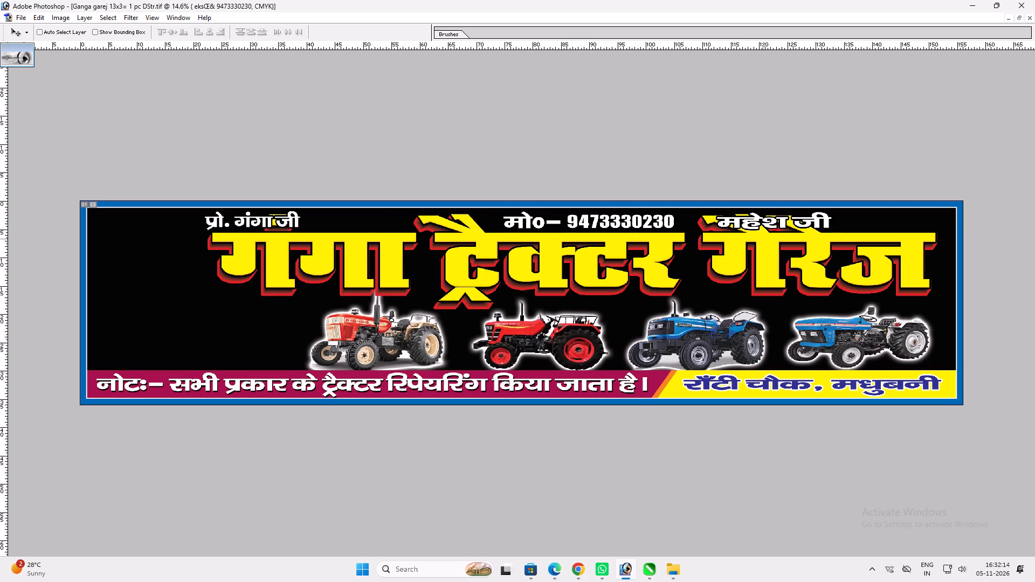
pyautogui.keyDown('ctrl'); pyautogui.click(745, 223); pyautogui.keyUp('ctrl')
pyautogui.moveTo(748, 223); pyautogui.dragTo(852, 219)
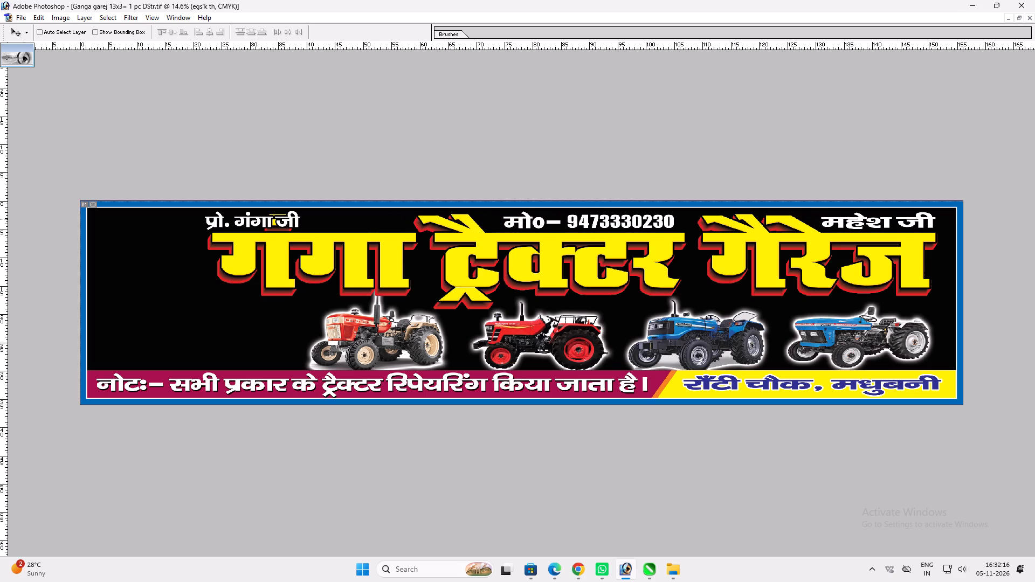
pyautogui.keyDown('ctrl'); pyautogui.doubleClick(298, 218); pyautogui.keyUp('ctrl')
pyautogui.moveTo(296, 217); pyautogui.dragTo(398, 213)
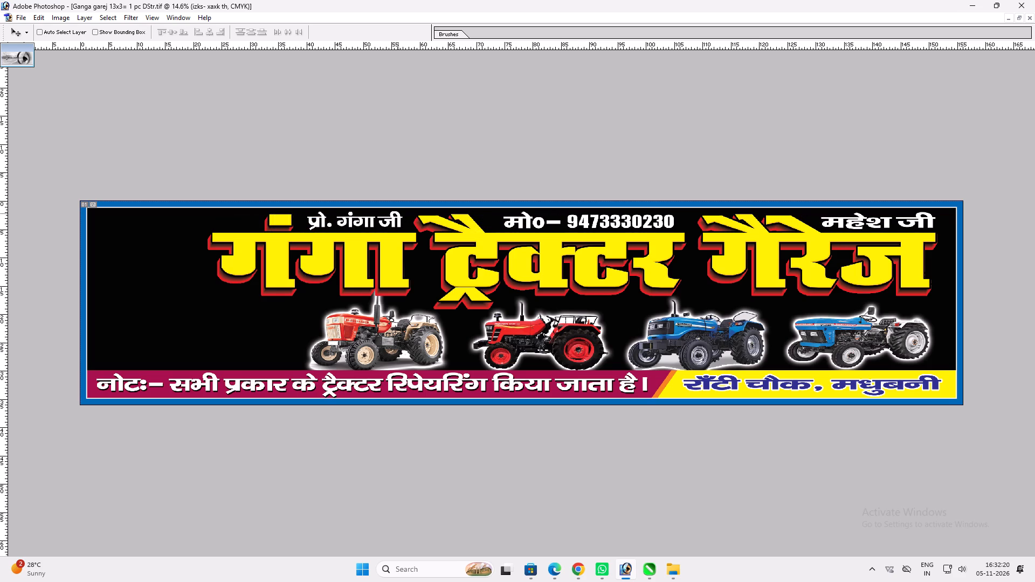
pyautogui.press('v')
# Reduce the cream-wheeled red tractor's height to 91%, and again to about 92.3%, keeping its width at 100%.
pyautogui.keyDown('ctrl'); pyautogui.click(369, 331); pyautogui.keyUp('ctrl')
pyautogui.hotkey('ctrl', 't')
pyautogui.keyDown('shift'); pyautogui.moveTo(413, 283); pyautogui.dragTo(410, 290); pyautogui.keyUp('shift')
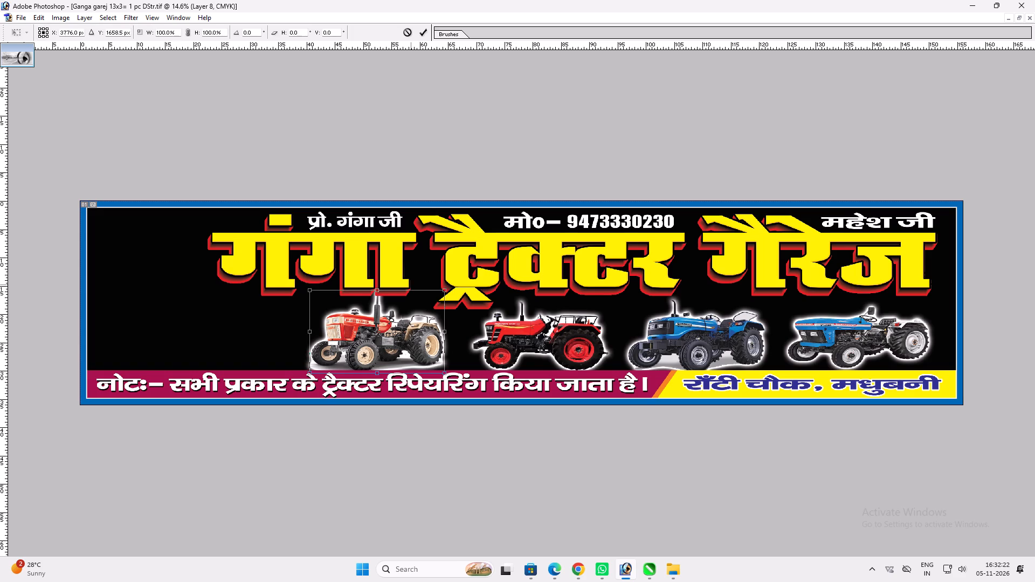
pyautogui.keyDown('shift'); pyautogui.moveTo(410, 290); pyautogui.dragTo(409, 291); pyautogui.keyUp('shift')
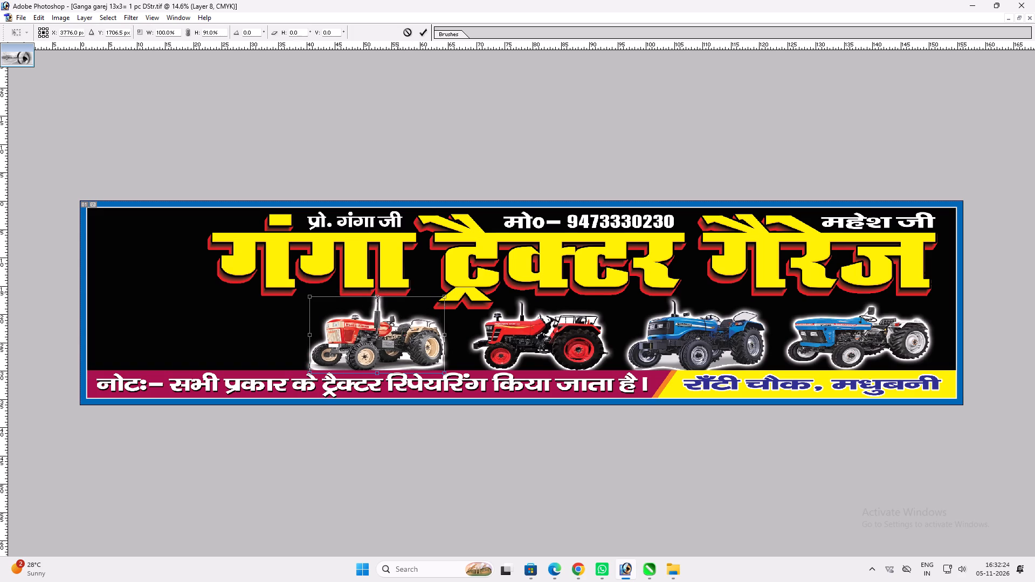
pyautogui.press('Return')
pyautogui.press('v')
pyautogui.hotkey('ctrl', 't')
pyautogui.keyDown('shift'); pyautogui.moveTo(395, 295); pyautogui.dragTo(389, 301); pyautogui.keyUp('shift')
pyautogui.hotkey('shift', 'Return')
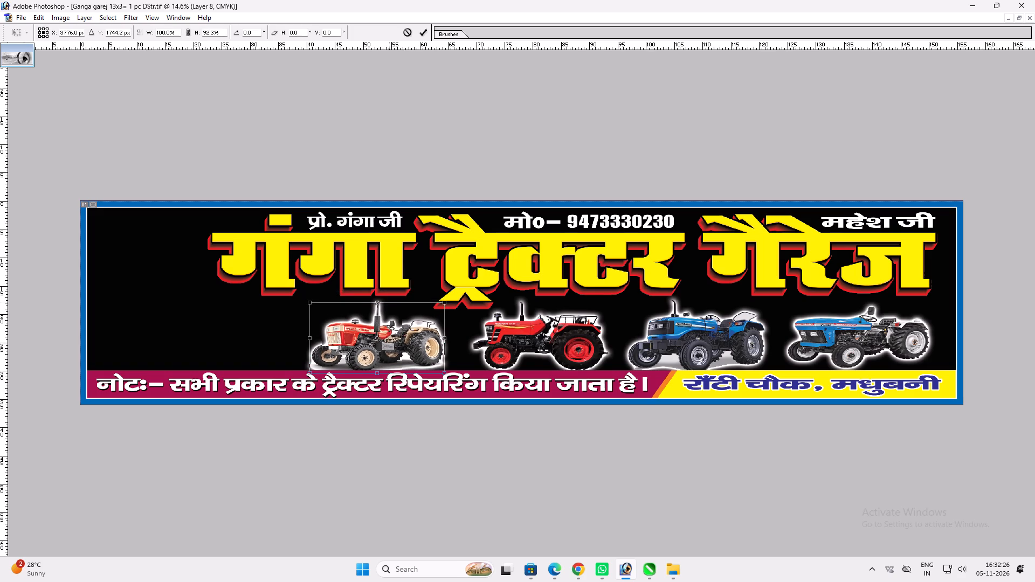
pyautogui.press('v')
# Move the cream-wheeled red tractor left under the heading's first word and stretch its height to about 103%.
pyautogui.keyDown('shift'); pyautogui.moveTo(400, 324); pyautogui.dragTo(344, 335); pyautogui.keyUp('shift')
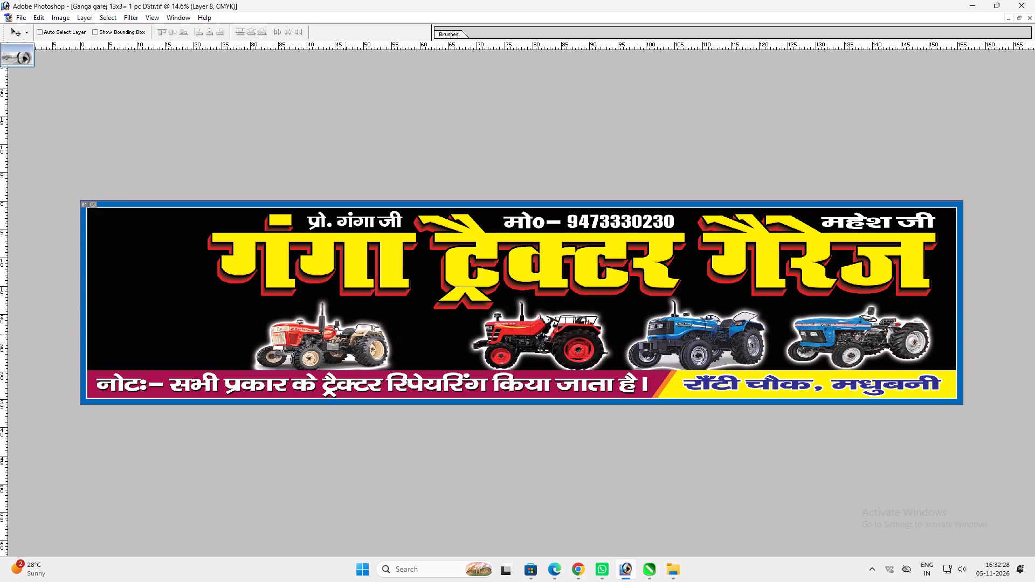
pyautogui.keyDown('shift'); pyautogui.moveTo(344, 335); pyautogui.dragTo(342, 336); pyautogui.keyUp('shift')
pyautogui.hotkey('ctrl', 't')
pyautogui.keyDown('shift'); pyautogui.moveTo(329, 305); pyautogui.dragTo(334, 301); pyautogui.keyUp('shift')
pyautogui.hotkey('shift', 'Return')
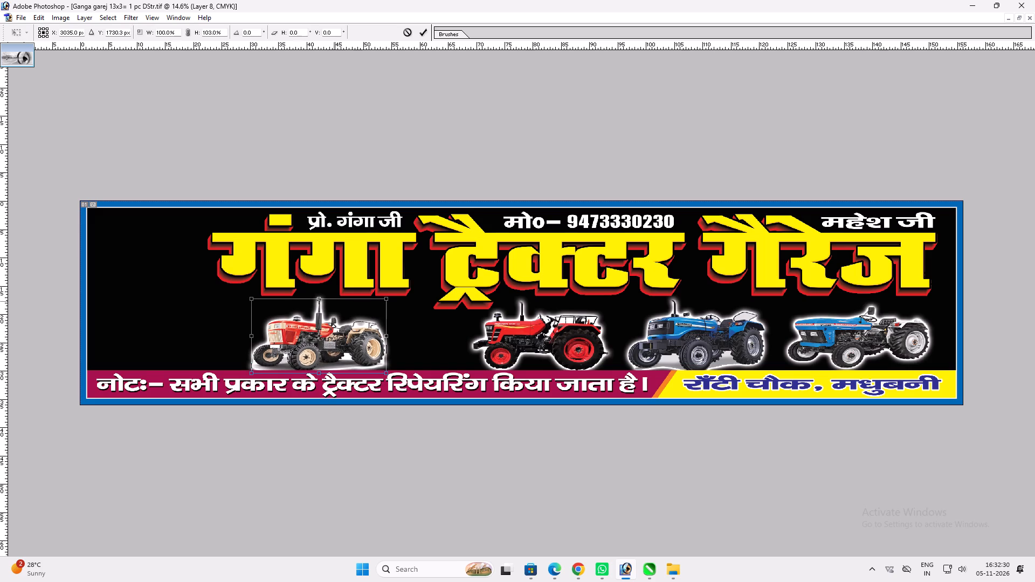
pyautogui.press('v')
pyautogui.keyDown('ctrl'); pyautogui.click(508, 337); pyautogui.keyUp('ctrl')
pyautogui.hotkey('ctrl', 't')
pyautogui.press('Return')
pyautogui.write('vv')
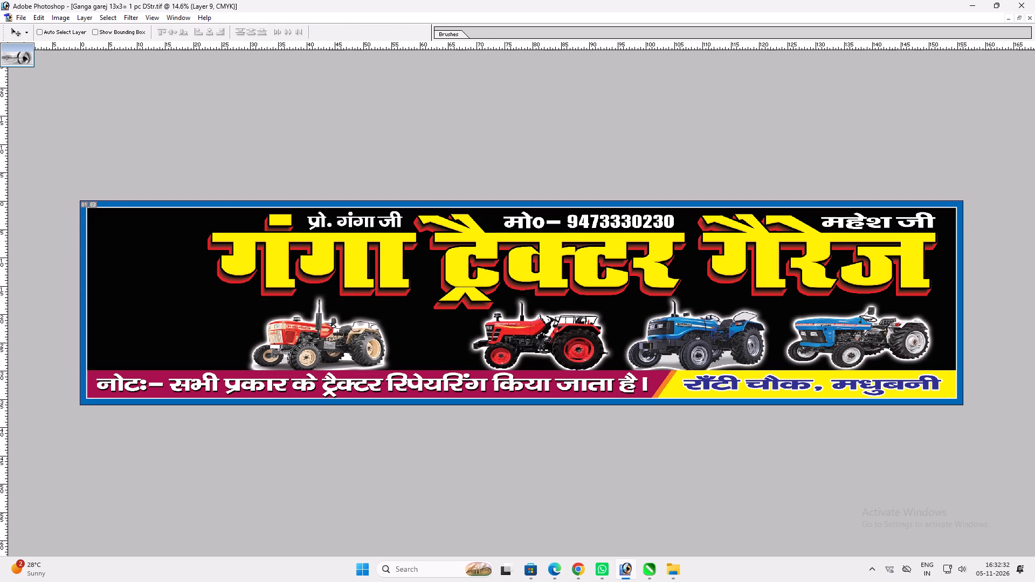
pyautogui.keyDown('ctrl'); pyautogui.click(692, 326); pyautogui.keyUp('ctrl')
pyautogui.keyDown('shift'); pyautogui.moveTo(691, 325); pyautogui.dragTo(705, 322); pyautogui.keyUp('shift')
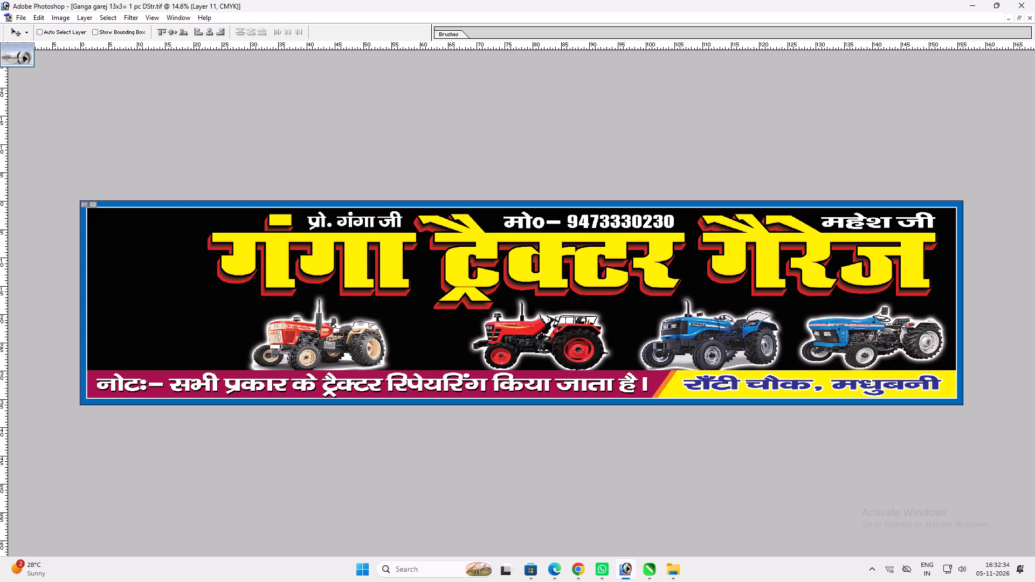
pyautogui.hotkey('ctrl', 't')
pyautogui.keyDown('shift'); pyautogui.moveTo(727, 300); pyautogui.dragTo(731, 294); pyautogui.keyUp('shift')
pyautogui.hotkey('shift', 'Return')
pyautogui.press('v')
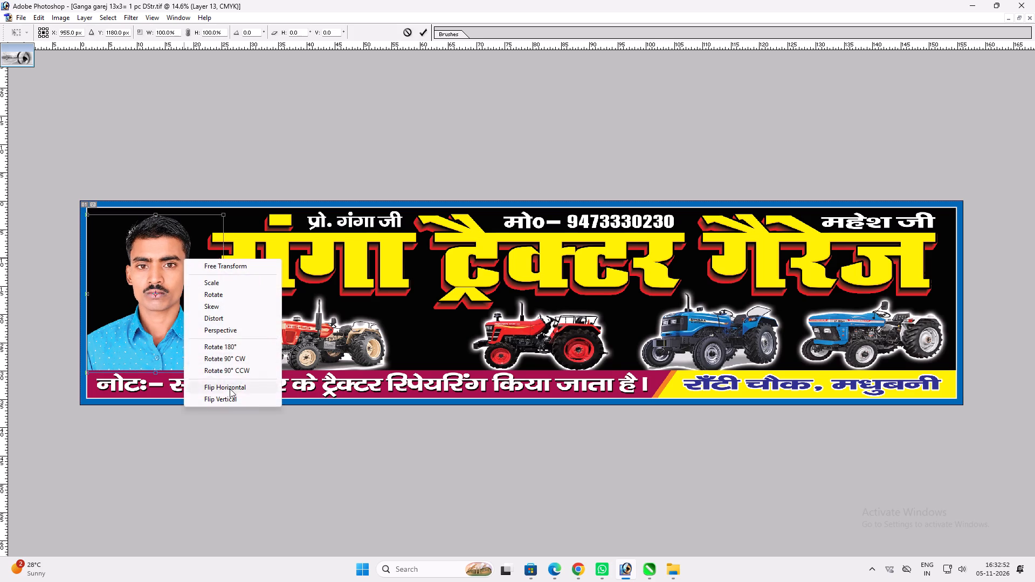
pyautogui.press('Return')
pyautogui.press('v')
pyautogui.moveTo(196, 350); pyautogui.dragTo(196, 360)
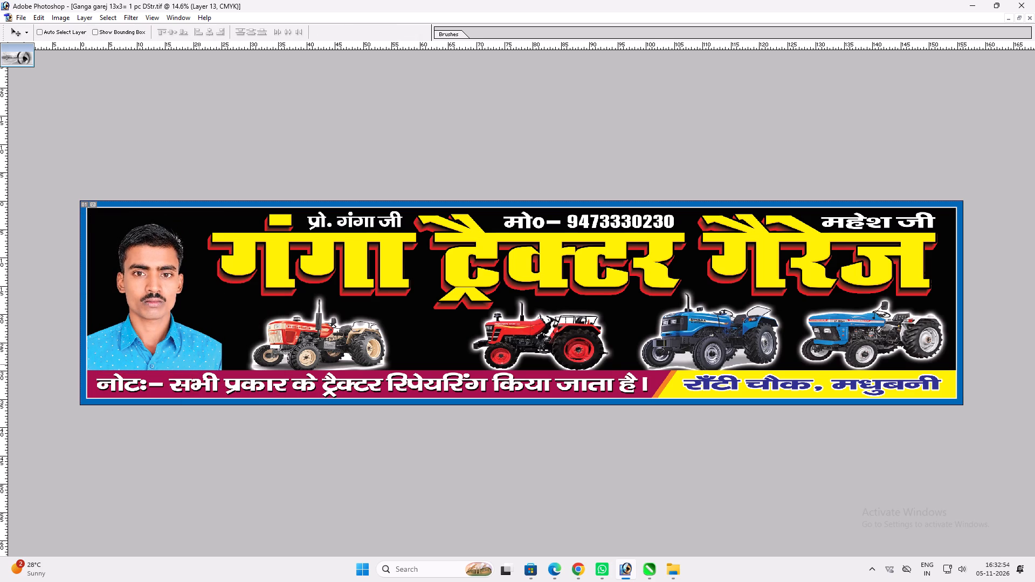
# Scale the portrait up slightly more and move it down so the shirt sits behind the note strip.
pyautogui.hotkey('ctrl', 't')
pyautogui.keyDown('alt'); pyautogui.keyDown('shift'); pyautogui.moveTo(223, 227); pyautogui.dragTo(233, 215); pyautogui.keyUp('shift'); pyautogui.keyUp('alt')
pyautogui.press('Return')
pyautogui.press('v')
pyautogui.moveTo(201, 282); pyautogui.dragTo(202, 290)
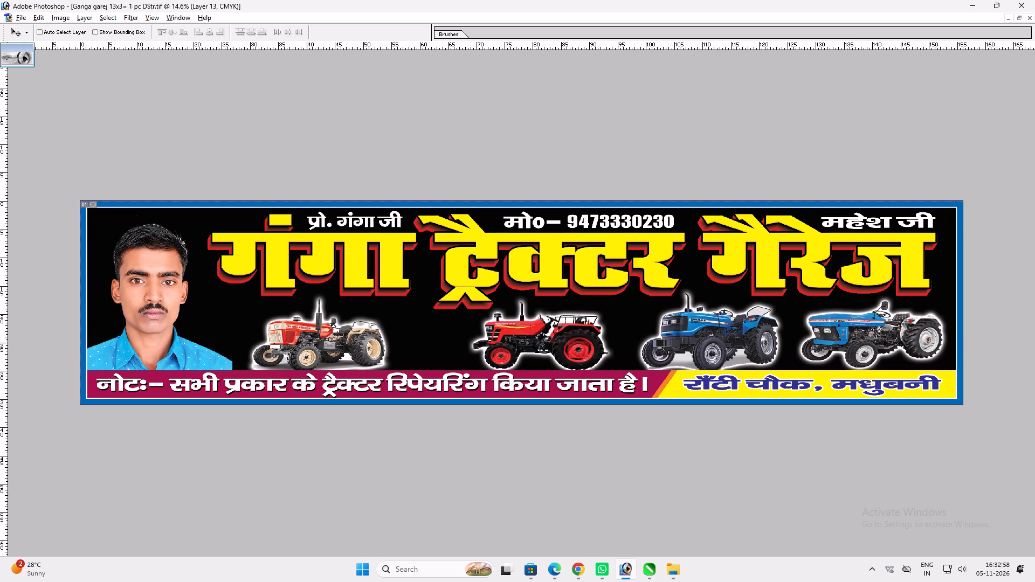
# Add an Outer Glow to the portrait layer with 100% opacity and white as the glow colour.
pyautogui.hotkey('alt', 'l')
pyautogui.hotkey('alt', 'y')
pyautogui.press('o')
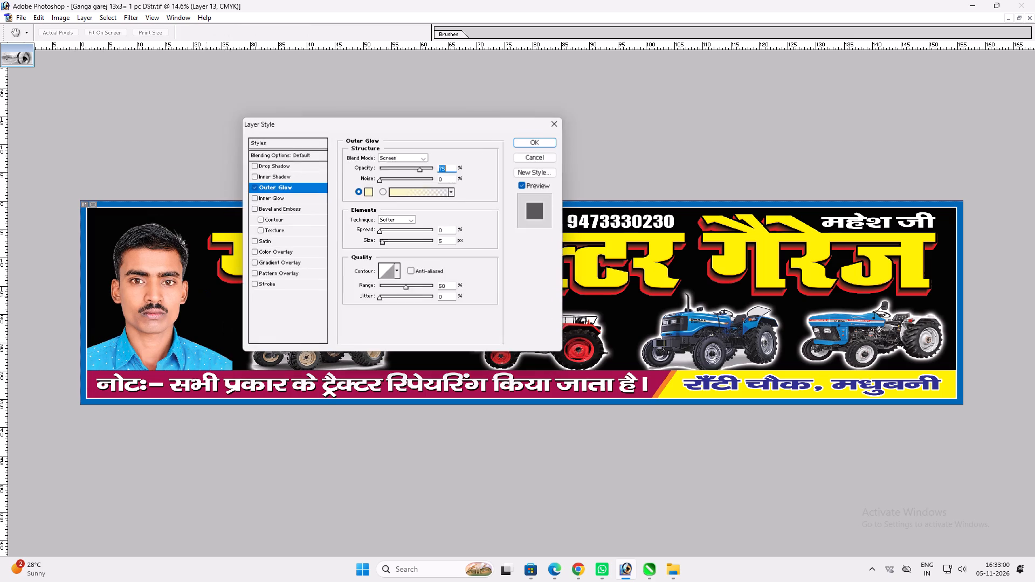
pyautogui.write('100')
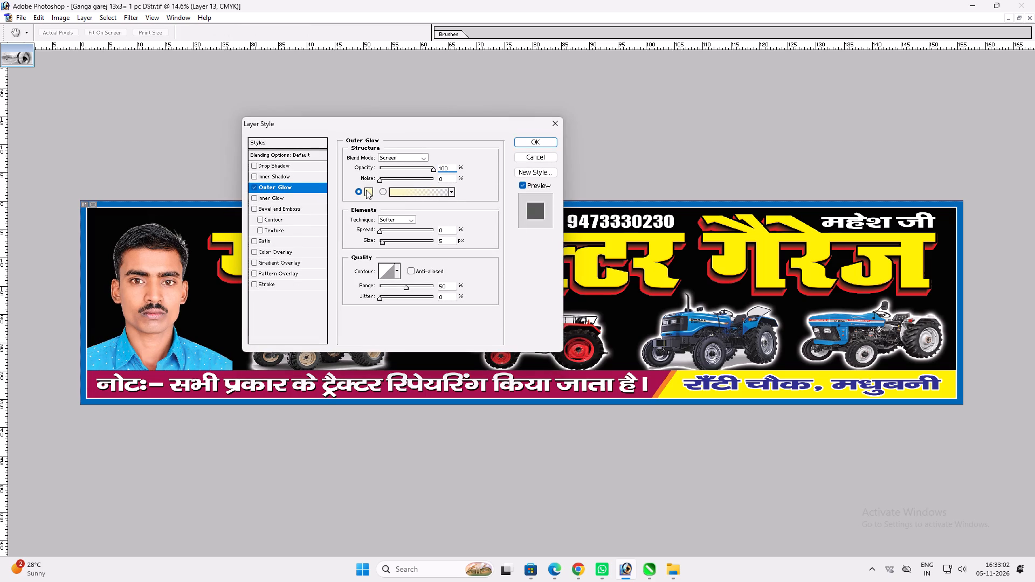
pyautogui.click(366, 190)
pyautogui.moveTo(296, 262); pyautogui.dragTo(52, 116)
pyautogui.press('Return')
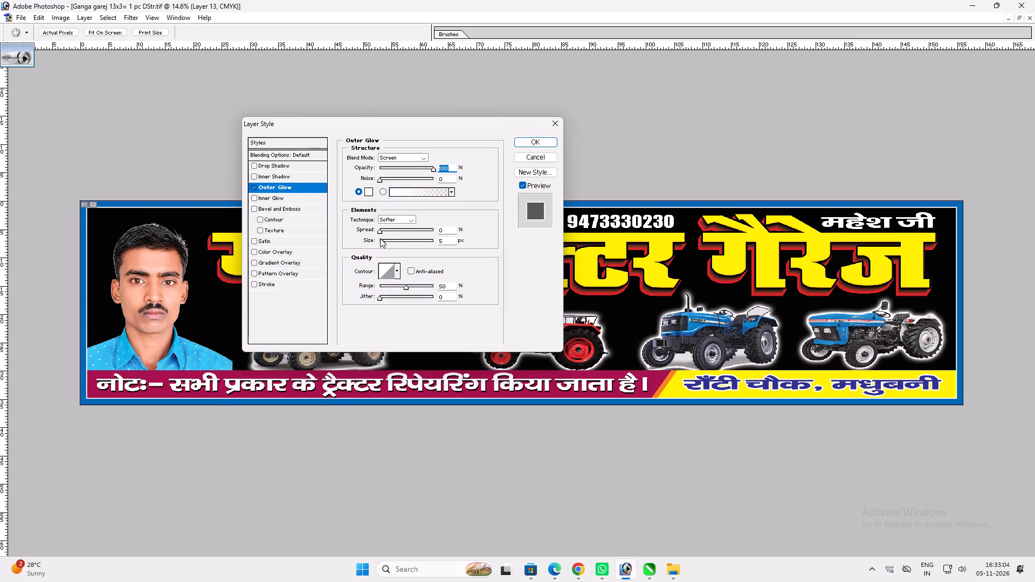
# Set the portrait's glow to 0% spread and a size of about 100 px, and apply the layer style.
pyautogui.moveTo(384, 238); pyautogui.dragTo(390, 237)
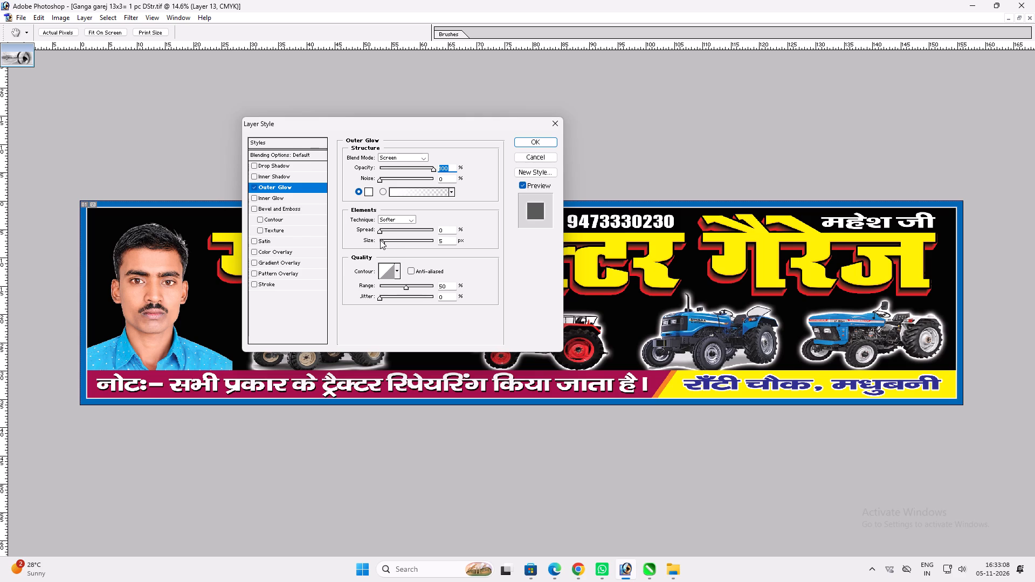
pyautogui.moveTo(384, 240); pyautogui.dragTo(389, 239)
pyautogui.click(385, 231)
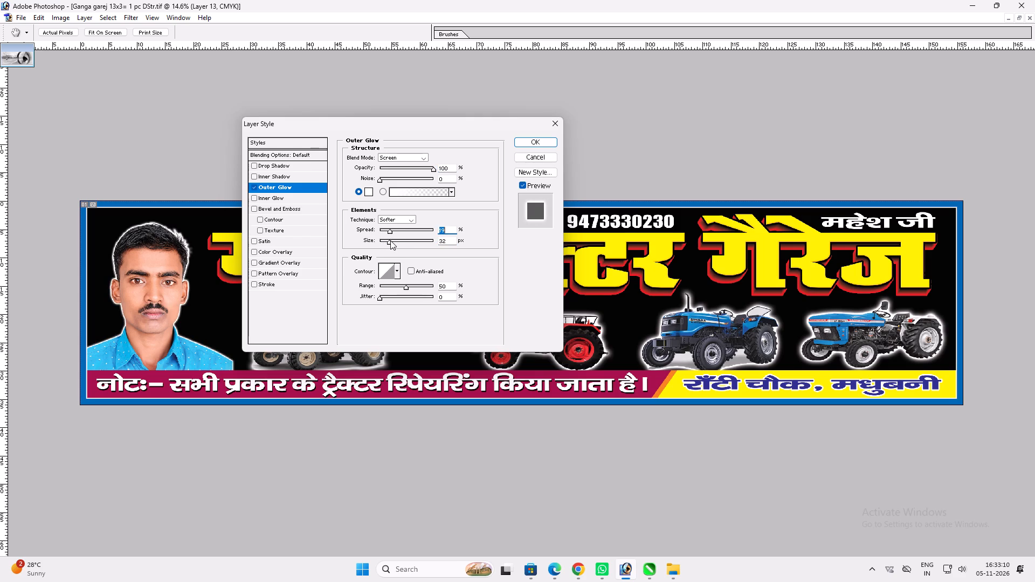
pyautogui.moveTo(390, 240); pyautogui.dragTo(395, 240)
pyautogui.moveTo(387, 231); pyautogui.dragTo(378, 232)
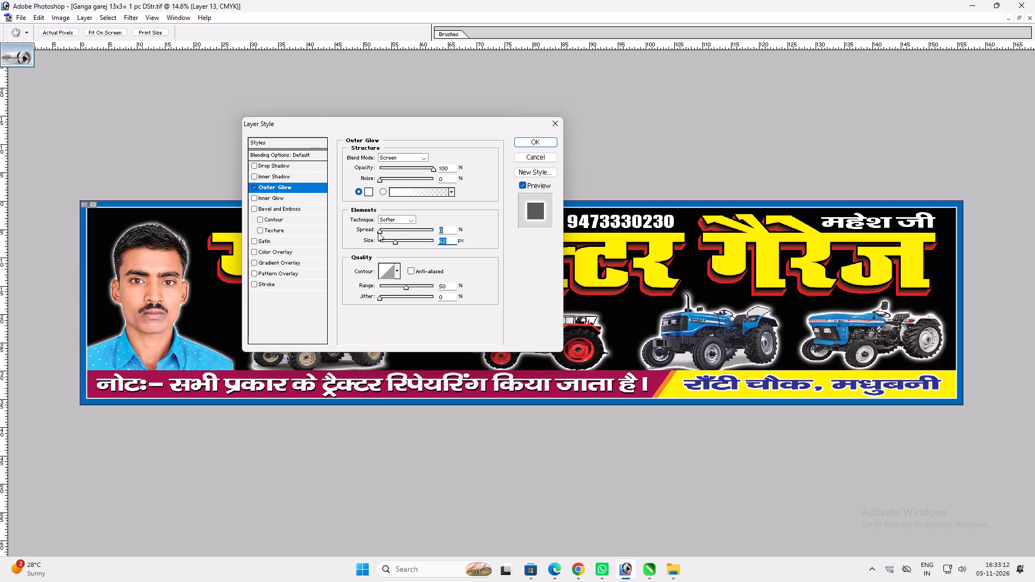
pyautogui.moveTo(378, 232); pyautogui.dragTo(377, 232)
pyautogui.moveTo(396, 245); pyautogui.dragTo(403, 244)
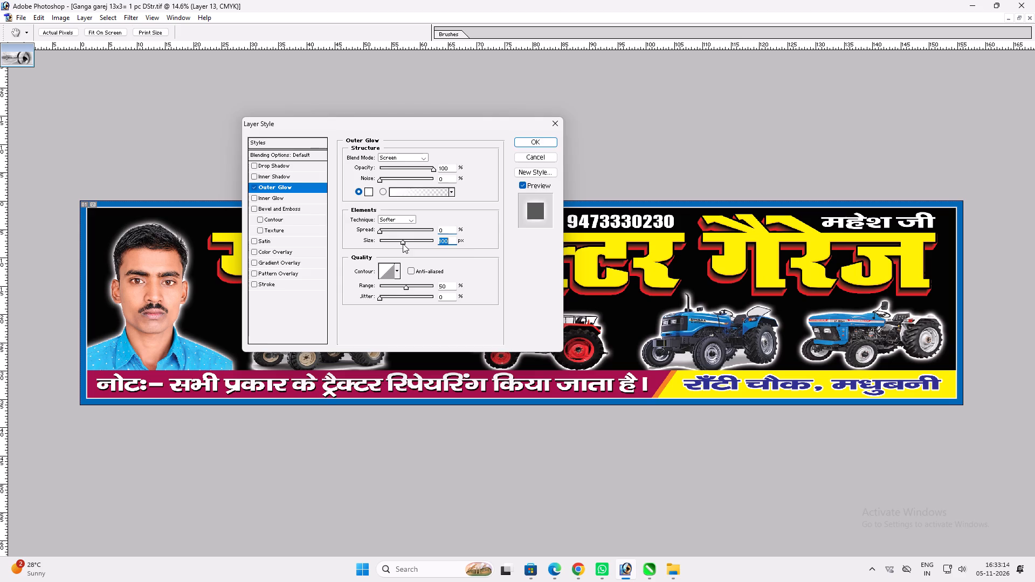
pyautogui.press('Return')
pyautogui.press('v')
# Save the banner as a separate layered TIFF named "Ganga garej 13x3= 1 pc DStrff" in the Viskarma Hording folder.
pyautogui.hotkey('ctrl', 'shift', 's')
pyautogui.click(194, 404)
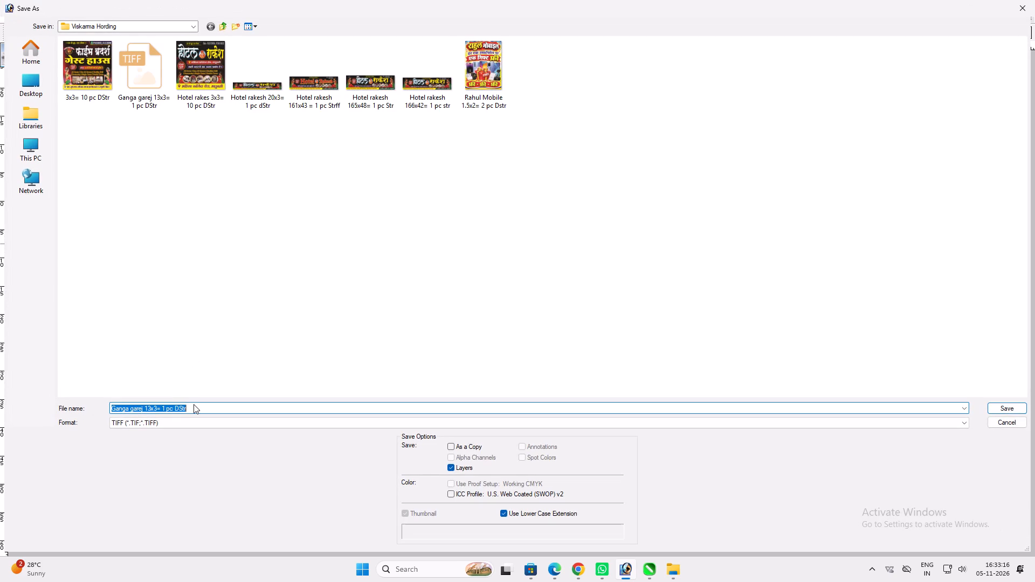
pyautogui.click(193, 407)
pyautogui.write('ff')
pyautogui.press('Return')
pyautogui.press('Return')
pyautogui.press('Return')
pyautogui.press('Return')
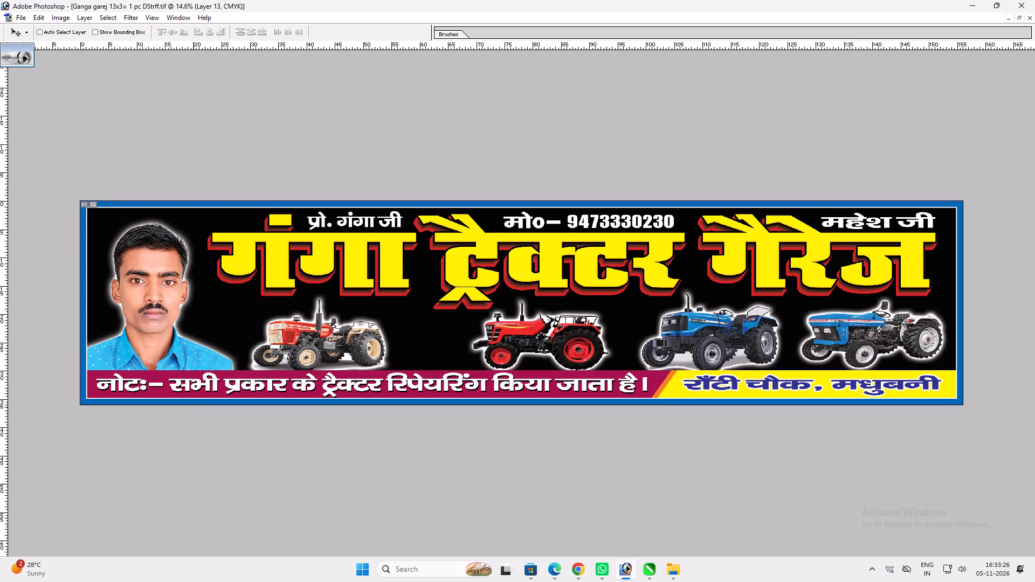
# Close the saved banner and the swaraj_855FE tractor image.
pyautogui.hotkey('ctrl', 'w')
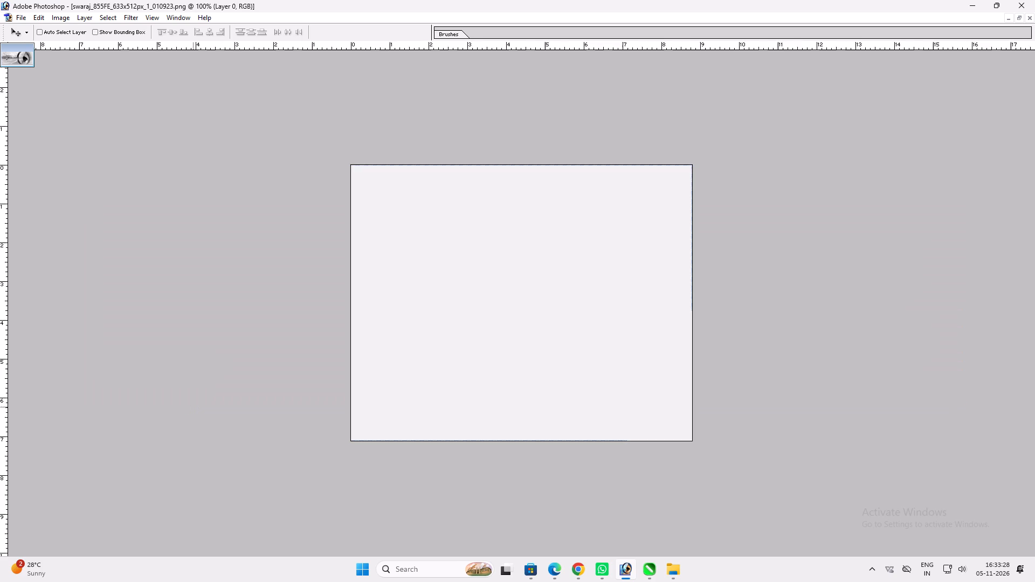
pyautogui.hotkey('ctrl', 'w')
# Open both Ganga garej banner files, DStr and DStrff, together from the Viskarma Hording folder.
pyautogui.doubleClick(178, 383)
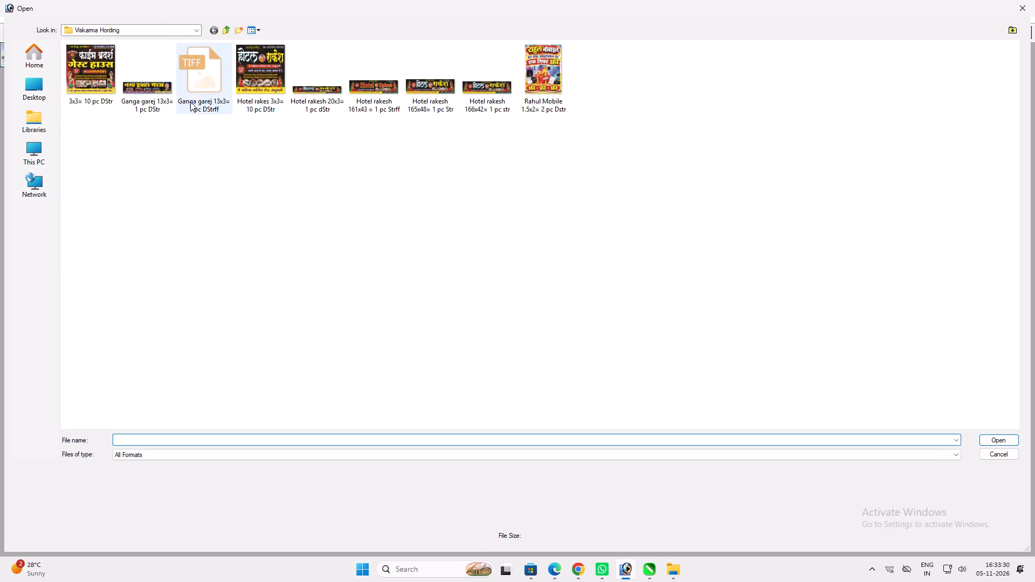
pyautogui.click(195, 92)
pyautogui.keyDown('ctrl'); pyautogui.click(150, 96); pyautogui.keyUp('ctrl')
pyautogui.press('Return')
# Show the blue-shirt portrait banner full screen, fitted to the window, and capture a screen snip of the whole banner.
pyautogui.press('v')
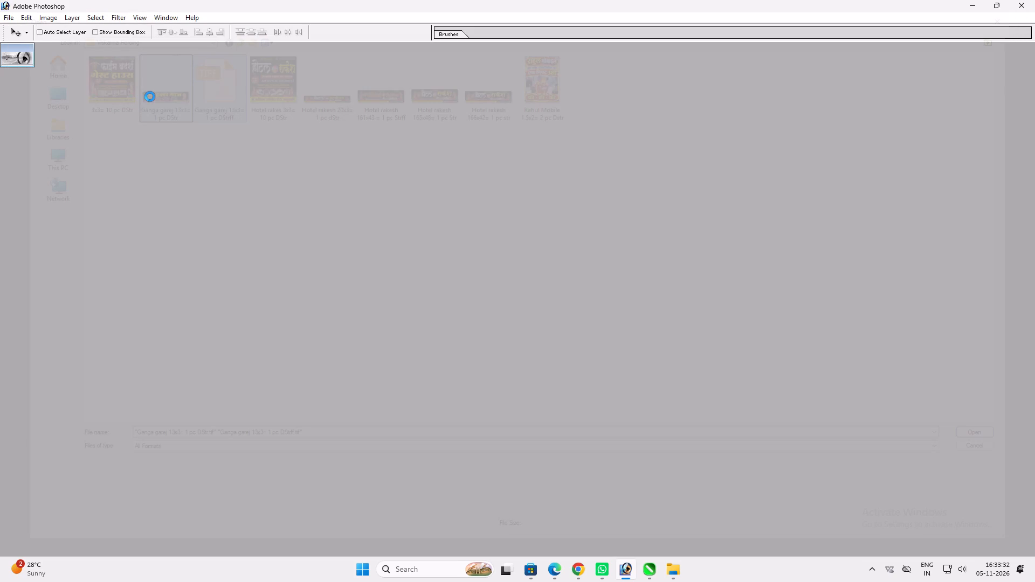
pyautogui.write('fff')
pyautogui.press('f')
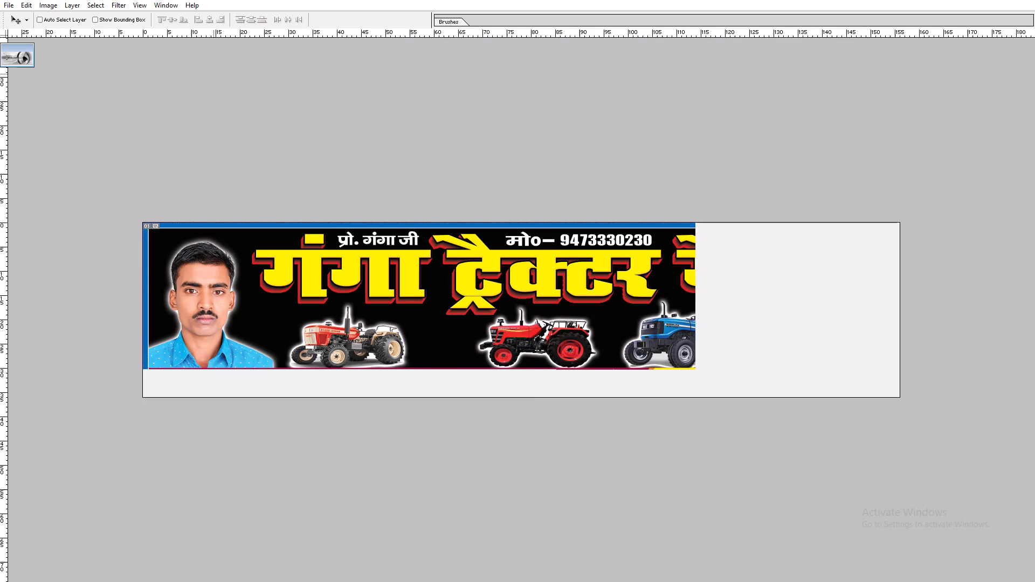
pyautogui.hotkey('ctrl', '0')
pyautogui.press('Print')
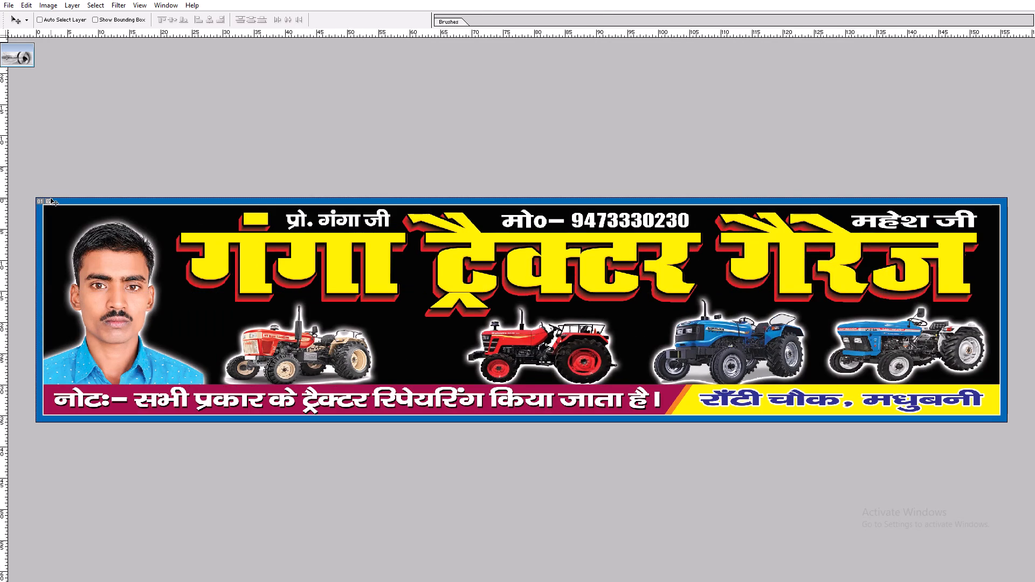
pyautogui.moveTo(35, 196); pyautogui.dragTo(968, 406)
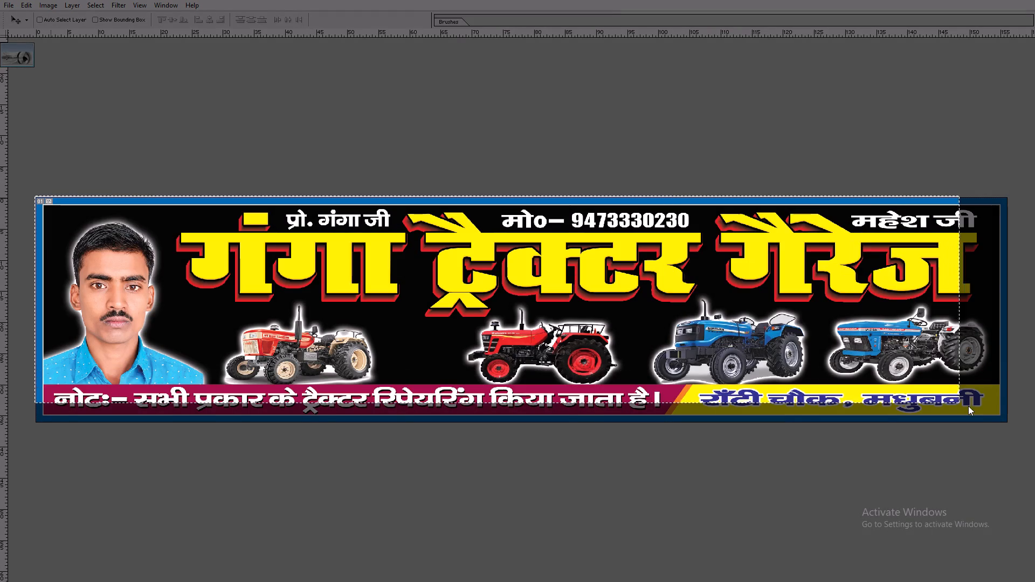
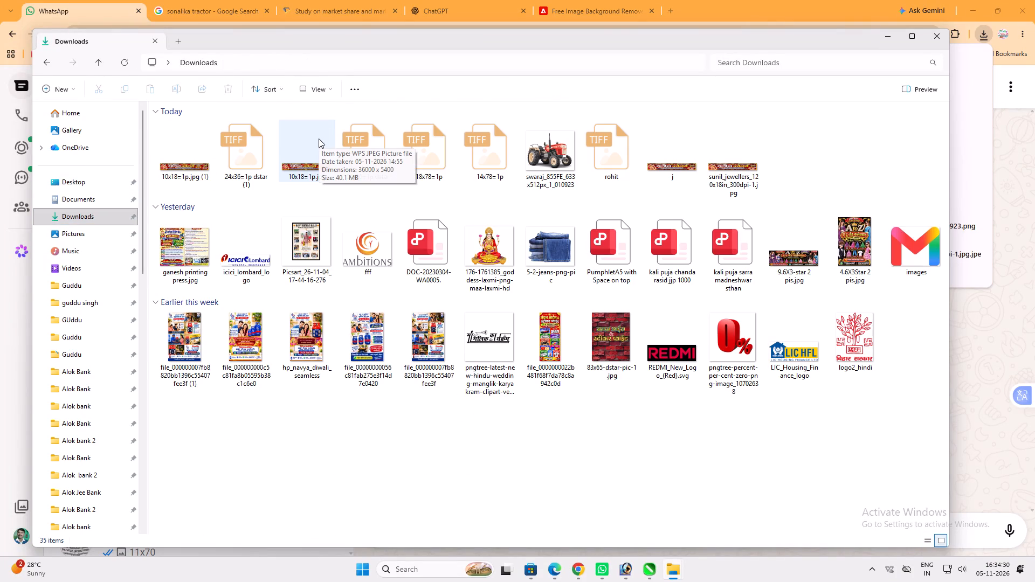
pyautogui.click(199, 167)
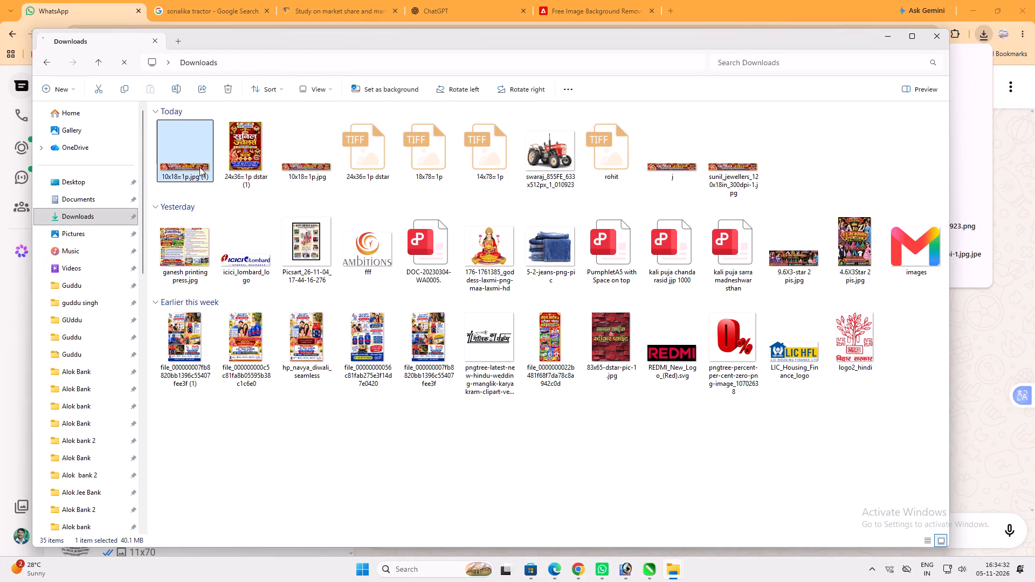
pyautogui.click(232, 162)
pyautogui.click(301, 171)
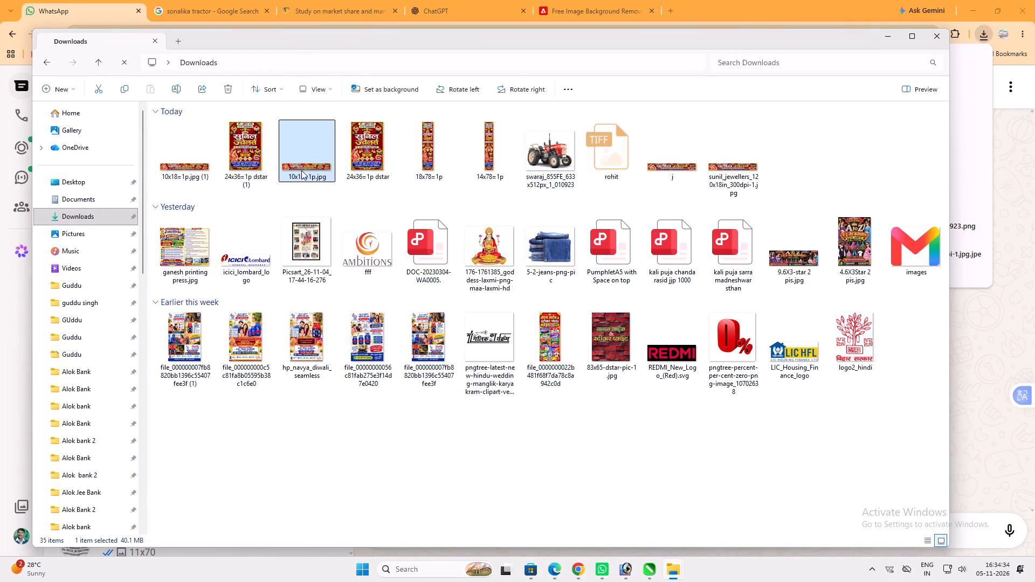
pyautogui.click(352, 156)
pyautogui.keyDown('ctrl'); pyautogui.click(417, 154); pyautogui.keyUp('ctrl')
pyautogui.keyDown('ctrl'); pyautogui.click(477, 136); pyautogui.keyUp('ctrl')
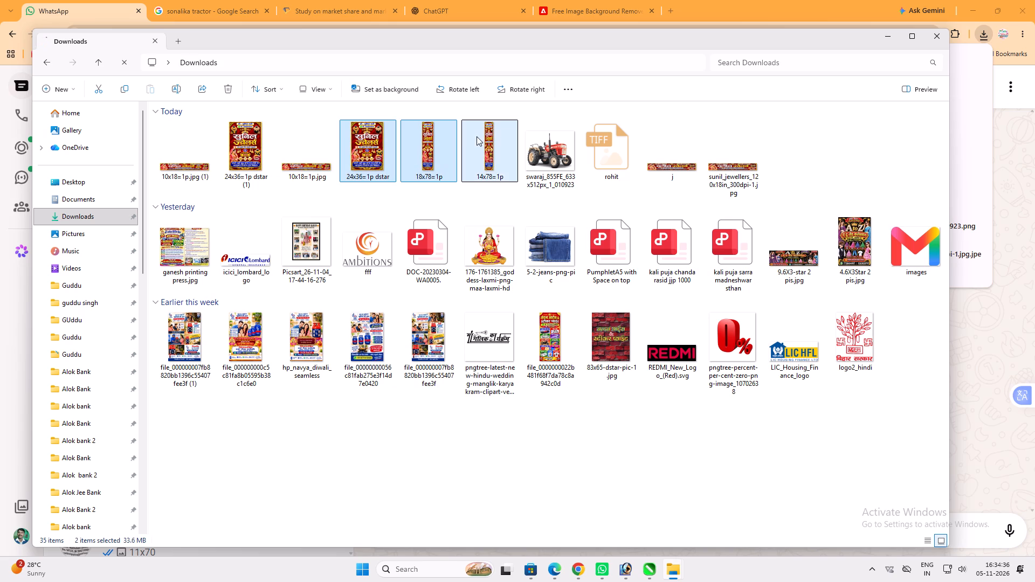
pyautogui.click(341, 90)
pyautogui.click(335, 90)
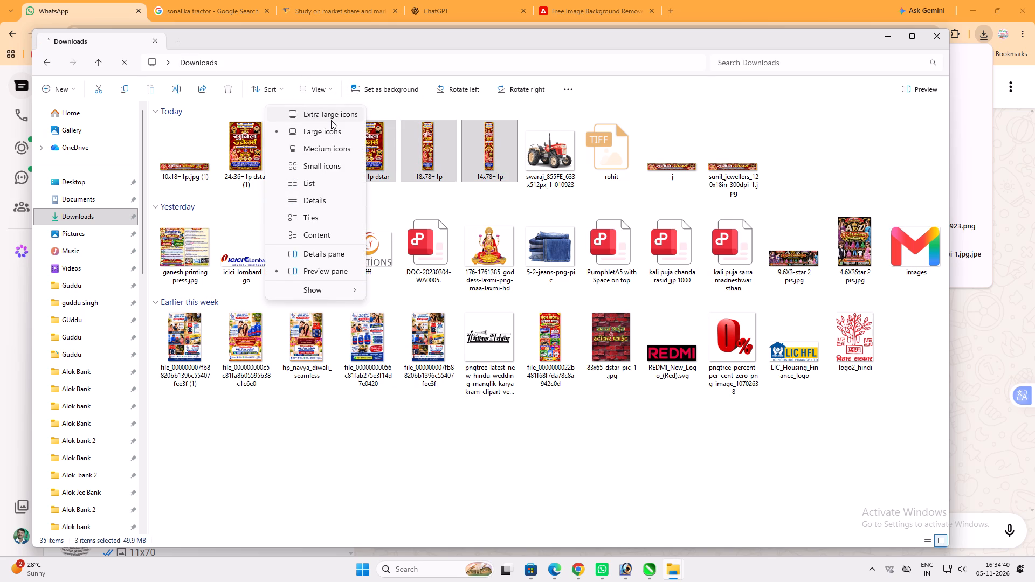
# Delete the duplicate files "24x36=1p dstar (1)" and "10x18=1p.jpg (1)" from the Downloads folder.
pyautogui.click(248, 145)
pyautogui.click(259, 160)
pyautogui.press('Delete')
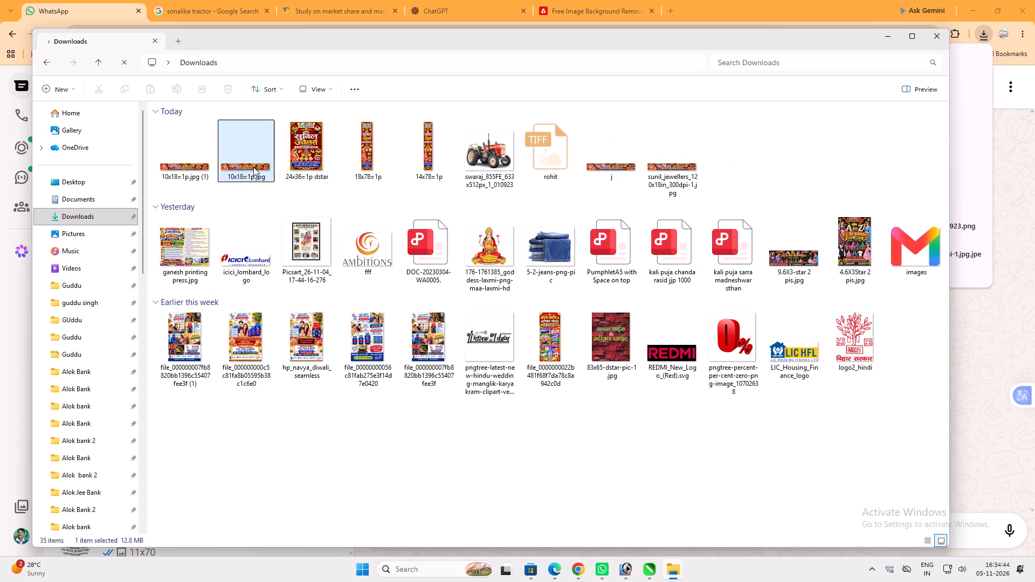
pyautogui.click(201, 170)
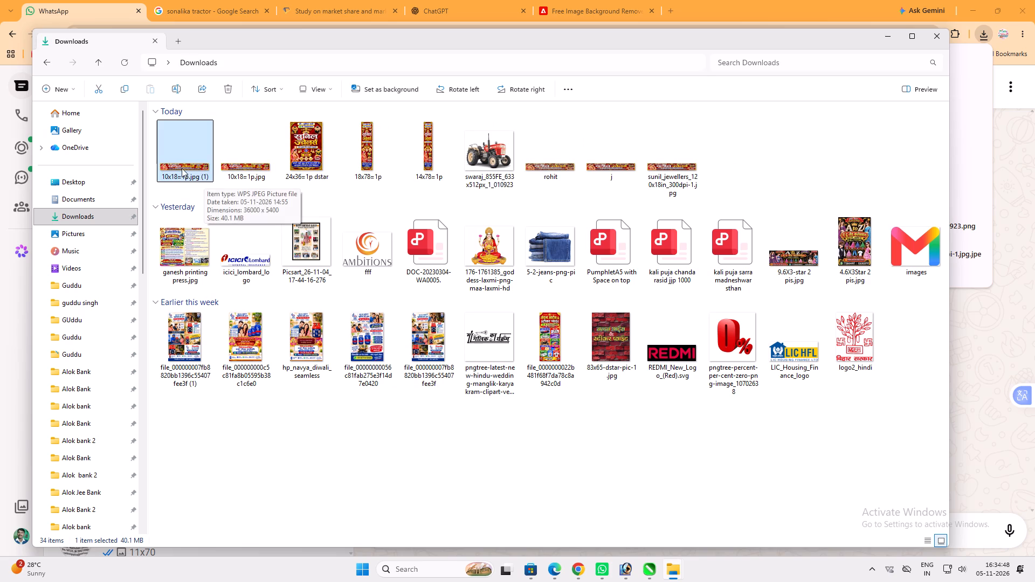
pyautogui.click(182, 168)
pyautogui.press('Delete')
# Select the 10x18=1p.jpg, 24x36=1p dstar, 18x78=1p and 14x78=1p images together and carry them over to CorelDRAW.
pyautogui.click(183, 170)
pyautogui.keyDown('ctrl'); pyautogui.click(236, 163); pyautogui.keyUp('ctrl')
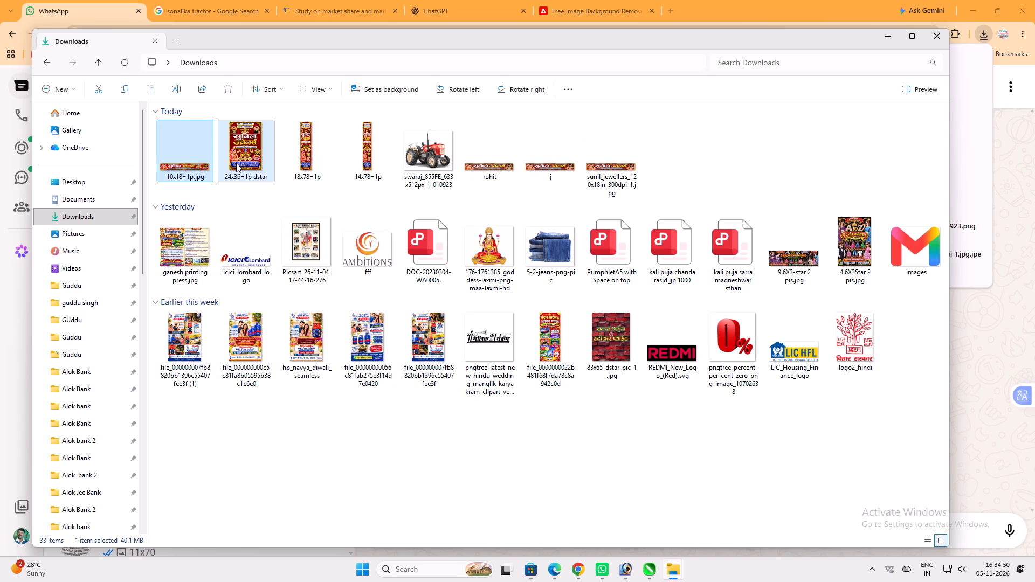
pyautogui.keyDown('ctrl'); pyautogui.click(303, 149); pyautogui.keyUp('ctrl')
pyautogui.keyDown('ctrl'); pyautogui.click(368, 145); pyautogui.keyUp('ctrl')
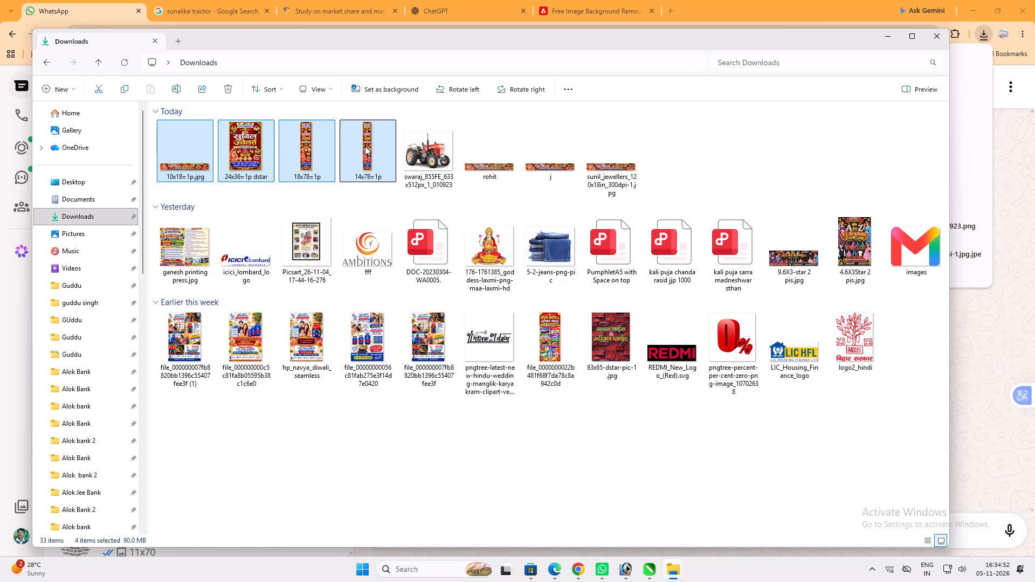
pyautogui.moveTo(366, 146); pyautogui.dragTo(646, 567)
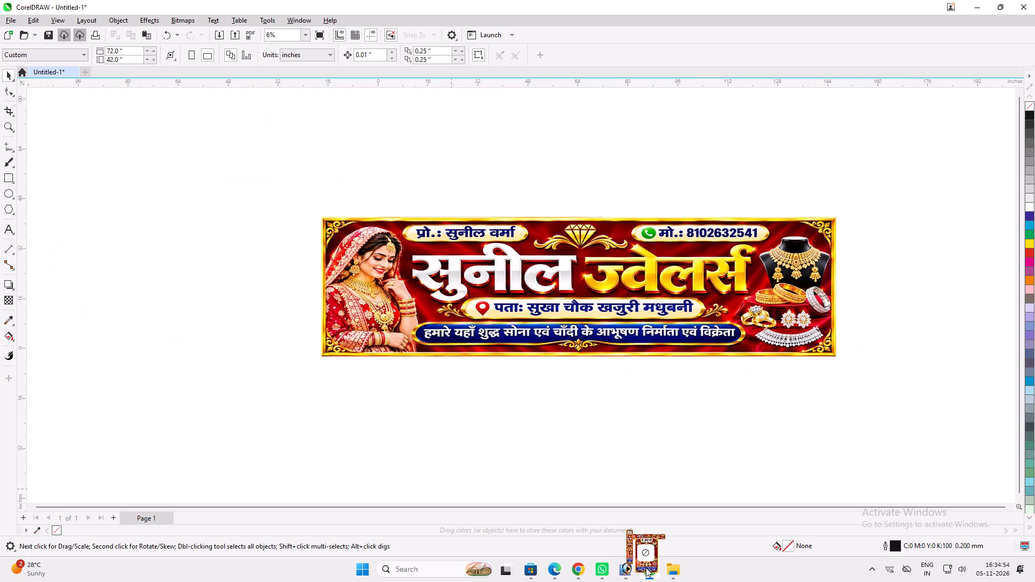
pyautogui.moveTo(646, 567); pyautogui.dragTo(645, 560)
# Delete the old jewellers banner from the Untitled-1 drawing.
pyautogui.click(464, 321)
pyautogui.press('Delete')
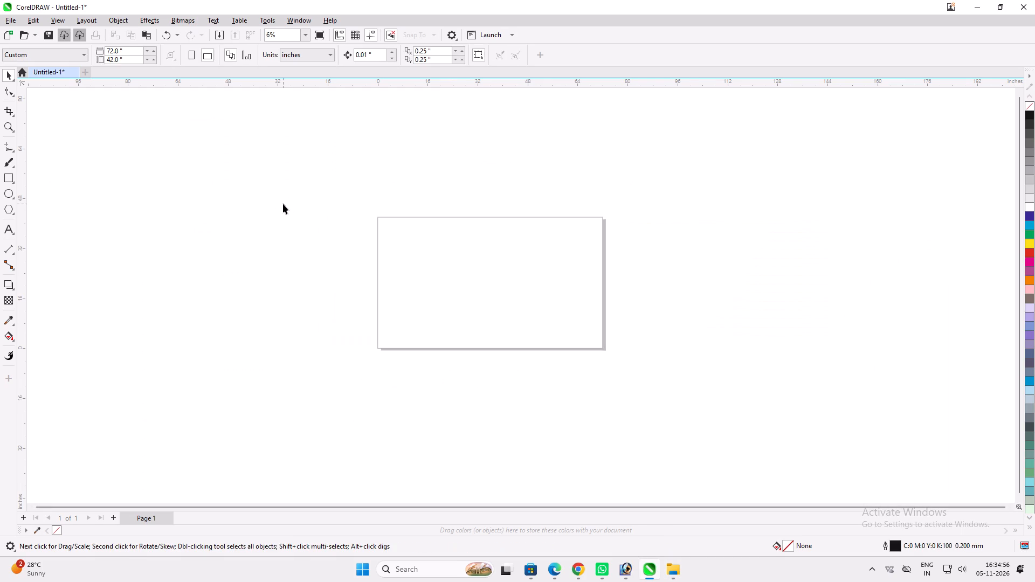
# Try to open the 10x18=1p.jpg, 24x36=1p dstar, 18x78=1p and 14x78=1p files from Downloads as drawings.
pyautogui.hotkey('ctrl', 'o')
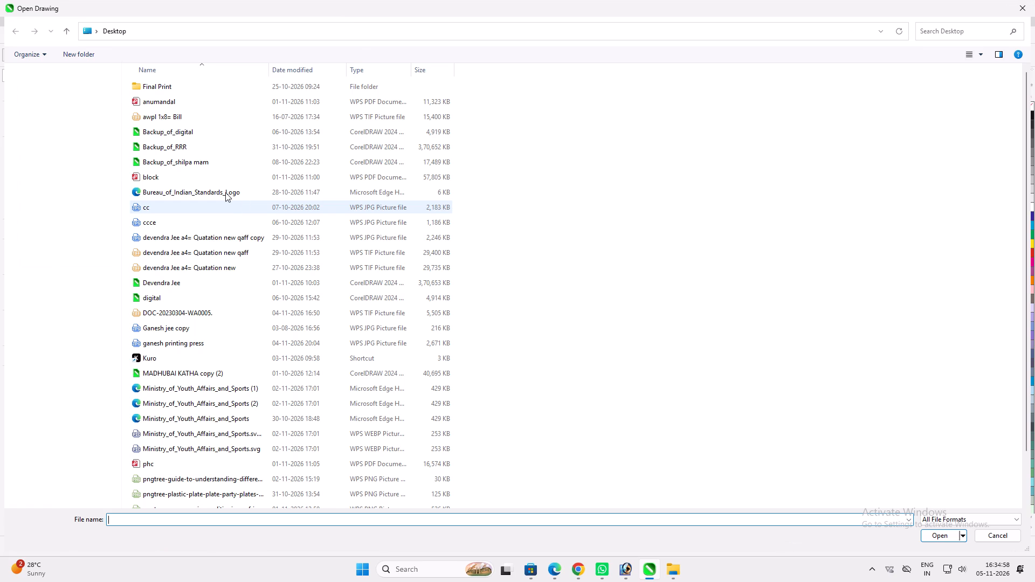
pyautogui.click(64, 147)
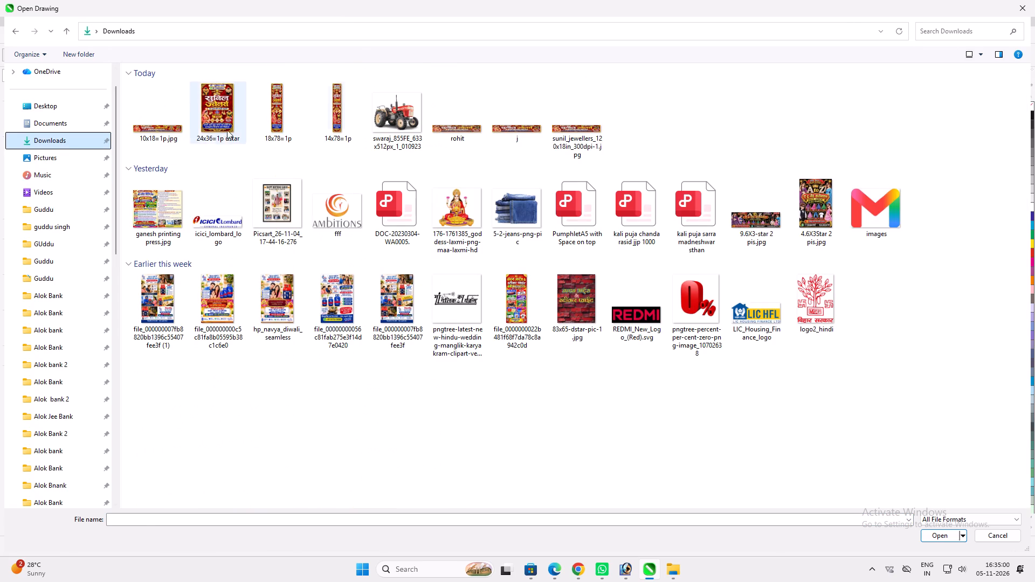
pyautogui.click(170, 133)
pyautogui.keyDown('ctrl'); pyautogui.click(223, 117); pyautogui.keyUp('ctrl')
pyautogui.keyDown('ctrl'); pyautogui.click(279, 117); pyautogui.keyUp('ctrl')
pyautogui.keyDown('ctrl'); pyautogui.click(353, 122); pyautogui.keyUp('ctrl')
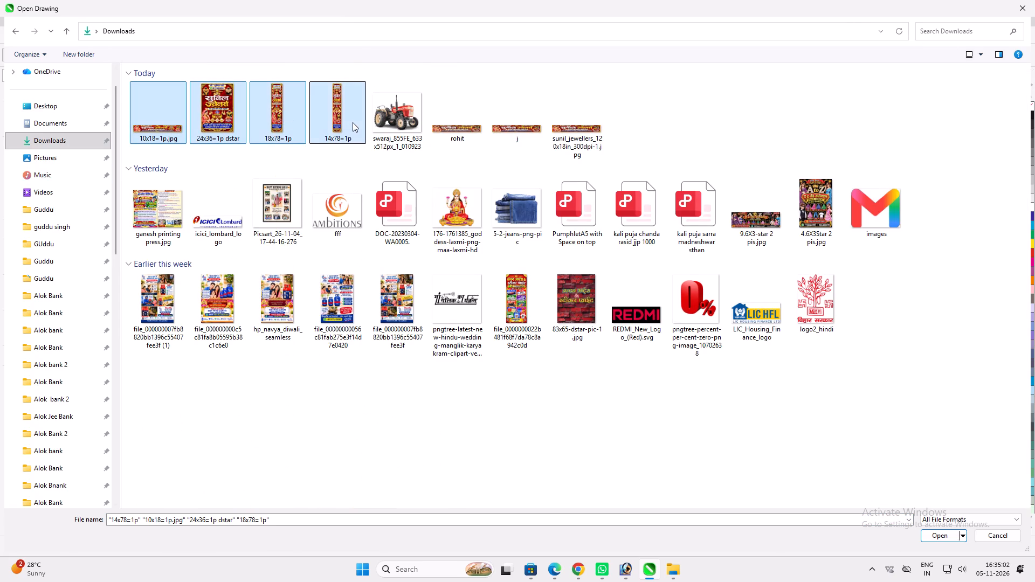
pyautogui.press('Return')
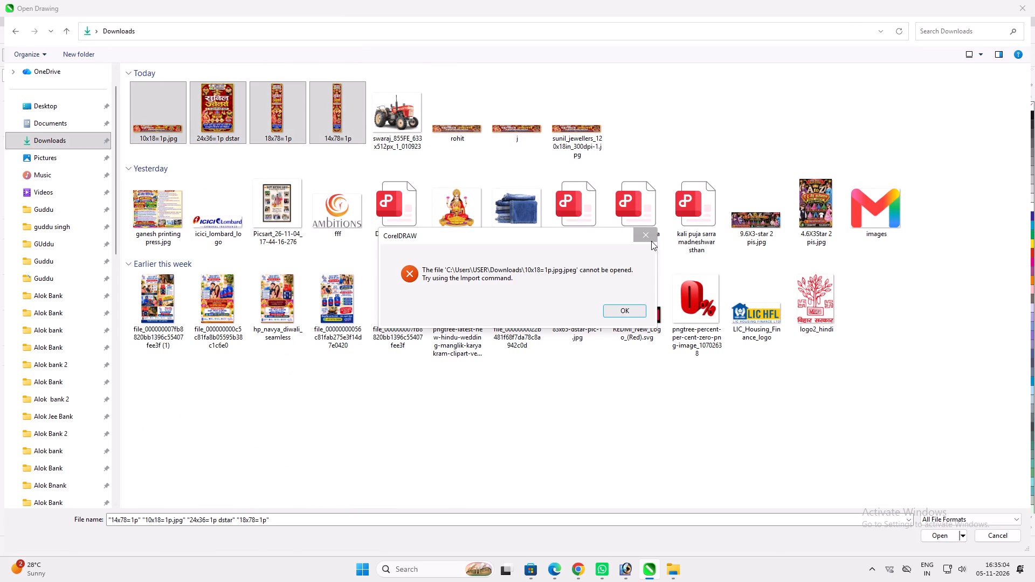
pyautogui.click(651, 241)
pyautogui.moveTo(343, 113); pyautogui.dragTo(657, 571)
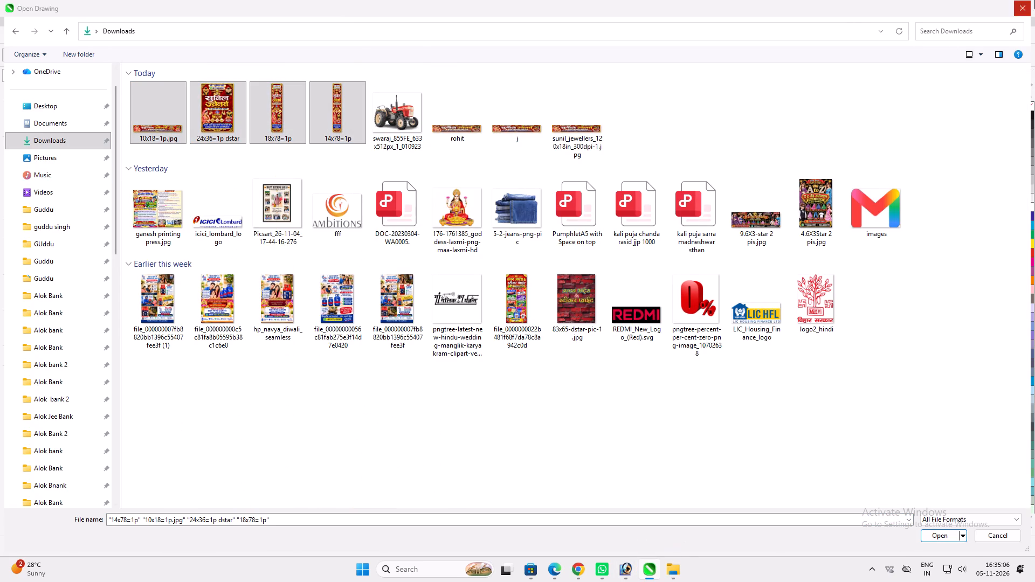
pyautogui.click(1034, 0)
# Bring the four selected jewellers images from the Downloads folder window into the Untitled-1 drawing in CorelDRAW.
pyautogui.click(673, 573)
pyautogui.click(802, 515)
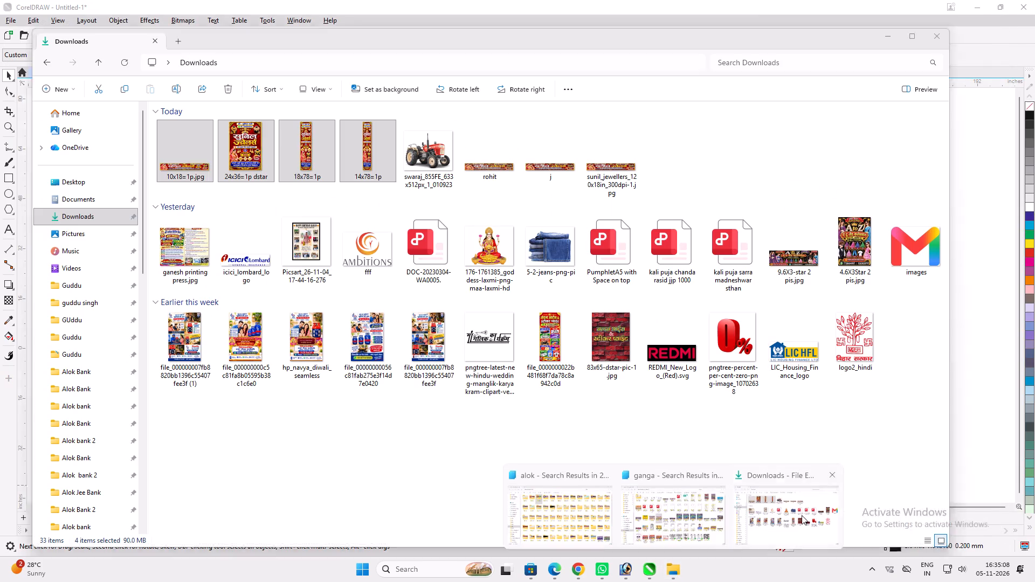
pyautogui.moveTo(371, 150); pyautogui.dragTo(661, 567)
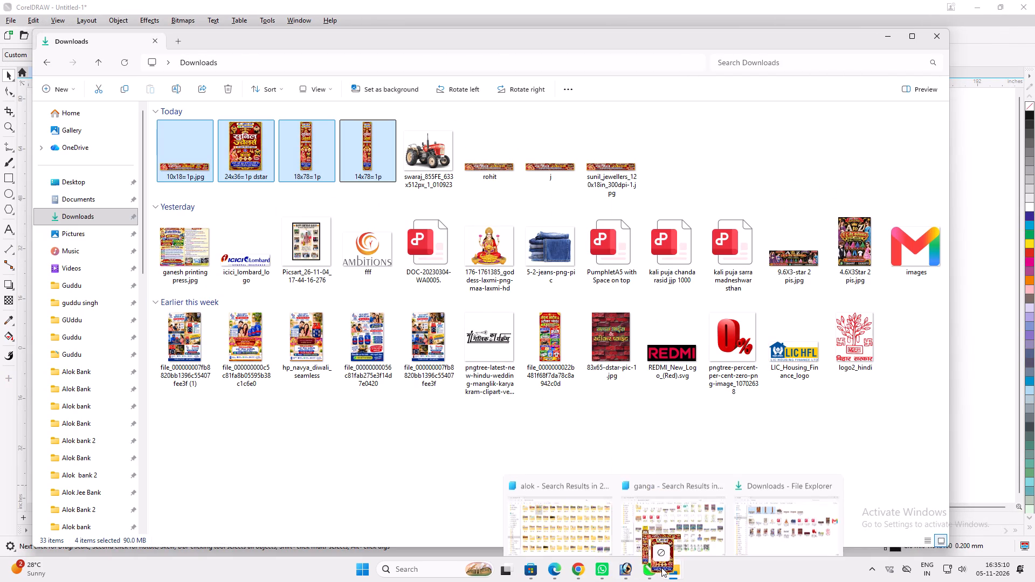
pyautogui.moveTo(661, 567); pyautogui.dragTo(582, 248)
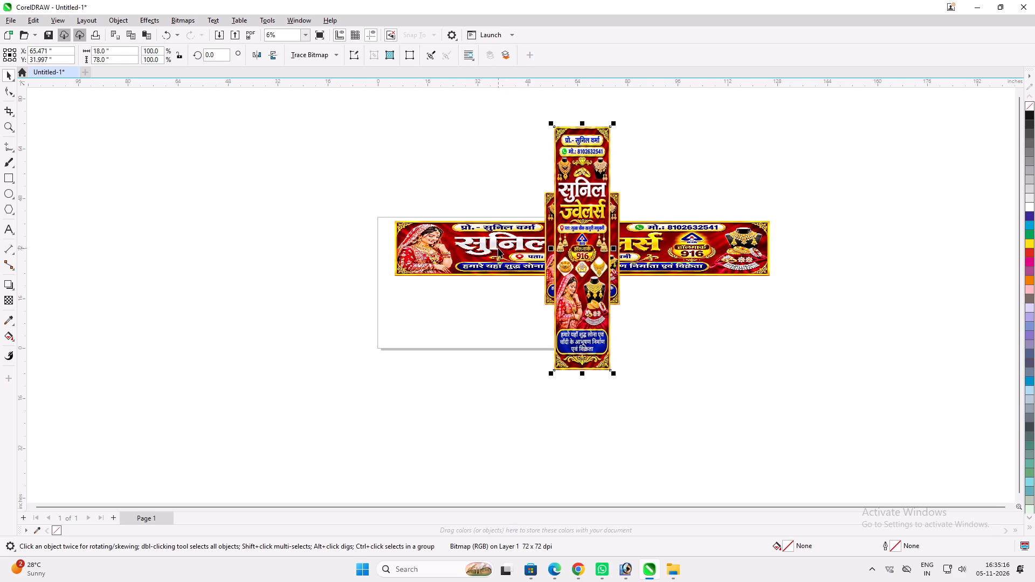
# Spread out the stacked designs: move the 18x78 and 24x36 ones left of the page and the wide banner below it.
pyautogui.moveTo(571, 252); pyautogui.dragTo(416, 265)
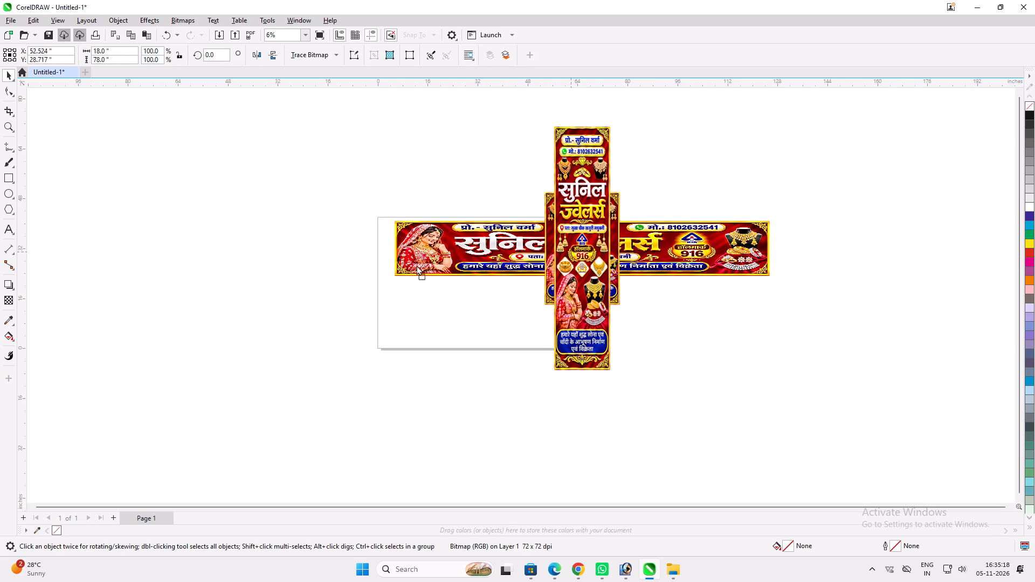
pyautogui.moveTo(416, 265); pyautogui.dragTo(313, 255)
pyautogui.moveTo(577, 232); pyautogui.dragTo(441, 362)
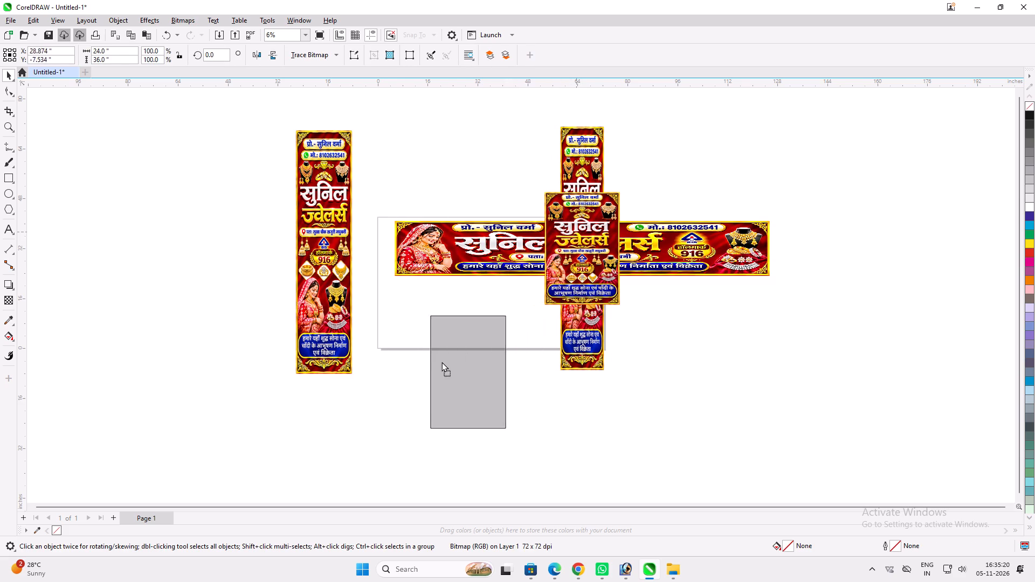
pyautogui.moveTo(441, 362); pyautogui.dragTo(203, 295)
pyautogui.moveTo(562, 256); pyautogui.dragTo(750, 417)
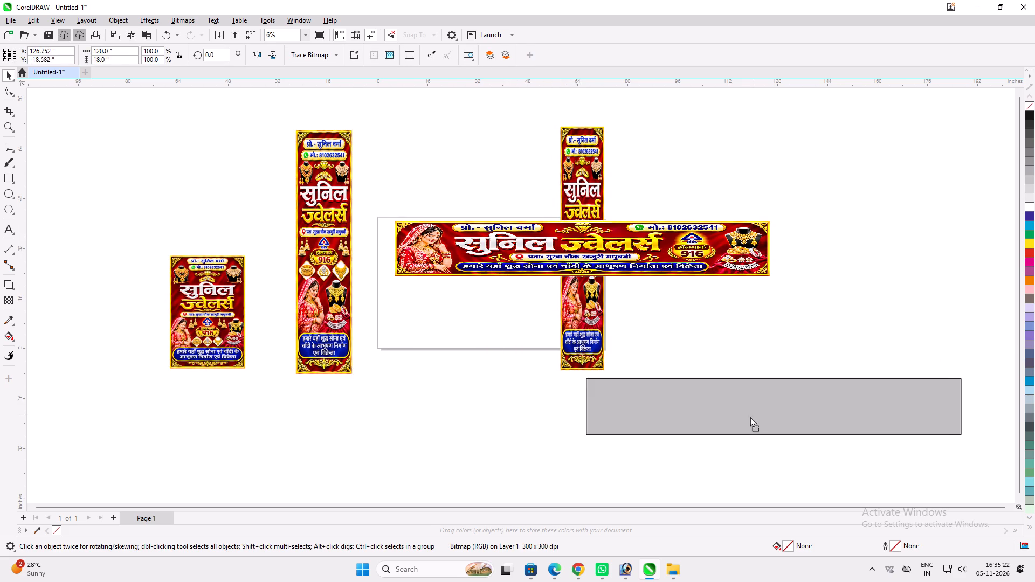
pyautogui.moveTo(750, 417); pyautogui.dragTo(693, 427)
# Select the wide horizontal jewellers banner and start exporting it as a TIFF bitmap to Downloads.
pyautogui.moveTo(489, 378); pyautogui.dragTo(893, 448)
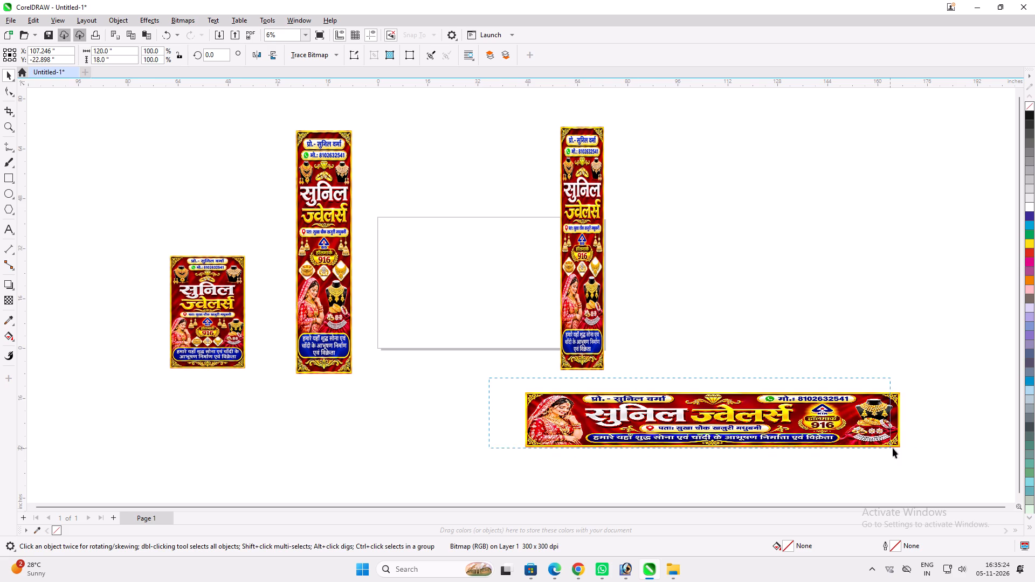
pyautogui.moveTo(893, 448); pyautogui.dragTo(930, 452)
pyautogui.hotkey('ctrl', 'g')
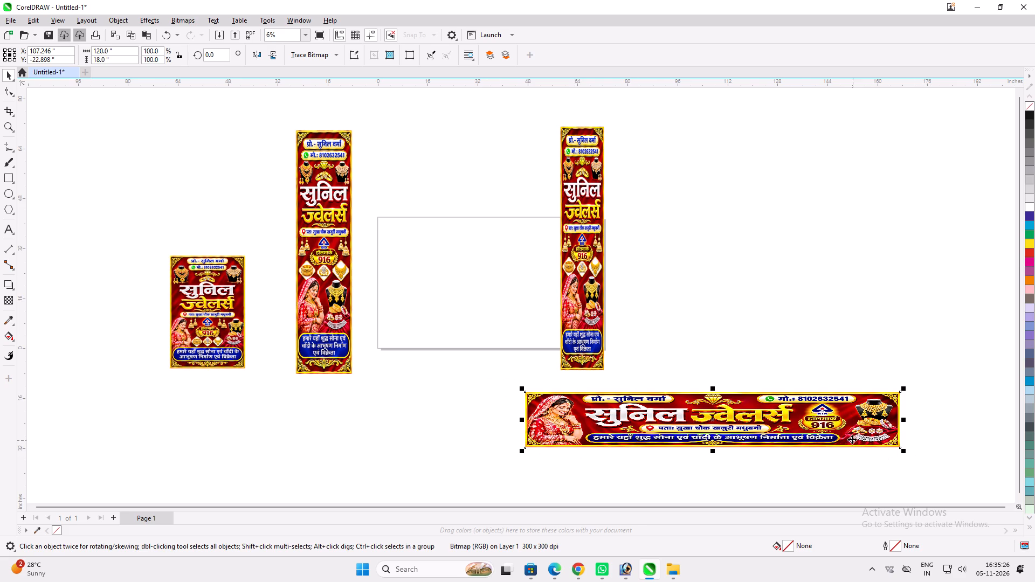
pyautogui.hotkey('ctrl', 'e')
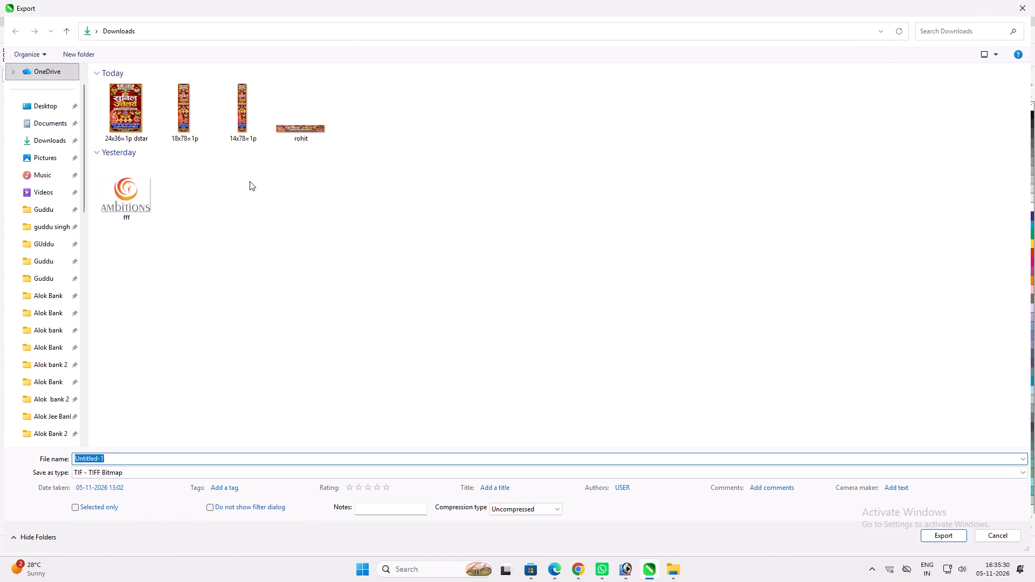
pyautogui.click(42, 136)
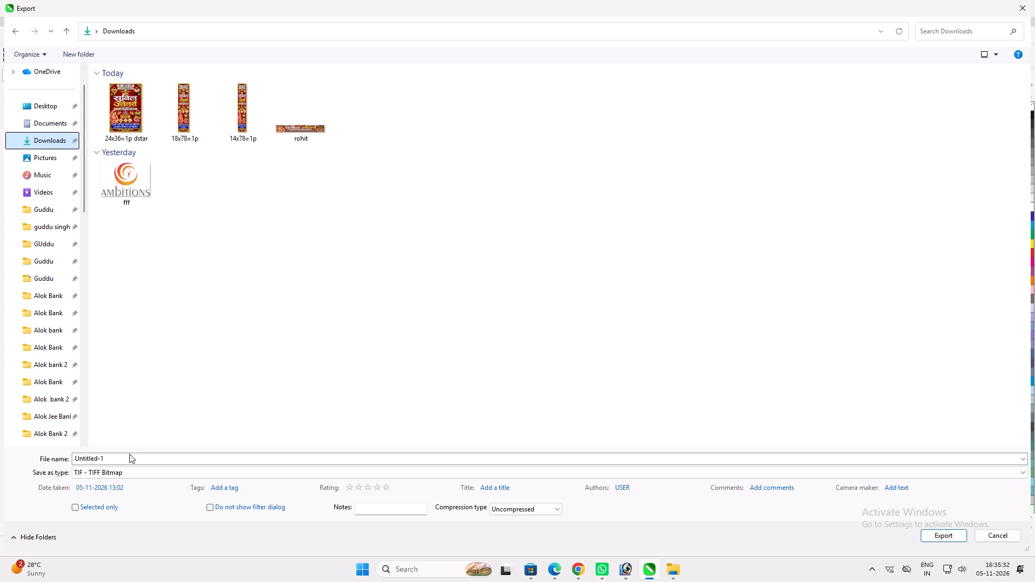
pyautogui.click(115, 463)
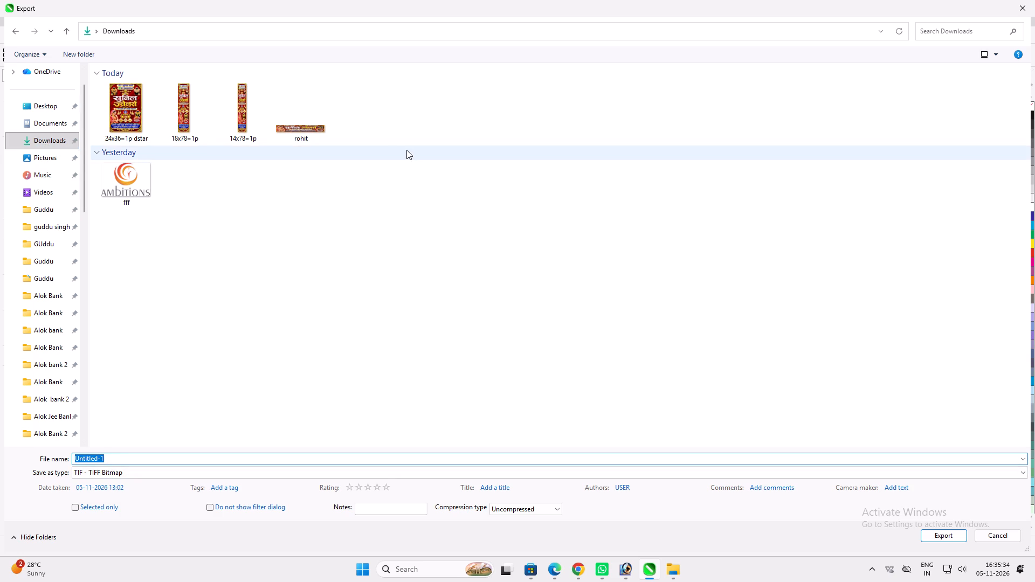
# Create a new folder named after the client inside Downloads and open it as the export location.
pyautogui.rightClick(406, 150)
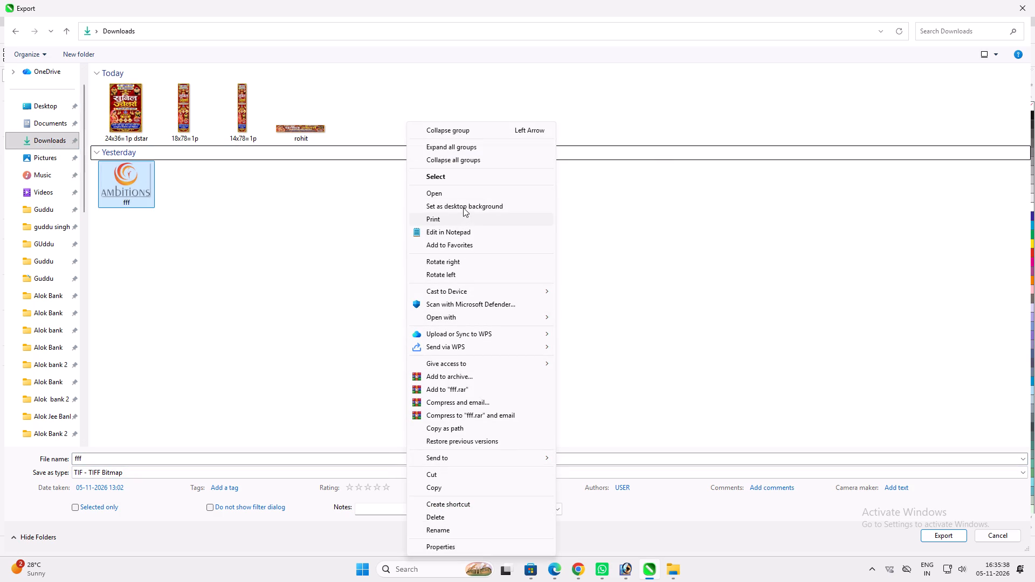
pyautogui.click(903, 87)
pyautogui.rightClick(805, 82)
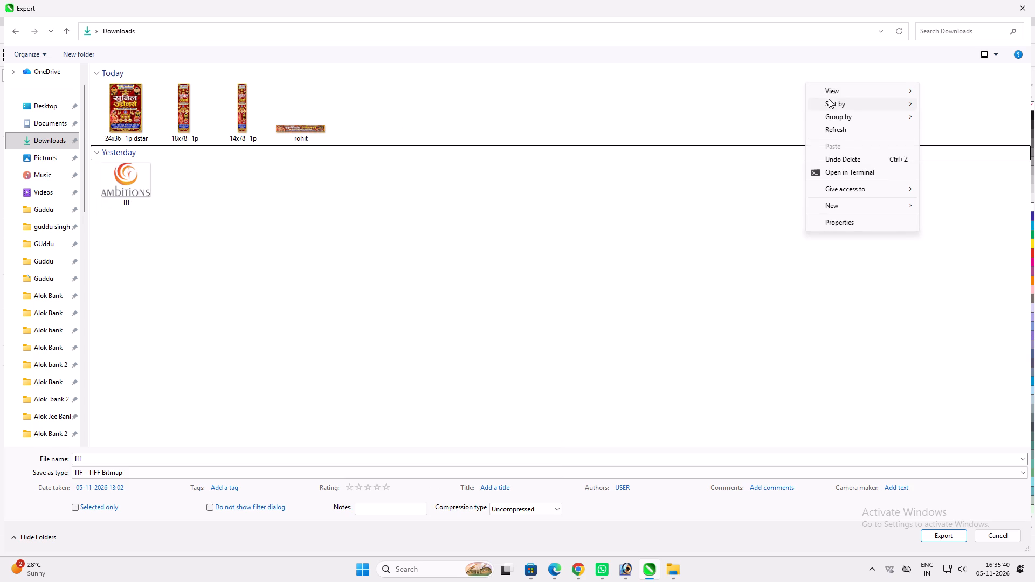
pyautogui.click(840, 209)
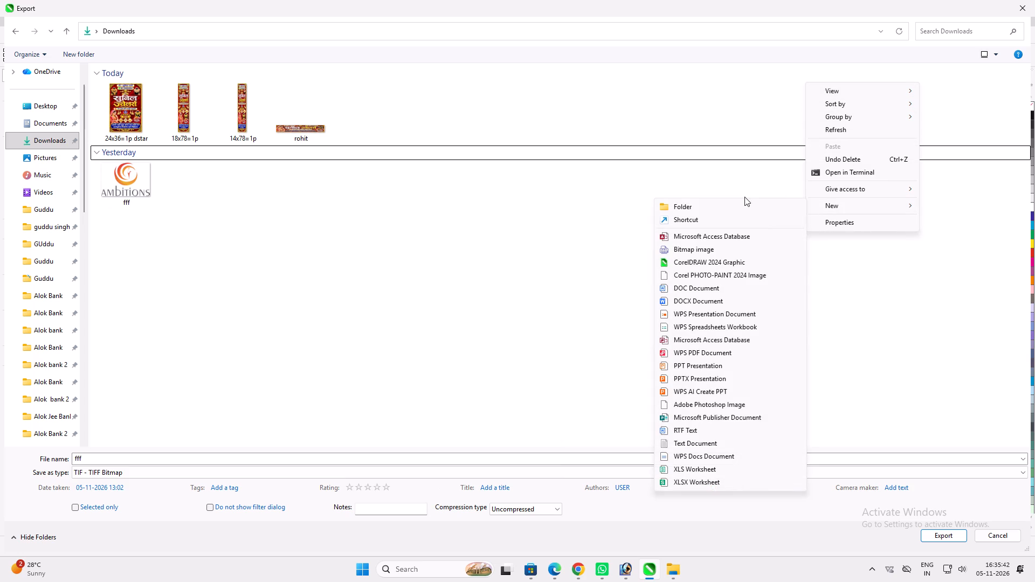
pyautogui.click(727, 201)
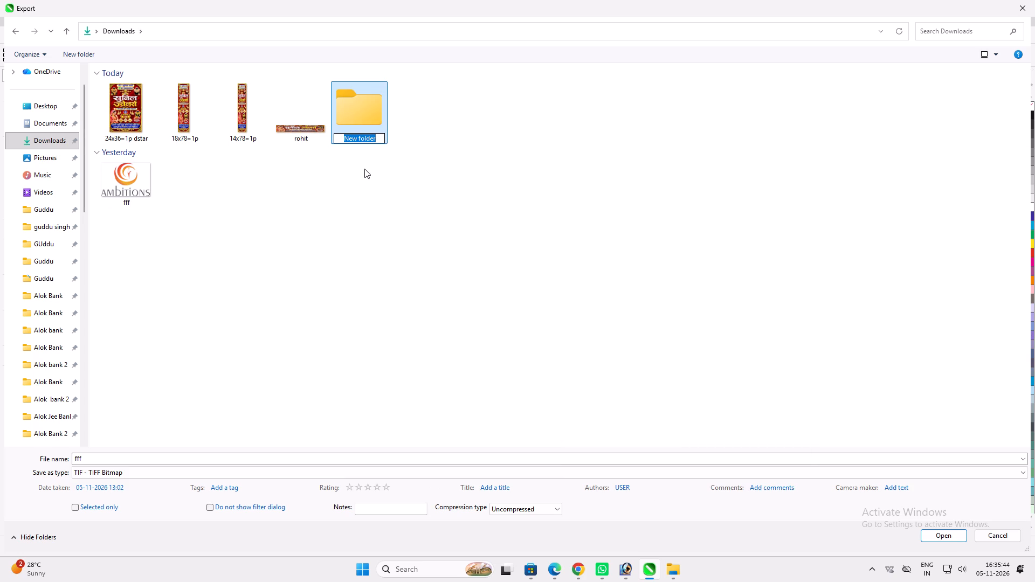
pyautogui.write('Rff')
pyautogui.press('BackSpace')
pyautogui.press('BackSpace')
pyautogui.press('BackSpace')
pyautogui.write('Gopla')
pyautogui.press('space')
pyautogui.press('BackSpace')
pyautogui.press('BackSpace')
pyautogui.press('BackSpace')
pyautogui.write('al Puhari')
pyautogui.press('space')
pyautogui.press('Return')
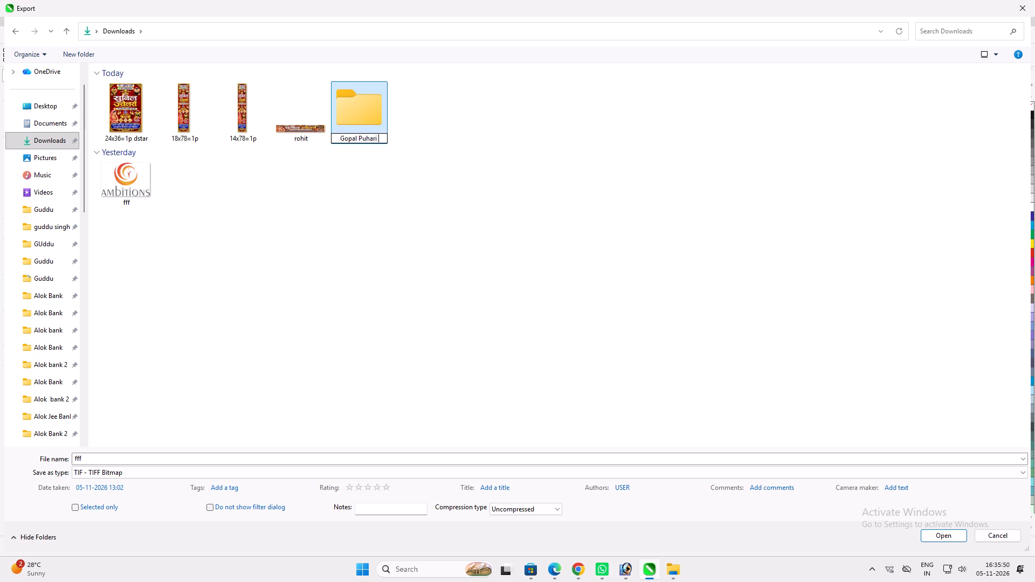
pyautogui.click(356, 119)
pyautogui.click(353, 120)
pyautogui.doubleClick(362, 133)
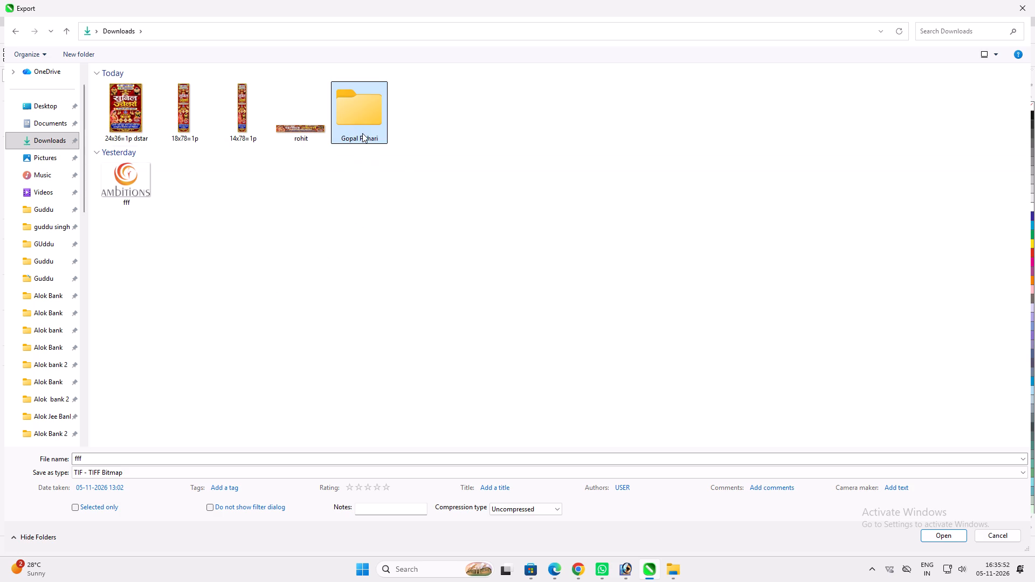
# Name the TIFF export "10x1.5= 1 pc DStr" and proceed to the bitmap conversion settings.
pyautogui.click(195, 461)
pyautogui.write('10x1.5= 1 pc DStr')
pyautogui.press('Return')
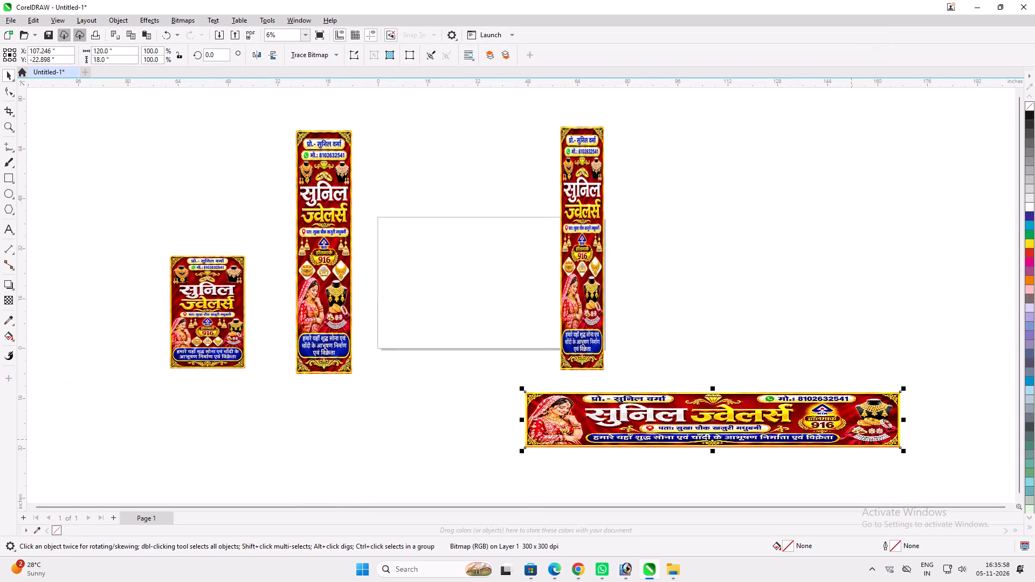
# Set the bitmap conversion to 72 dpi, width 120 and height 18 inches, and complete the export.
pyautogui.moveTo(474, 217); pyautogui.dragTo(390, 216)
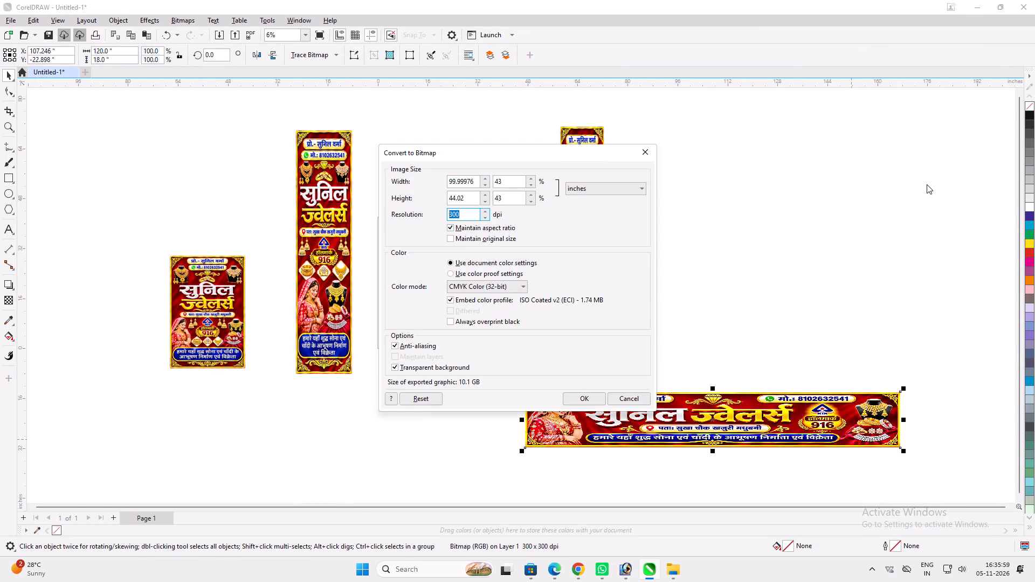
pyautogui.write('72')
pyautogui.moveTo(478, 179); pyautogui.dragTo(336, 185)
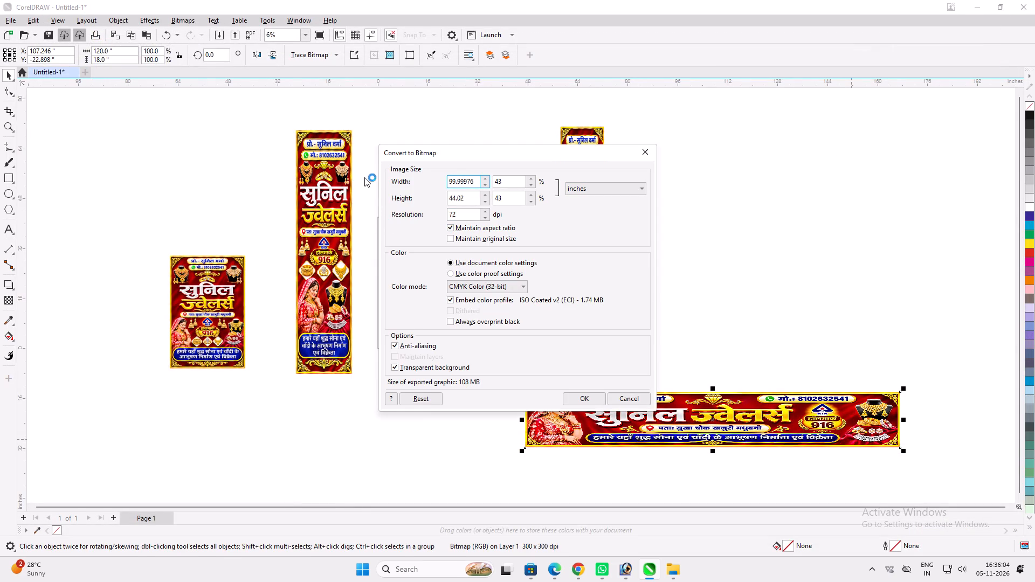
pyautogui.moveTo(474, 179); pyautogui.dragTo(447, 186)
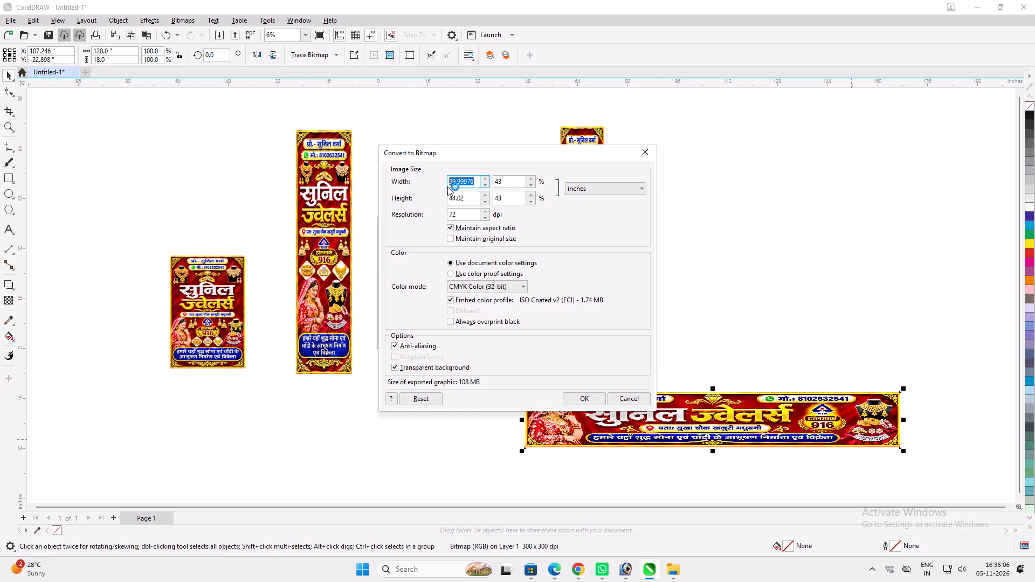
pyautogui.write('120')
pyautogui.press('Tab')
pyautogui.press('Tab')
pyautogui.moveTo(475, 195); pyautogui.dragTo(443, 205)
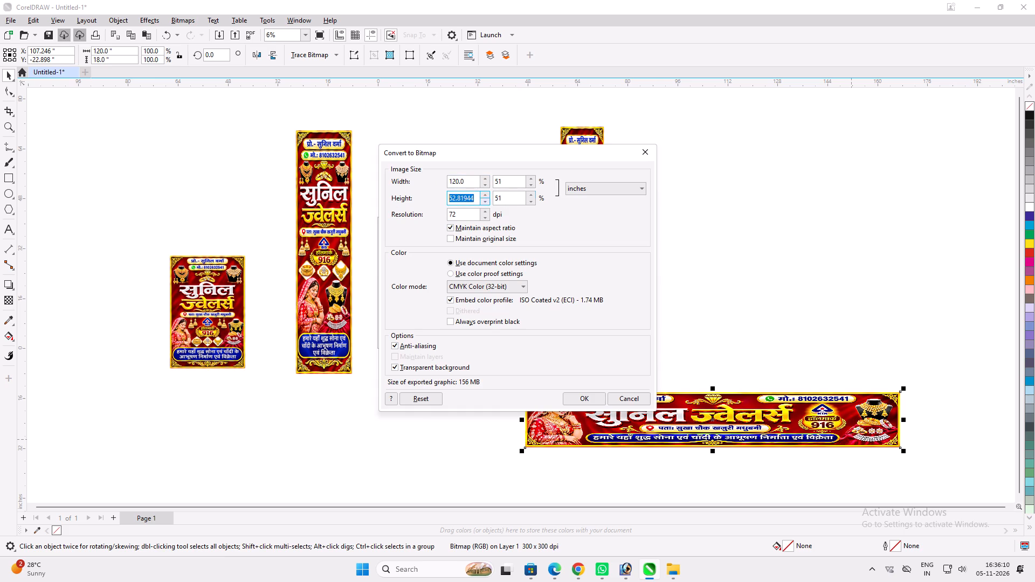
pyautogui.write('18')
pyautogui.click(584, 394)
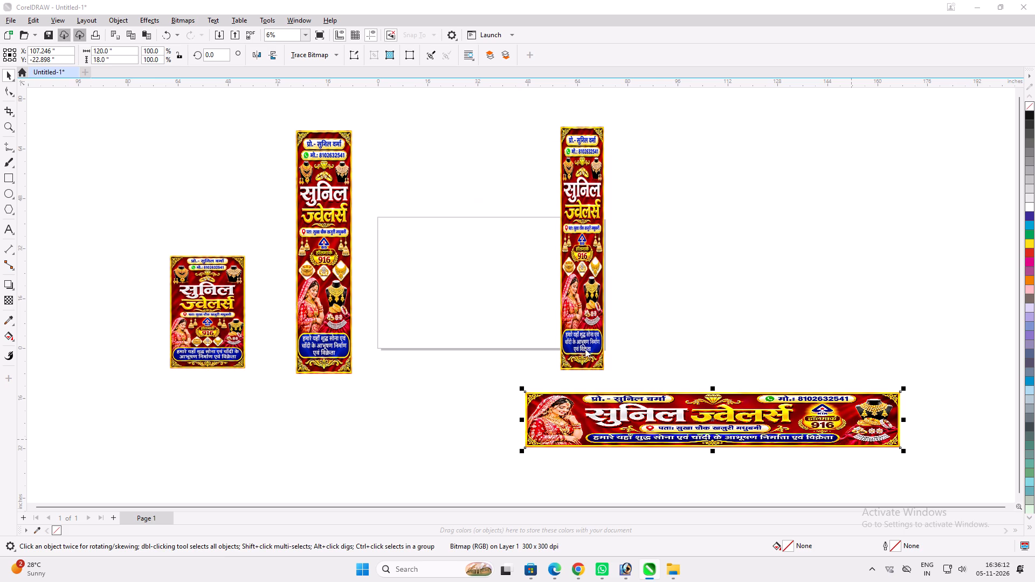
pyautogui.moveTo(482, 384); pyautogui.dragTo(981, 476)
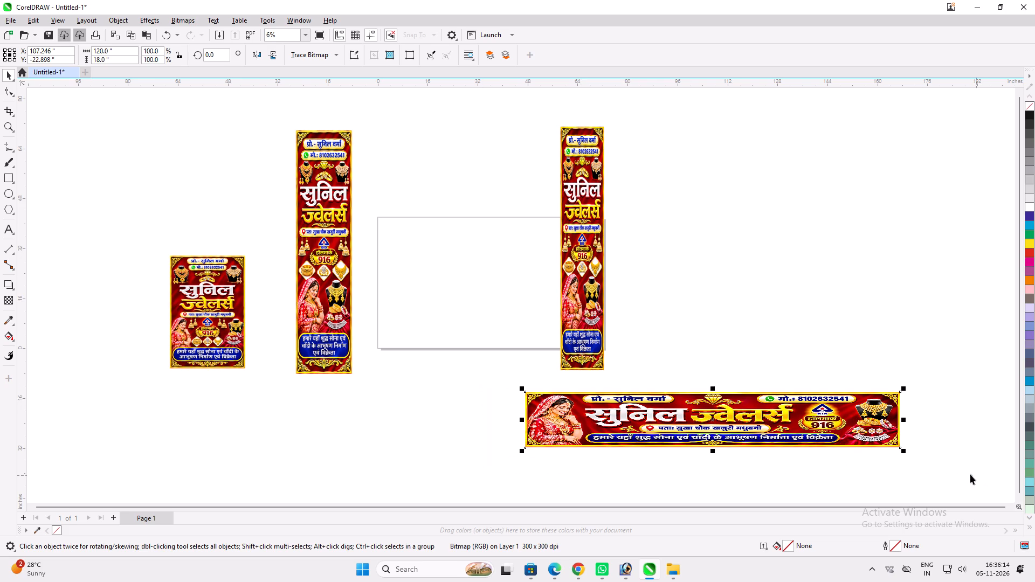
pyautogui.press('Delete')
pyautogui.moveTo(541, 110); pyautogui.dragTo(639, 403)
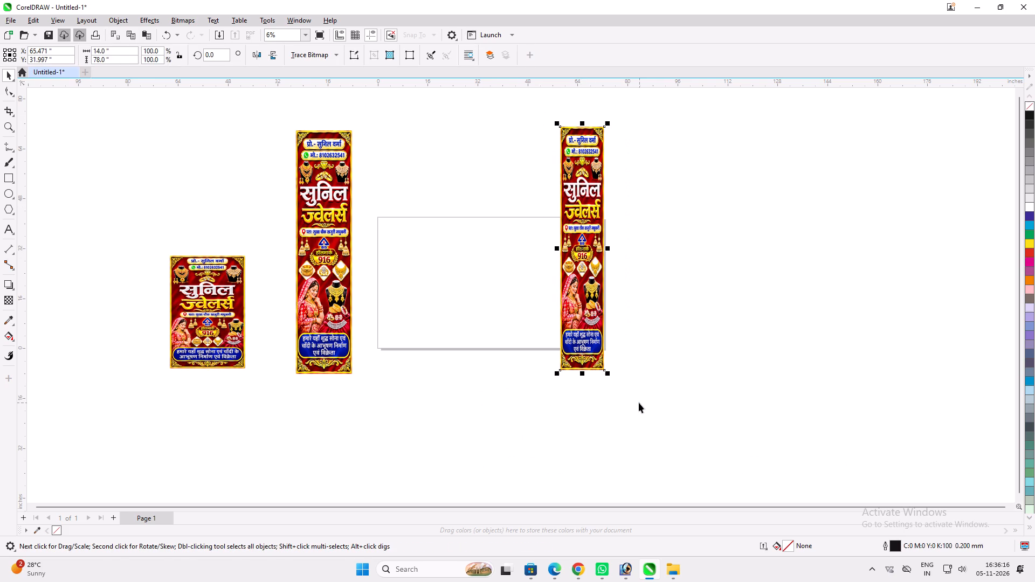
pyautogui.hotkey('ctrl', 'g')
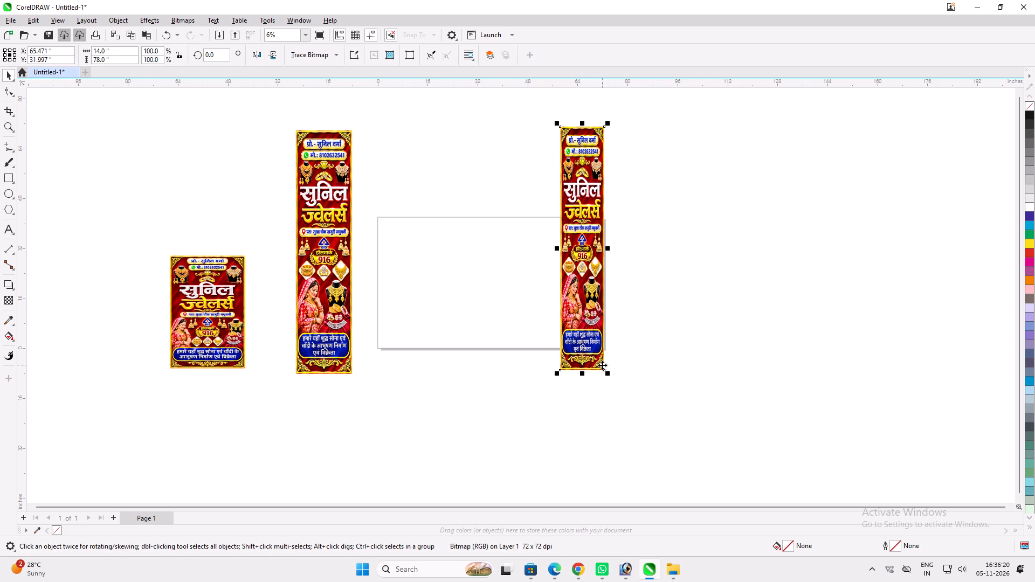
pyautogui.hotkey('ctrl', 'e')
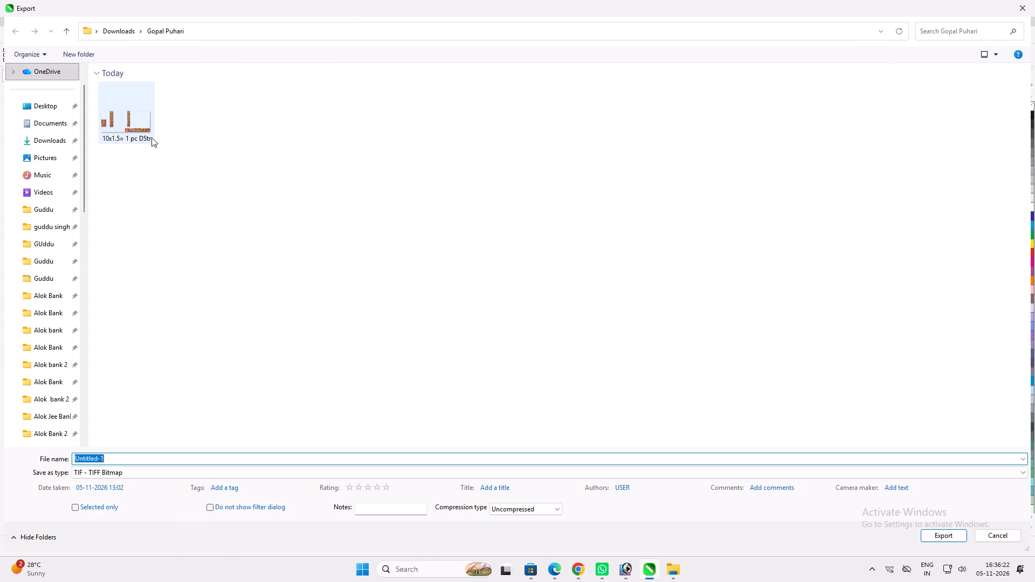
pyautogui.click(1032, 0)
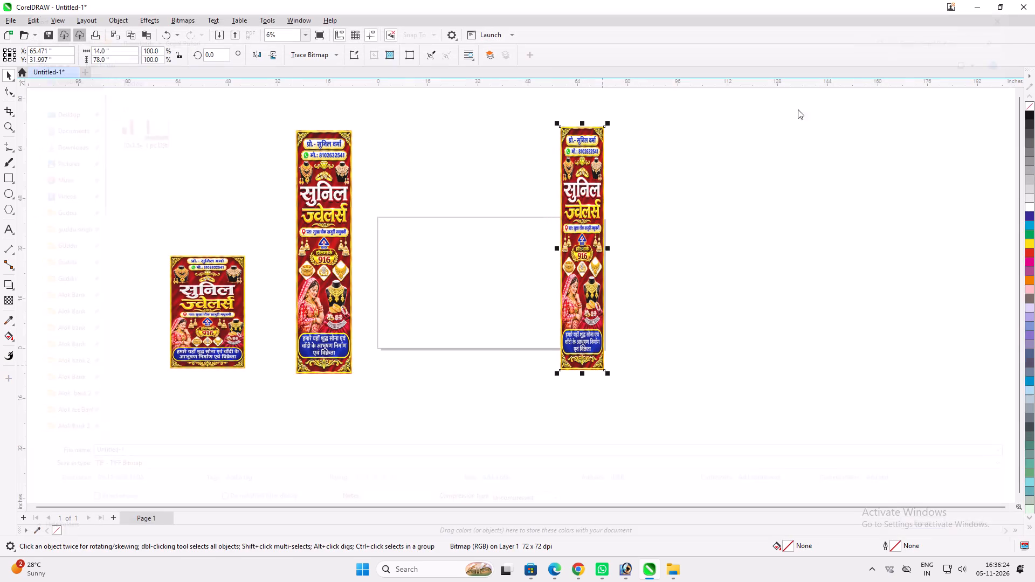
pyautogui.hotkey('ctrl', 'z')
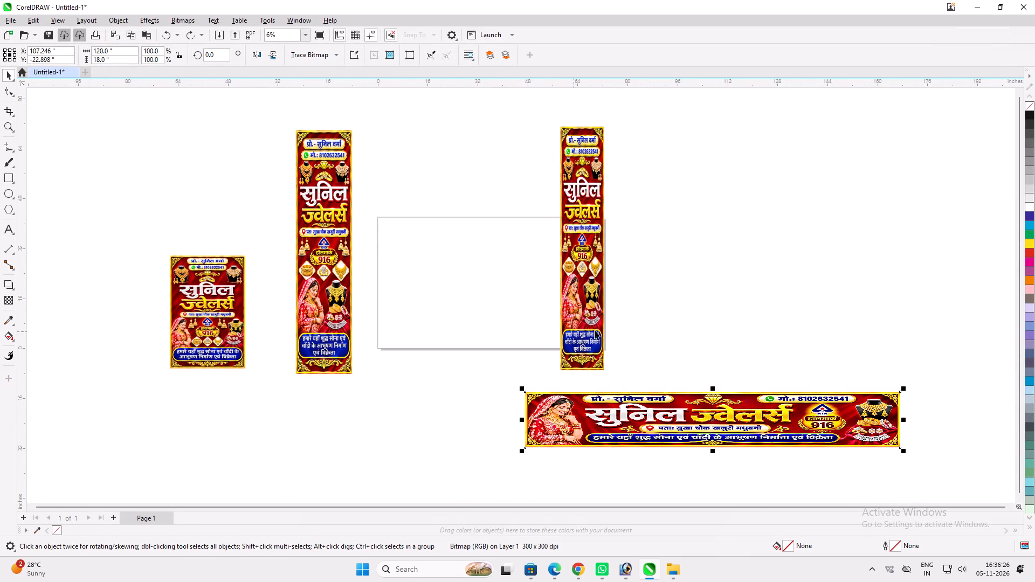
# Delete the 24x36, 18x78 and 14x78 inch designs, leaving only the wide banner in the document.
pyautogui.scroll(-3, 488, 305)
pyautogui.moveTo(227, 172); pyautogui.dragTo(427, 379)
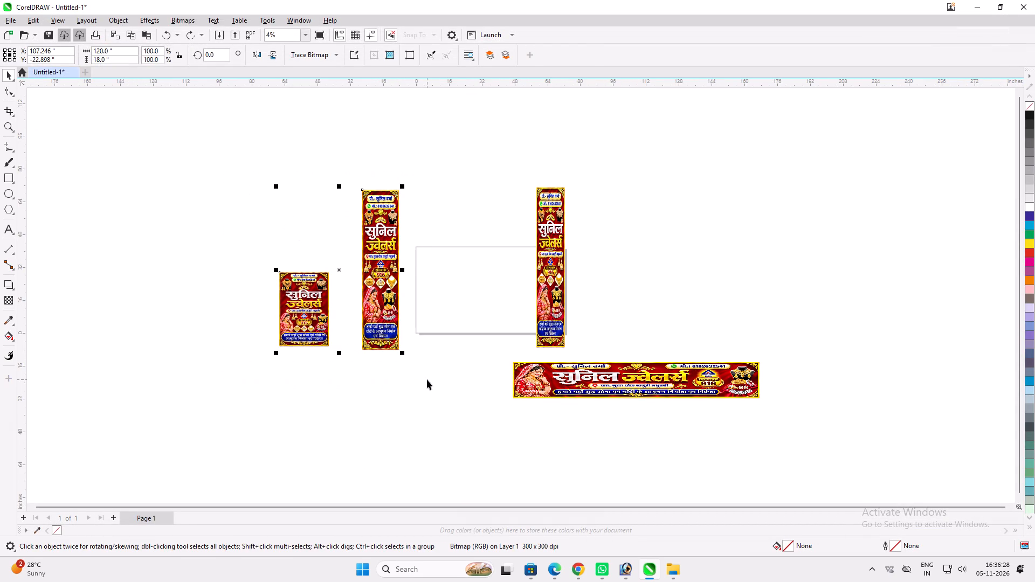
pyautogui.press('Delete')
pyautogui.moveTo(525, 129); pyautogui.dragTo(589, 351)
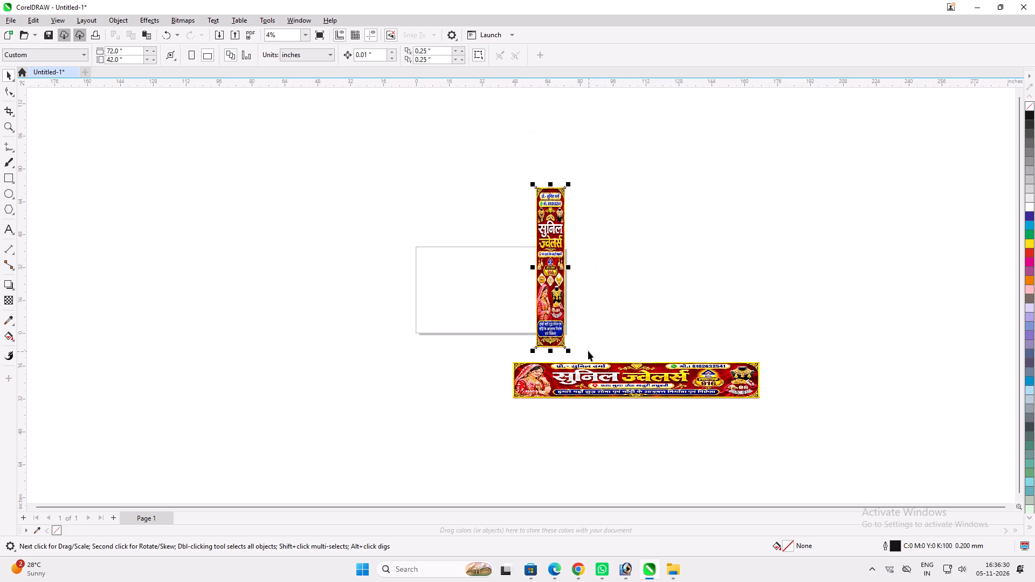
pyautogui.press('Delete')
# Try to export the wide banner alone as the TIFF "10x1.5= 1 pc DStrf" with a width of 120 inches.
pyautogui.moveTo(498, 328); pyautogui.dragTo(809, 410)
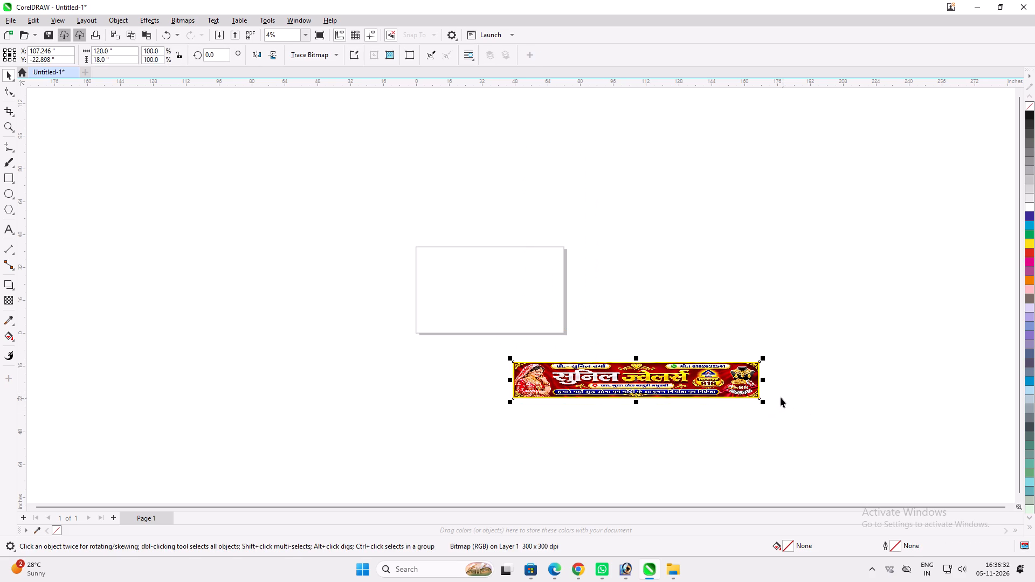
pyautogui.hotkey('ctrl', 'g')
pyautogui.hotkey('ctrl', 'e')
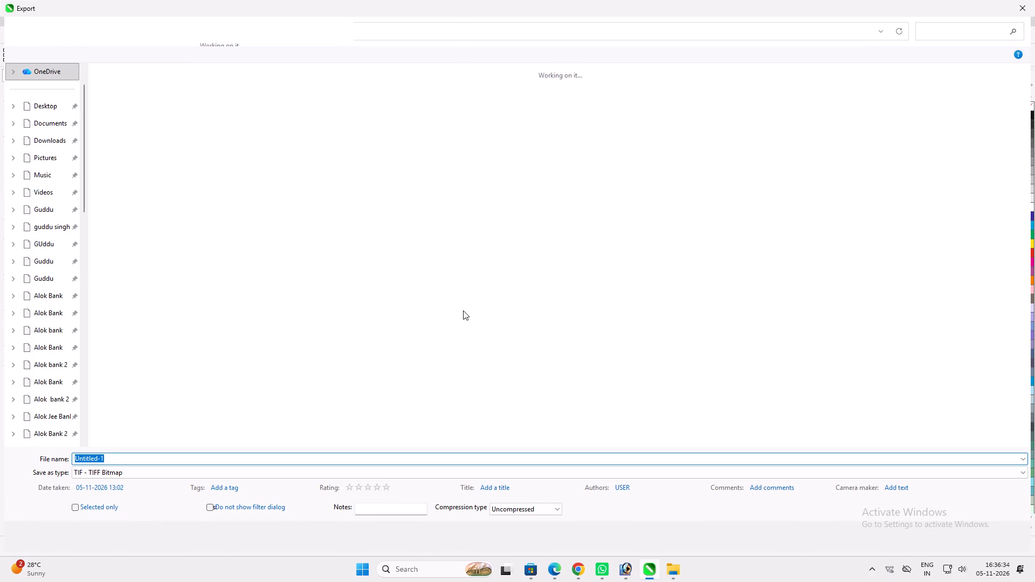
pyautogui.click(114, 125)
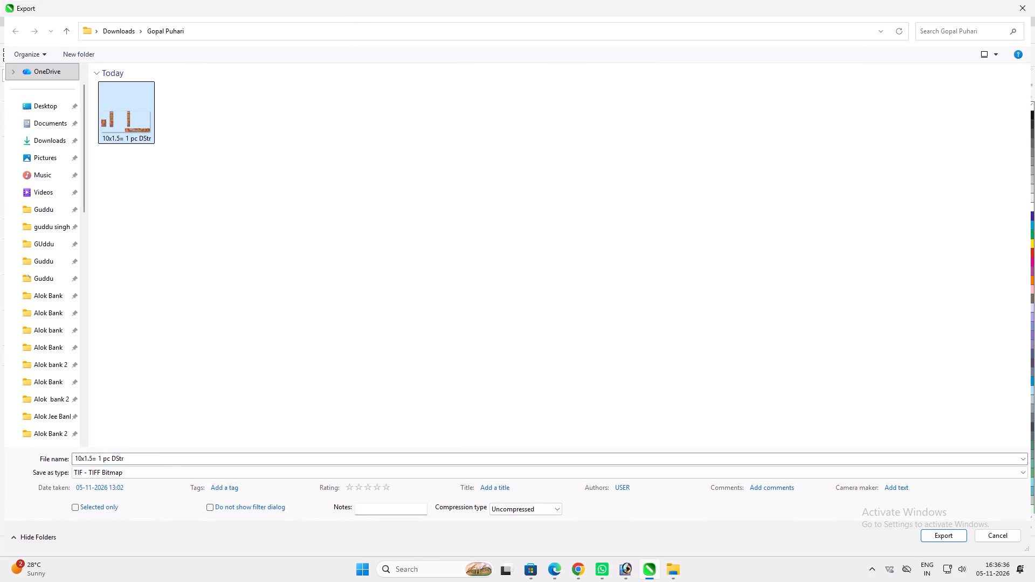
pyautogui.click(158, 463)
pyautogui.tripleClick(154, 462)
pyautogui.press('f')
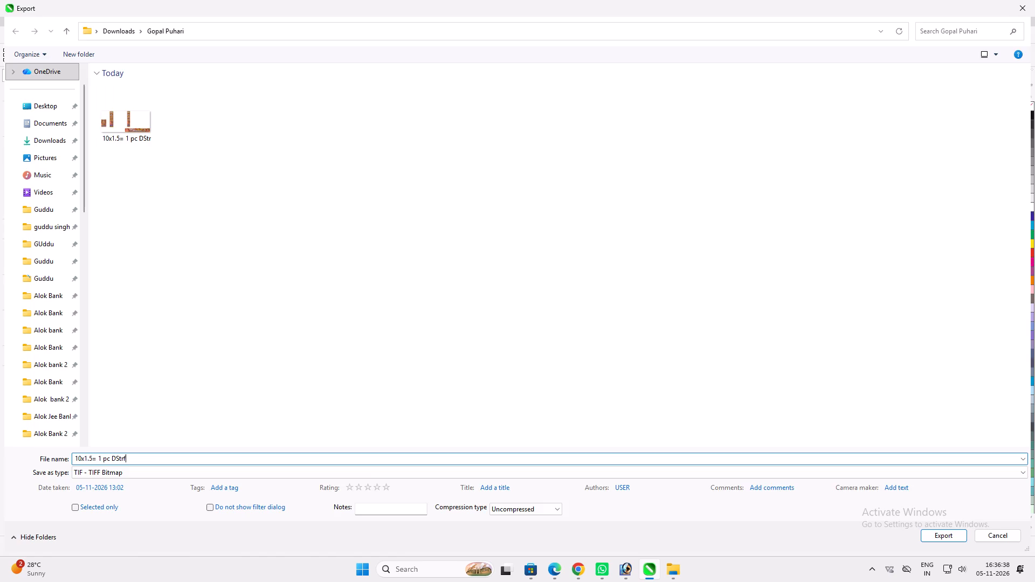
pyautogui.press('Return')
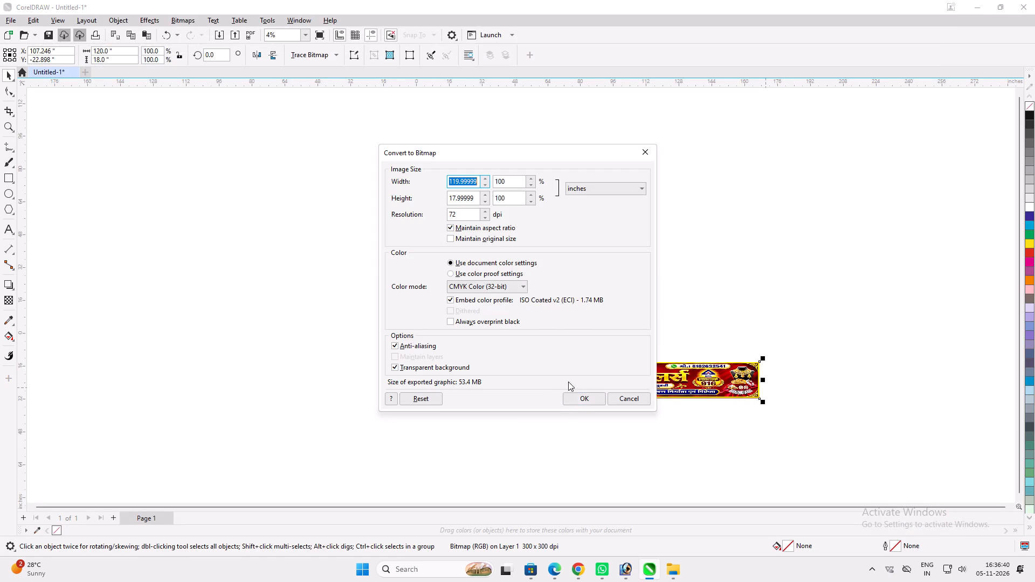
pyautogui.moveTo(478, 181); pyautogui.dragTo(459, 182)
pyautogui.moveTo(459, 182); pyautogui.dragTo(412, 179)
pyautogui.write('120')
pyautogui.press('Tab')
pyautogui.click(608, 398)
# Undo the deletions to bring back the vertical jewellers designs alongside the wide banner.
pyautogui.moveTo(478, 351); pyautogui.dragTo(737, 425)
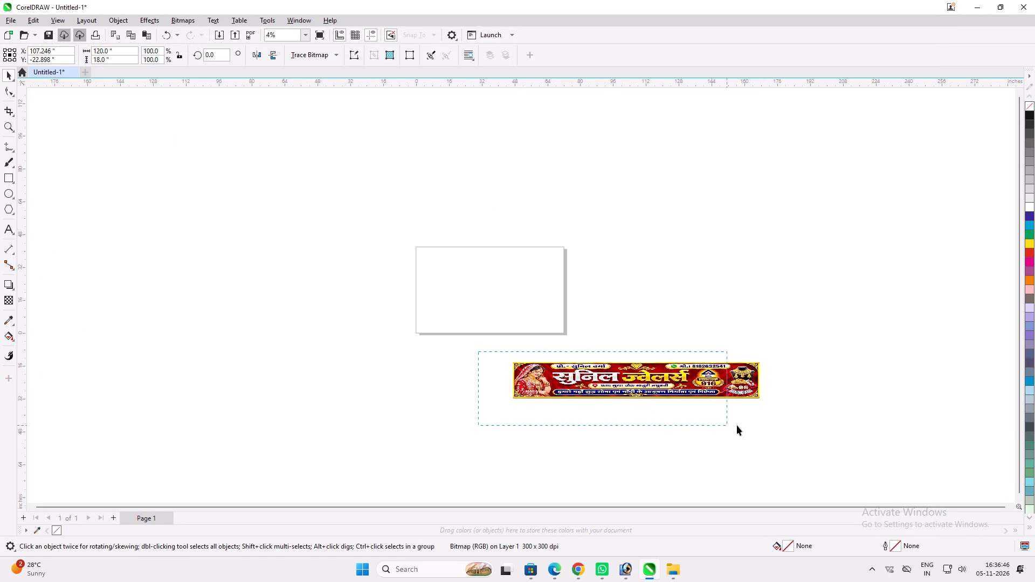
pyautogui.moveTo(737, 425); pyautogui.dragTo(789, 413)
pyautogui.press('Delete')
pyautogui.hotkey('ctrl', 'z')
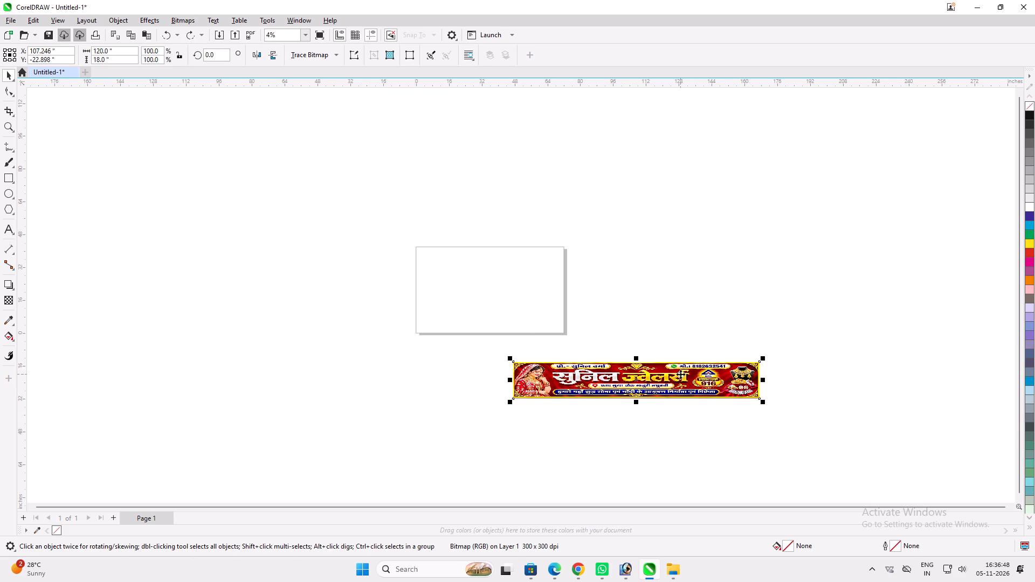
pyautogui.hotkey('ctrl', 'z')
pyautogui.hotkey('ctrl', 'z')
# Delete the wide banner and the 24x36 and 18x78 inch designs, leaving only the 14x78 design.
pyautogui.moveTo(457, 357); pyautogui.dragTo(816, 434)
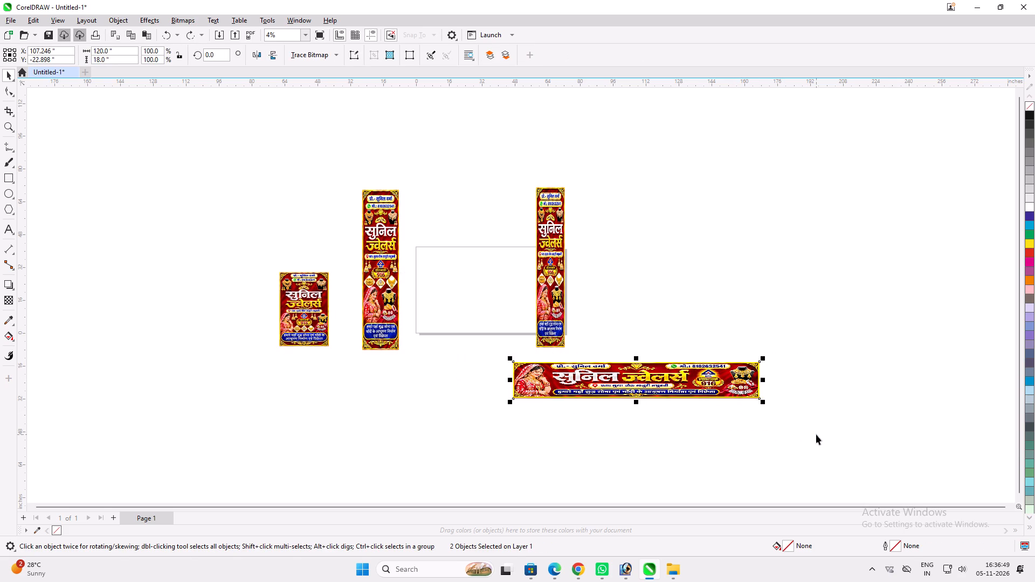
pyautogui.press('Delete')
pyautogui.moveTo(244, 165); pyautogui.dragTo(442, 392)
pyautogui.press('Delete')
# Export the 14x78 inch design as a TIFF named "14x78= 1 pc dstrf" in the client folder.
pyautogui.moveTo(510, 161); pyautogui.dragTo(609, 388)
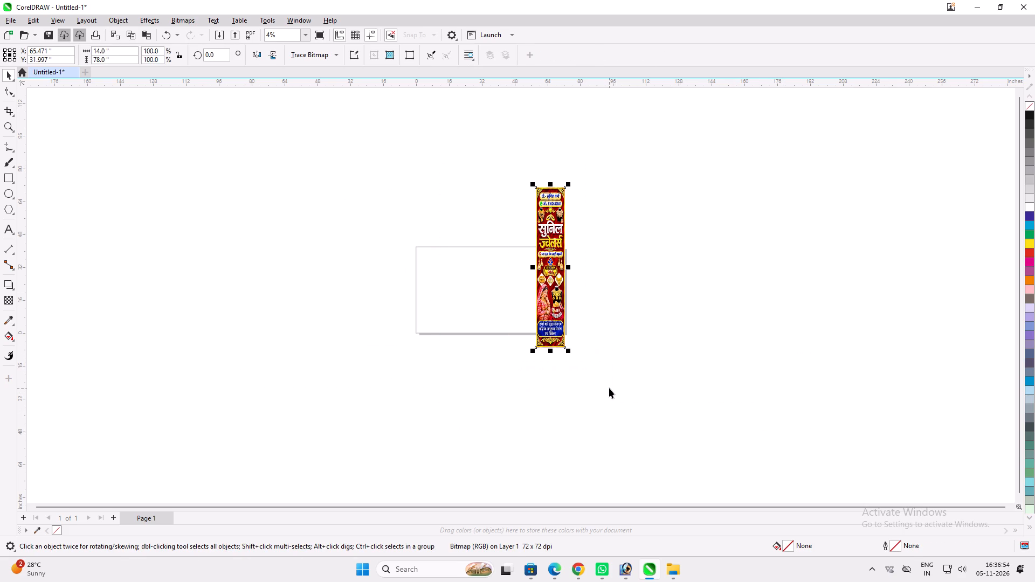
pyautogui.hotkey('ctrl', 'g')
pyautogui.hotkey('ctrl', 'e')
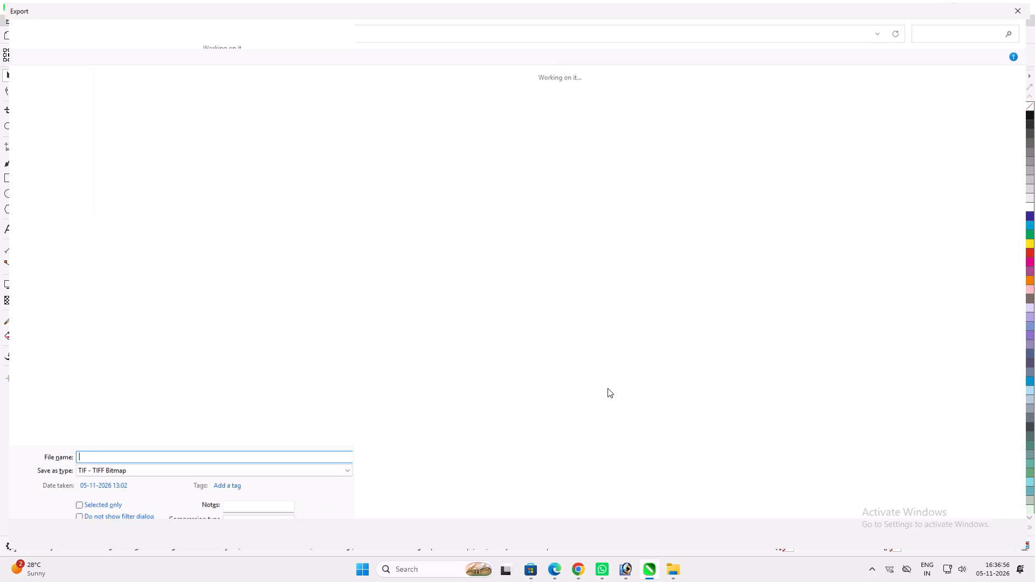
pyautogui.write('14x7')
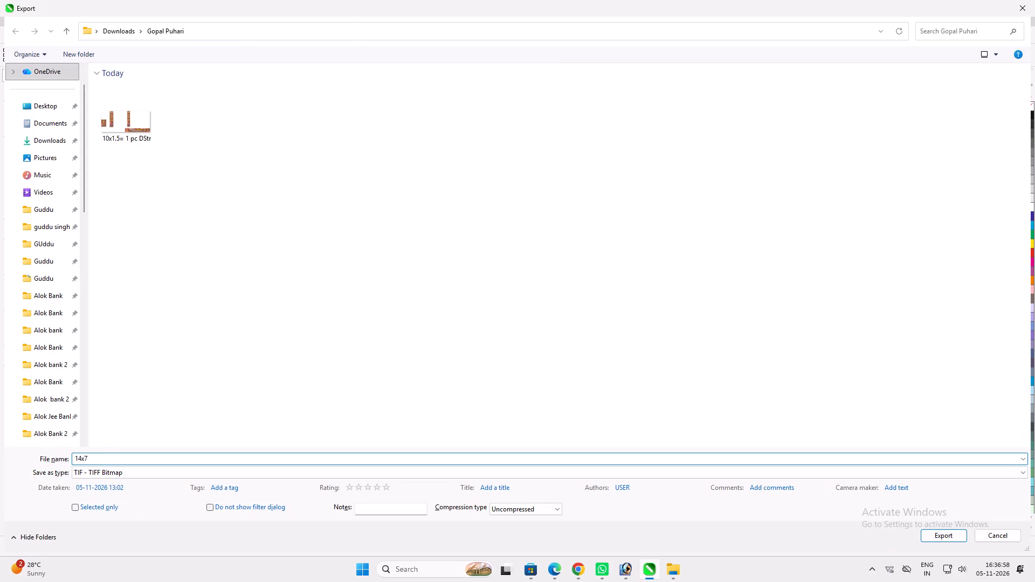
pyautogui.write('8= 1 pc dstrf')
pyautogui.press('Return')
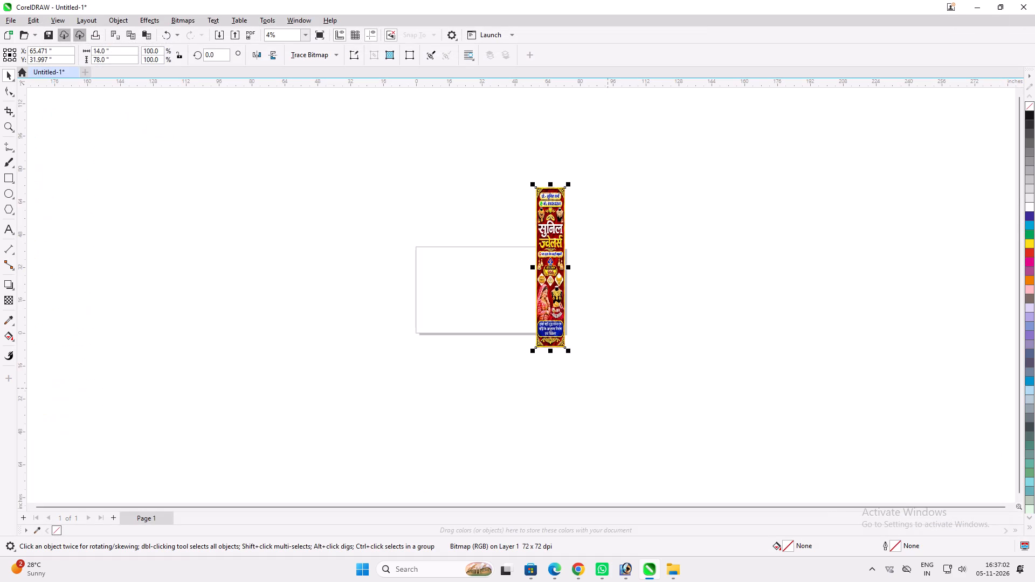
pyautogui.click(592, 397)
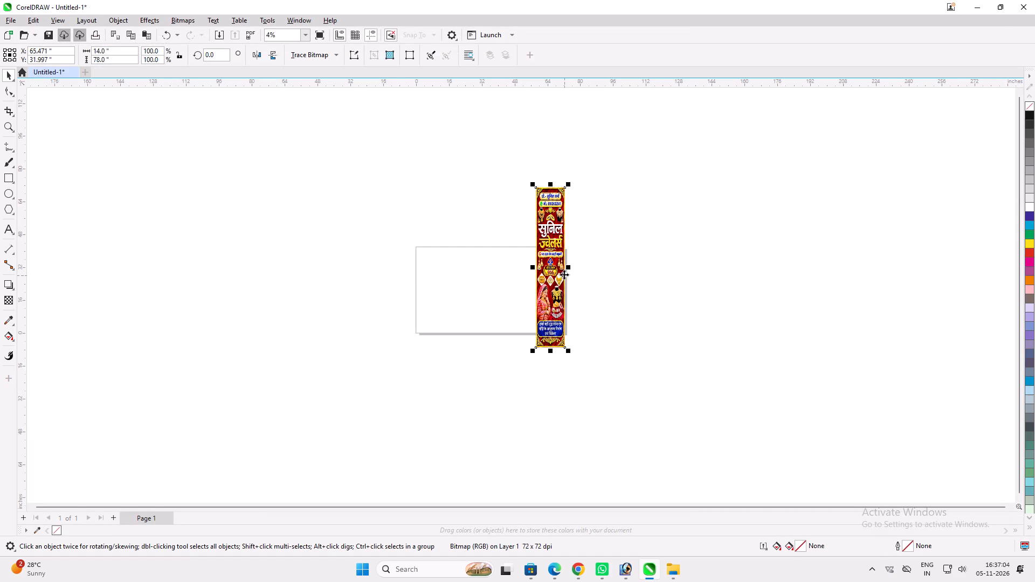
# Bring back the deleted 24x36 and 18x78 inch designs and delete the 14x78 one.
pyautogui.hotkey('ctrl', 'z')
pyautogui.moveTo(517, 178); pyautogui.dragTo(674, 426)
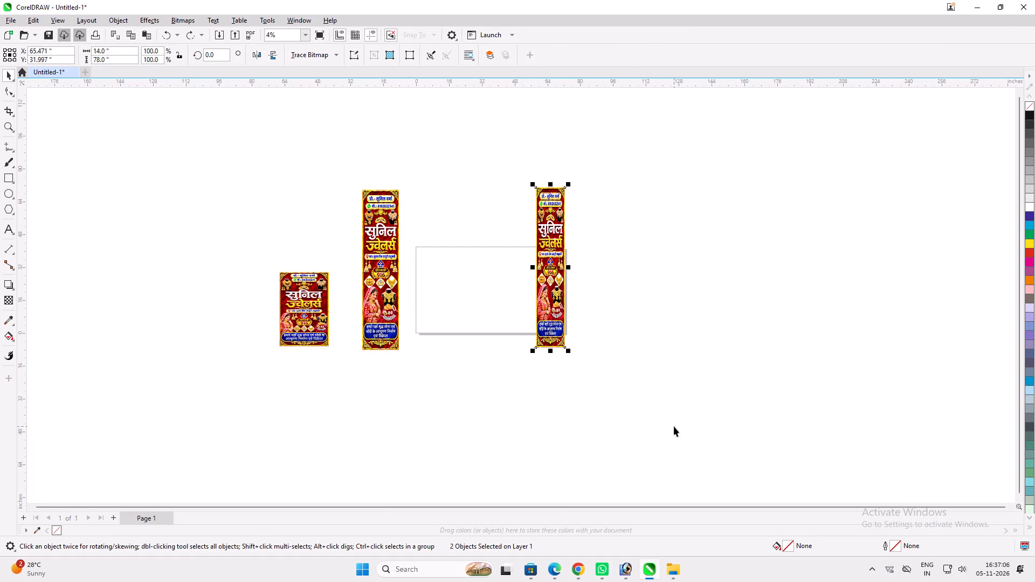
pyautogui.press('Delete')
# Delete the 24x36 inch design, leaving only the 18x78 design in the document.
pyautogui.moveTo(250, 229); pyautogui.dragTo(336, 382)
pyautogui.moveTo(339, 165); pyautogui.dragTo(347, 176)
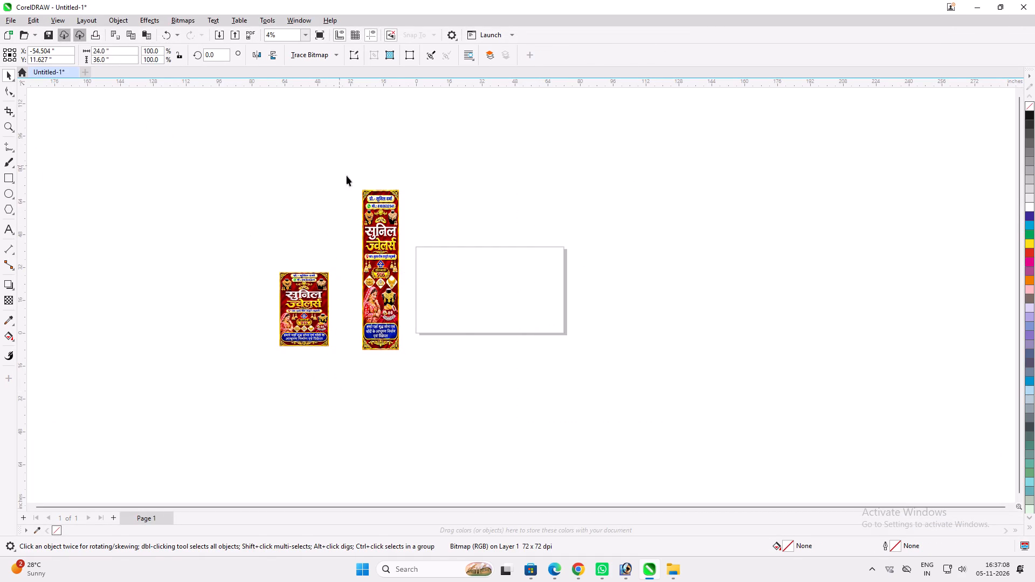
pyautogui.moveTo(347, 176); pyautogui.dragTo(467, 429)
pyautogui.moveTo(223, 244); pyautogui.dragTo(310, 343)
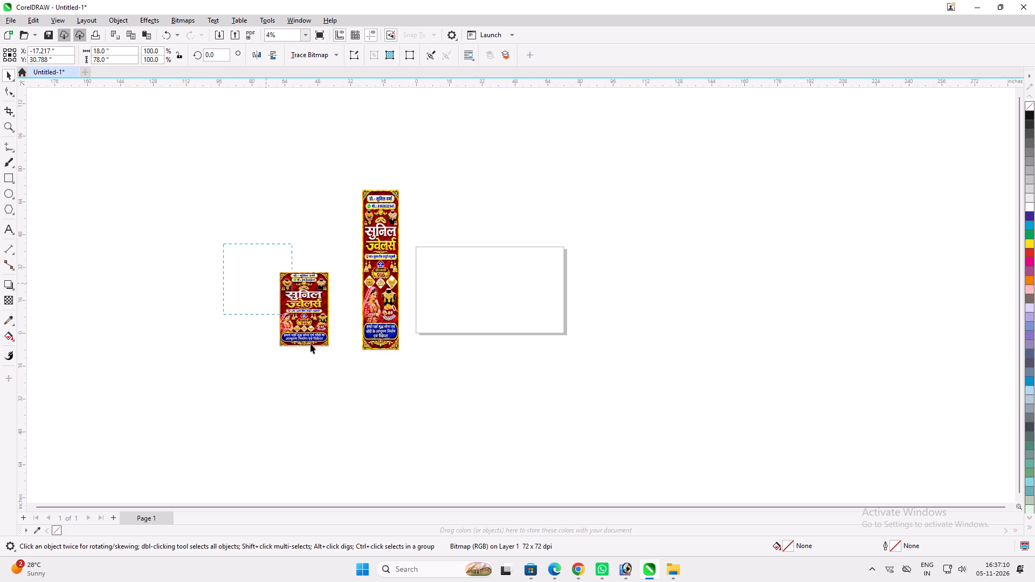
pyautogui.moveTo(310, 343); pyautogui.dragTo(347, 415)
pyautogui.press('Delete')
# Export the 18x78 inch design as a TIFF named "18x78= 1 pc dstr" in the client folder.
pyautogui.moveTo(327, 166); pyautogui.dragTo(455, 407)
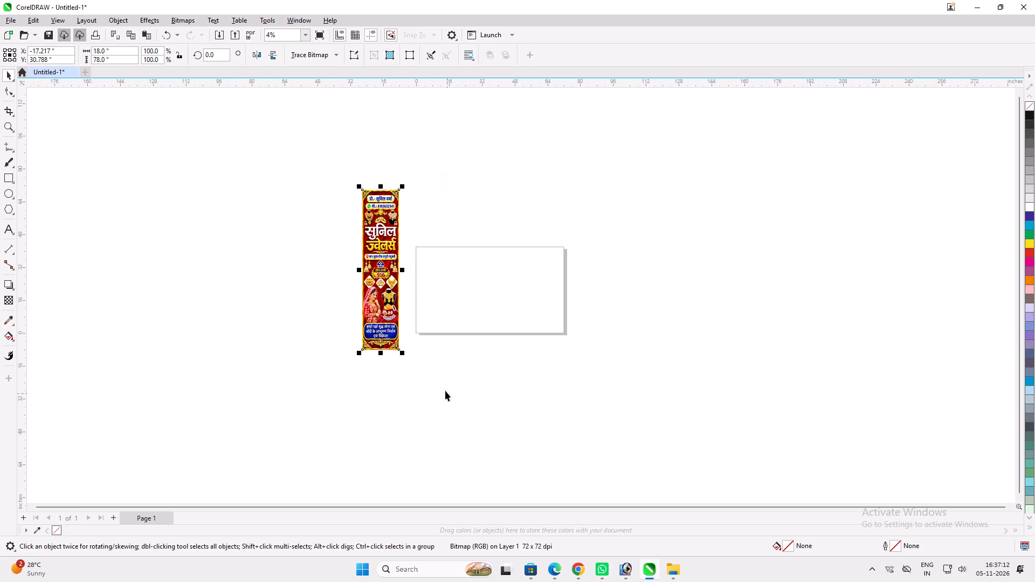
pyautogui.hotkey('ctrl', 'g')
pyautogui.hotkey('ctrl', 'e')
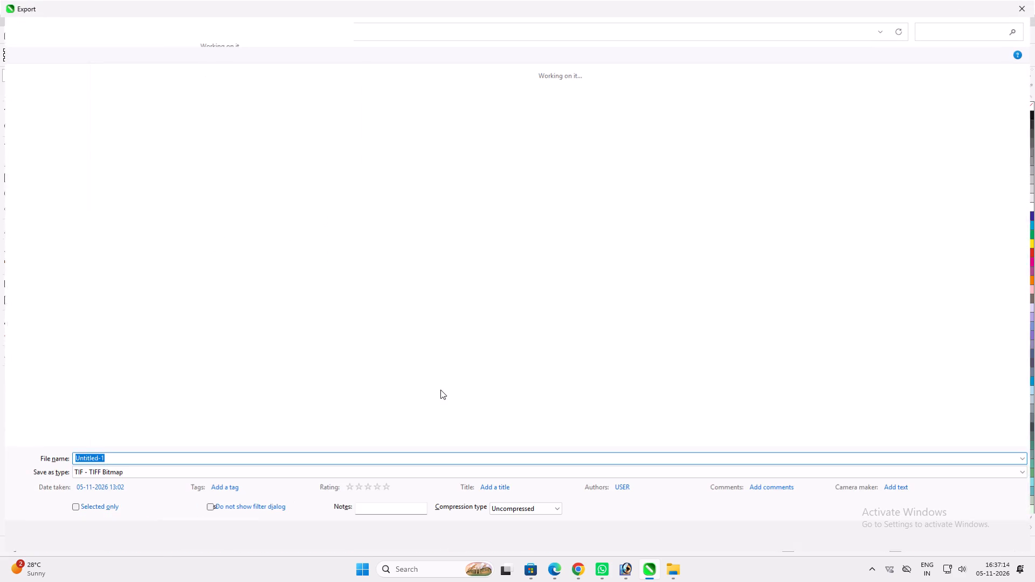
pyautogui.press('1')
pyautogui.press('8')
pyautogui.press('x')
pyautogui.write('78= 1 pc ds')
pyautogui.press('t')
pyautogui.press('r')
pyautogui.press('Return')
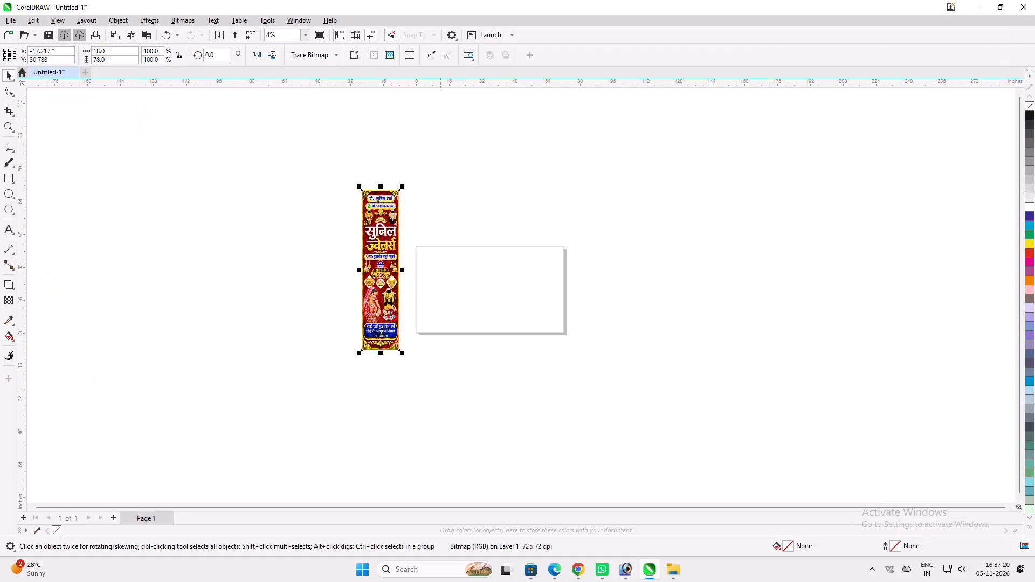
pyautogui.click(576, 401)
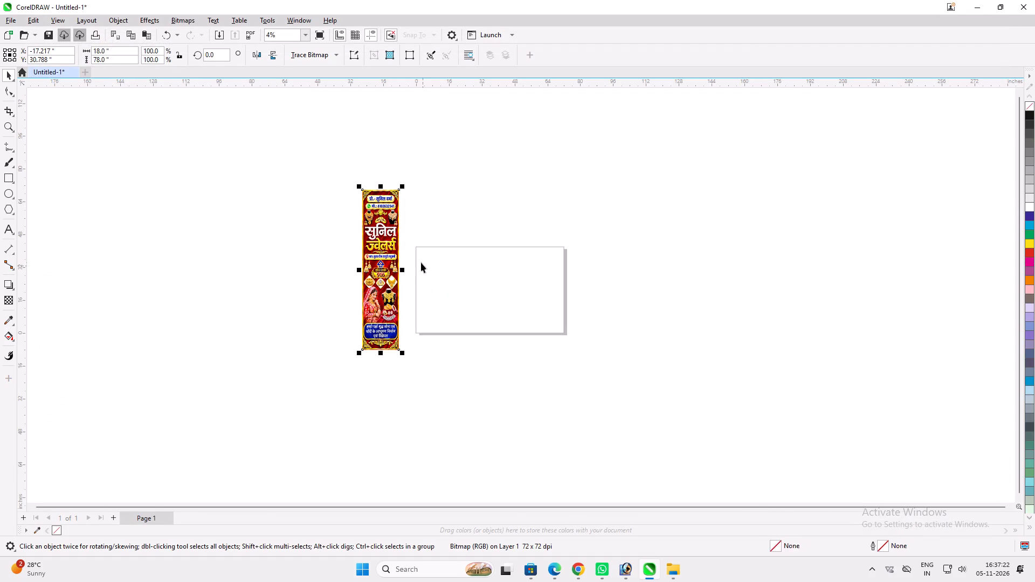
# Bring back the deleted 24x36 inch design and delete the 18x78 inch one.
pyautogui.hotkey('ctrl', 'z')
pyautogui.click(380, 157)
pyautogui.moveTo(354, 151); pyautogui.dragTo(445, 380)
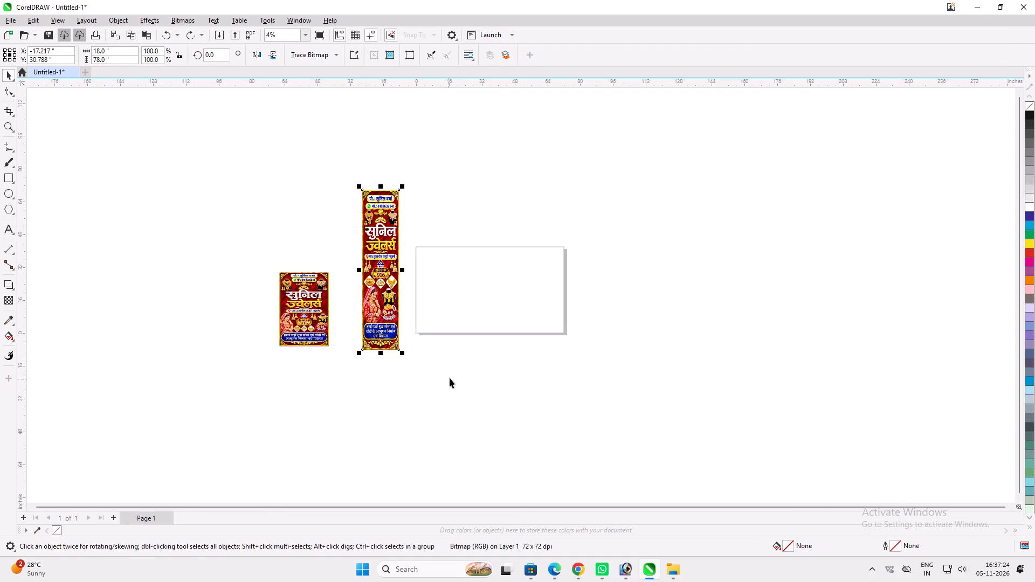
pyautogui.press('Delete')
# Export the 24x36 inch design as a TIFF named "2x3= 1 pc DStr" in the client folder.
pyautogui.moveTo(254, 250); pyautogui.dragTo(358, 411)
pyautogui.hotkey('ctrl', 'g')
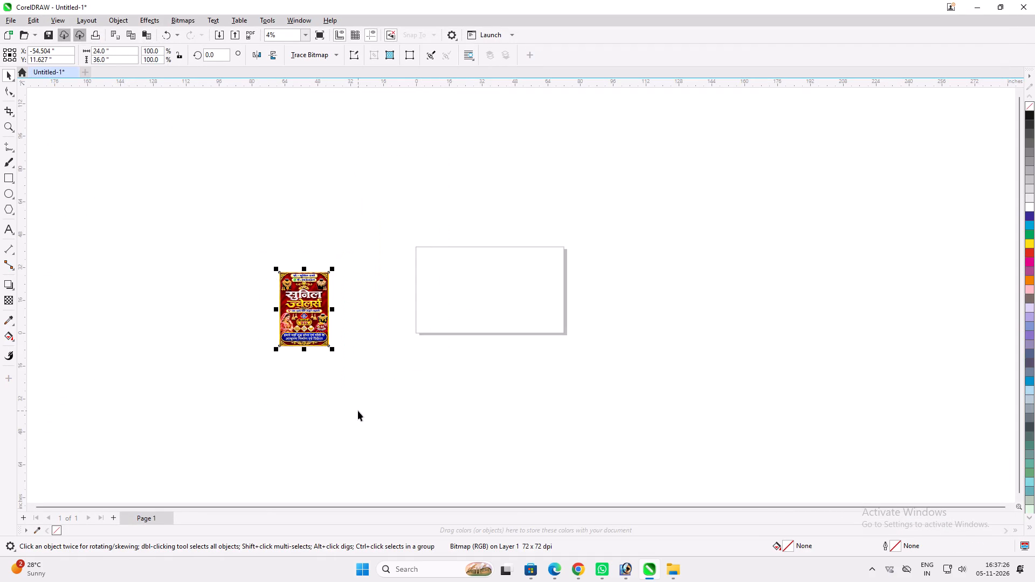
pyautogui.hotkey('ctrl', 'e')
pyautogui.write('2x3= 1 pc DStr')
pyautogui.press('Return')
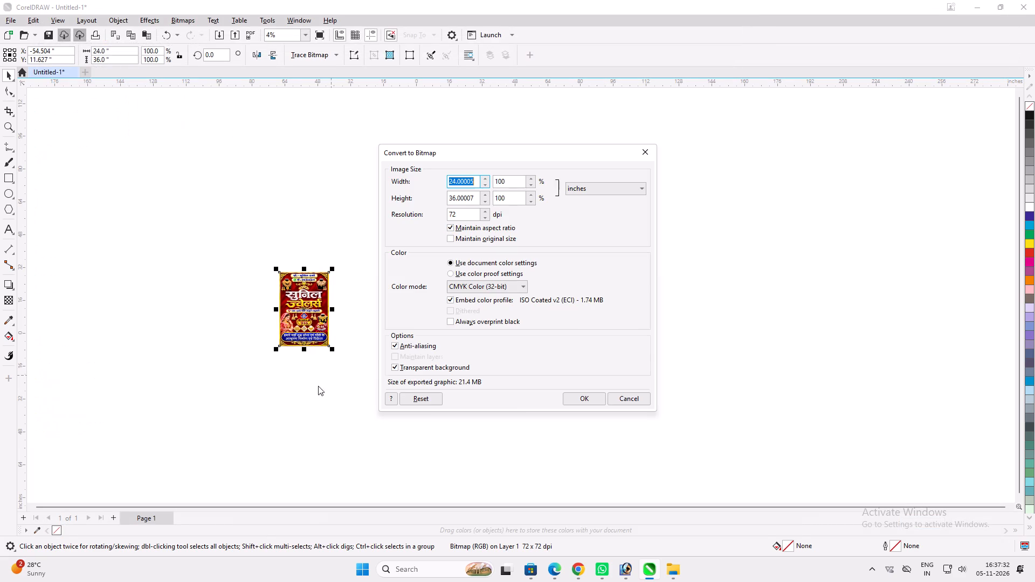
pyautogui.click(590, 396)
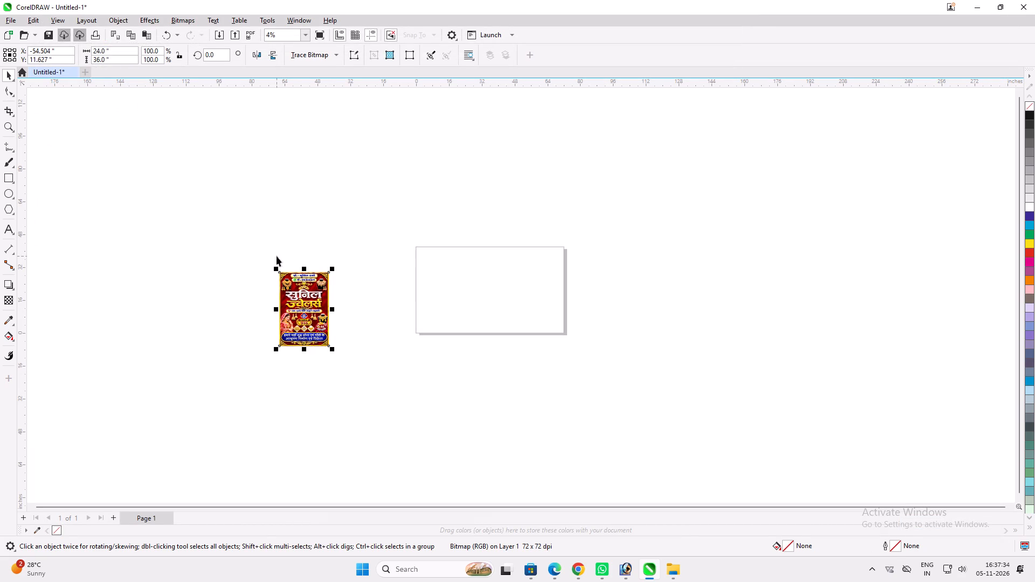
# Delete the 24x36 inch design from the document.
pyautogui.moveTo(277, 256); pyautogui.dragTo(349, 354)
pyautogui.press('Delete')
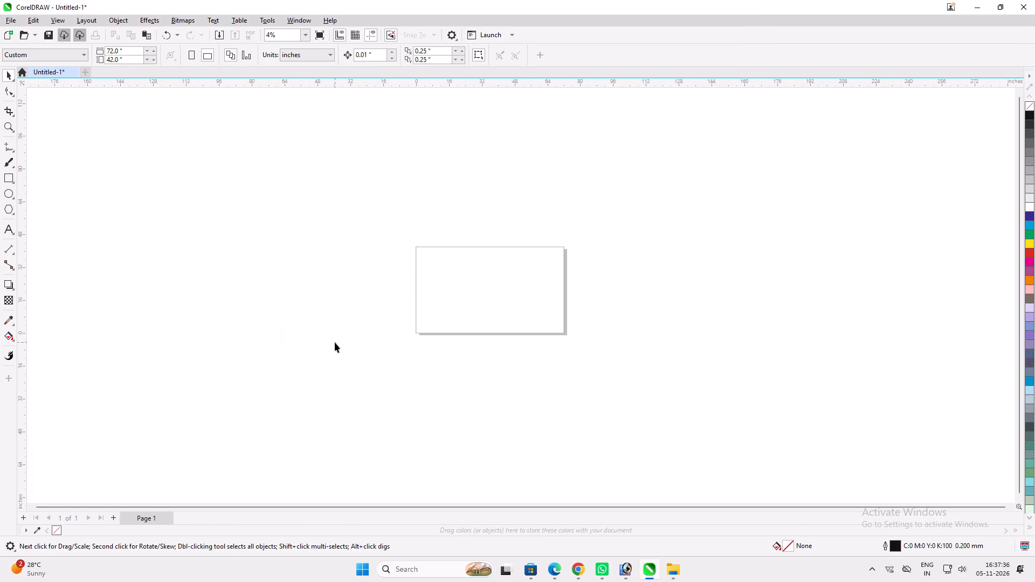
# Check the exported TIFF thumbnails in the client folder in Downloads without opening any file.
pyautogui.hotkey('ctrl', 'o')
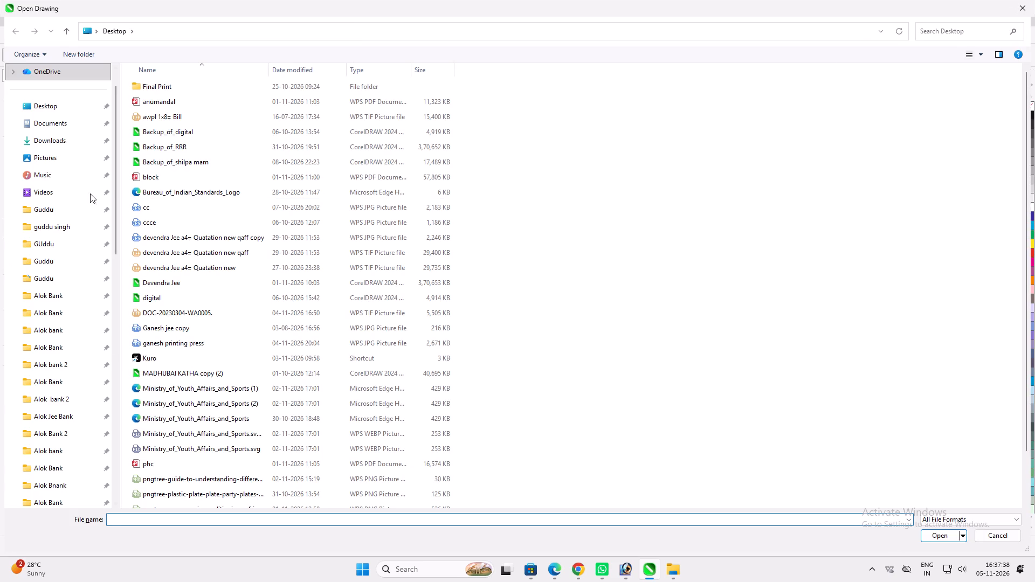
pyautogui.click(45, 137)
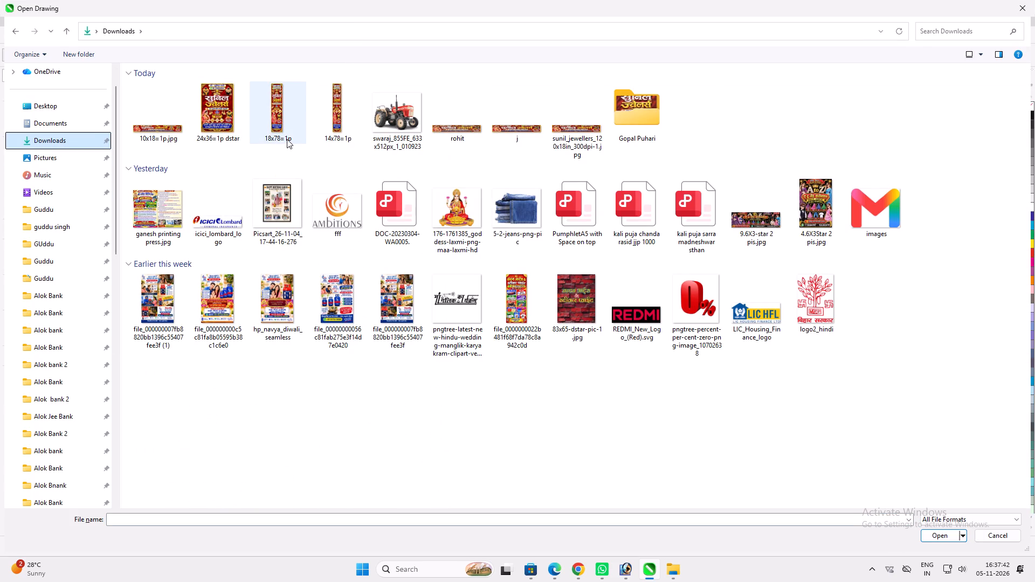
pyautogui.doubleClick(623, 119)
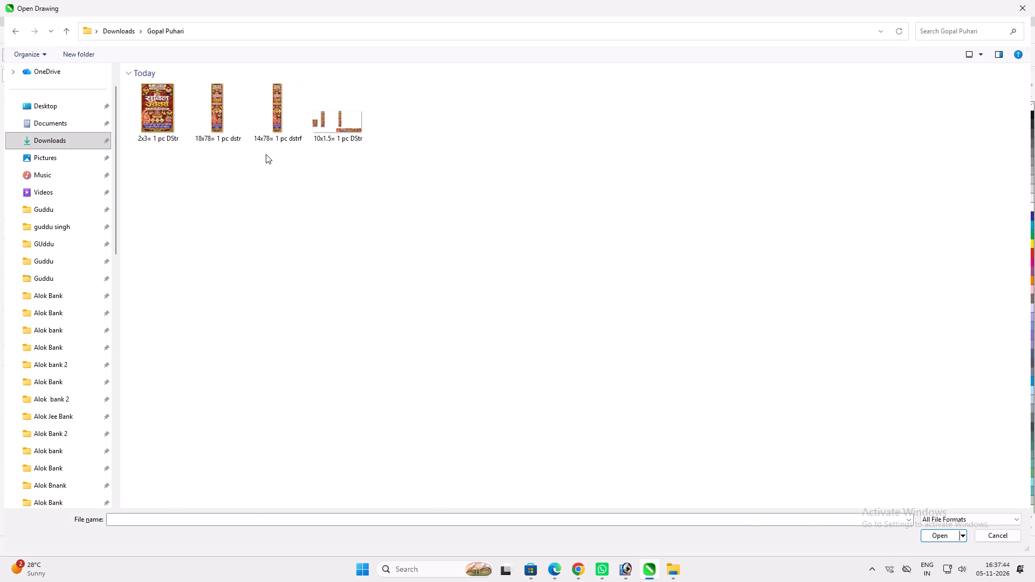
pyautogui.click(1031, 8)
pyautogui.click(637, 301)
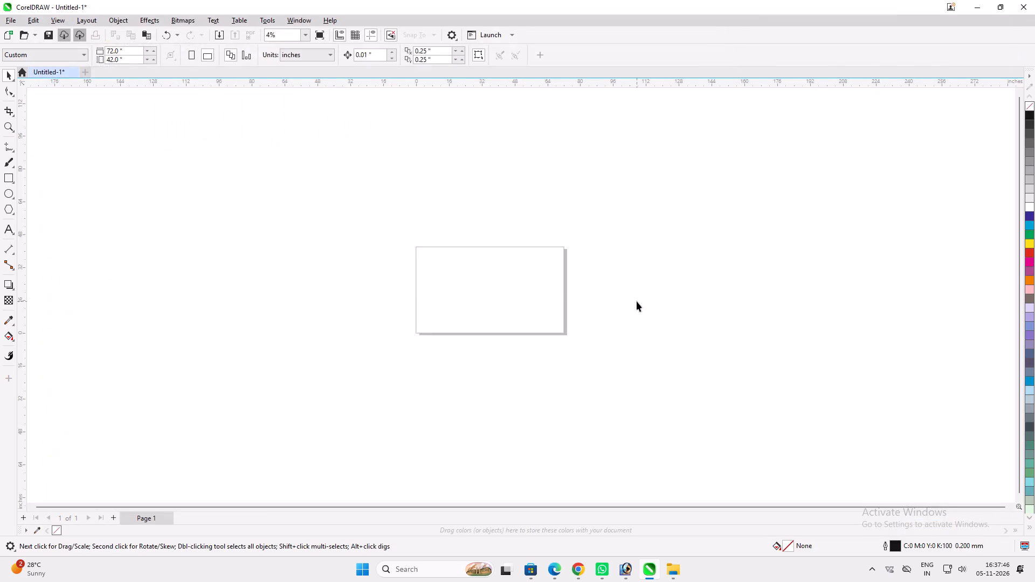
# Bring back all the deleted designs and delete the 14x78, 18x78 and 24x36 inch ones, leaving only the wide banner.
pyautogui.hotkey('ctrl', 'z')
pyautogui.hotkey('ctrl', 'z')
pyautogui.hotkey('ctrl', 'z')
pyautogui.hotkey('ctrl', 'z')
pyautogui.keyDown('ctrl'); pyautogui.click(604, 307); pyautogui.keyUp('ctrl')
pyautogui.moveTo(479, 161); pyautogui.dragTo(589, 341)
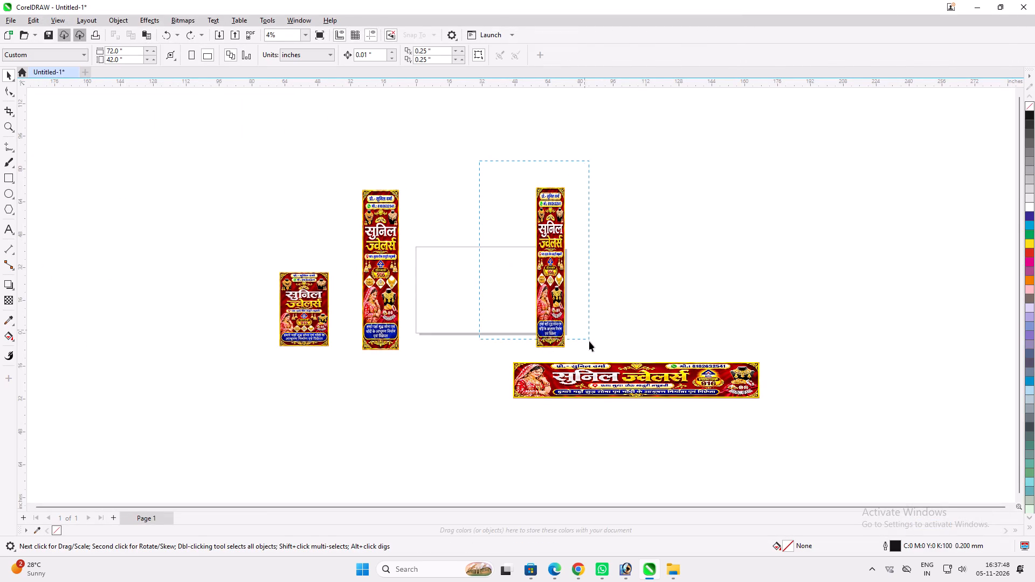
pyautogui.moveTo(589, 341); pyautogui.dragTo(595, 359)
pyautogui.press('Delete')
pyautogui.moveTo(227, 148); pyautogui.dragTo(410, 419)
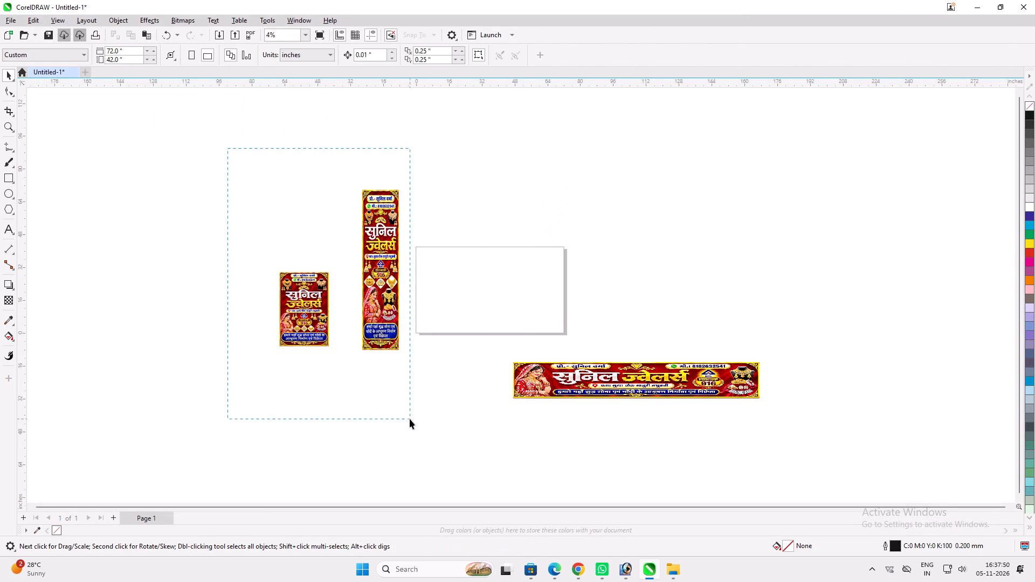
pyautogui.moveTo(410, 419); pyautogui.dragTo(416, 420)
pyautogui.press('Delete')
# Export the 120x18 inch banner as a TIFF named "10x1.5= 1 pc DStrff" in the client folder.
pyautogui.moveTo(432, 325); pyautogui.dragTo(852, 460)
pyautogui.hotkey('ctrl', 'g')
pyautogui.hotkey('ctrl', 'e')
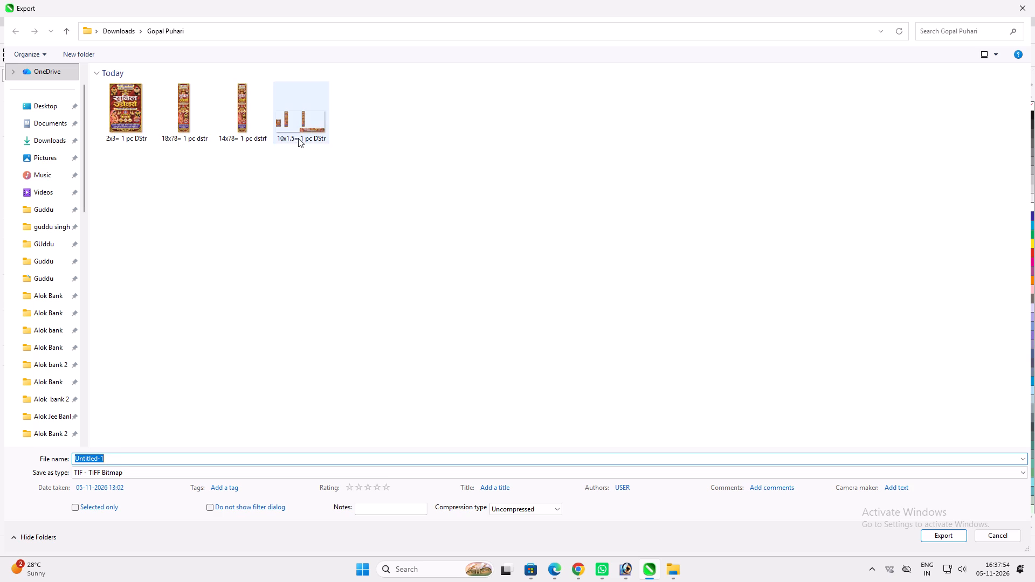
pyautogui.click(298, 135)
pyautogui.click(192, 454)
pyautogui.click(190, 458)
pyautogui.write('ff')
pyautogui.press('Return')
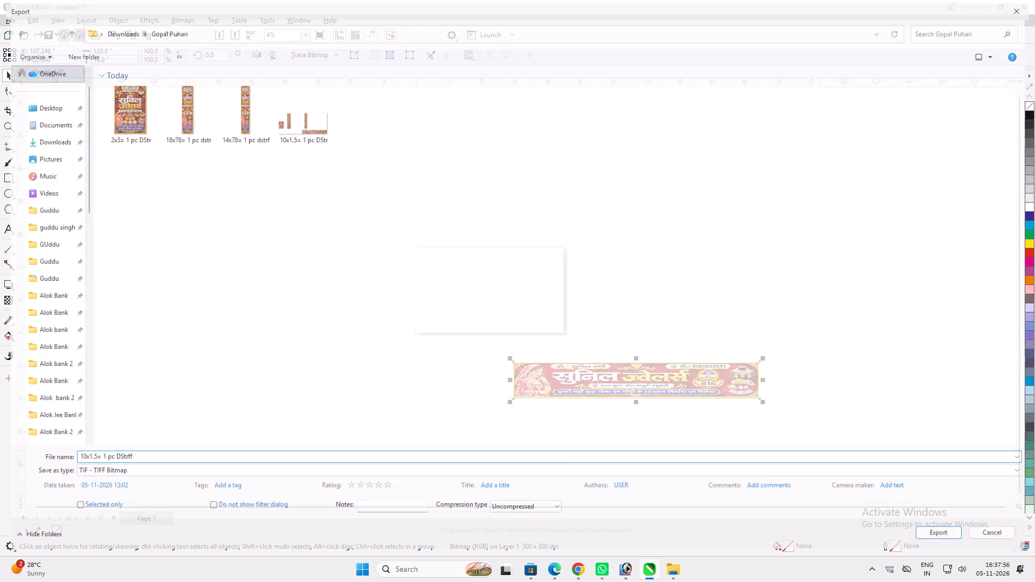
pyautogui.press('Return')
# In File Explorer, show the client folder in Downloads as thumbnails and delete the faulty "10x1.5= 1 pc DStr" TIFF containing all the designs.
pyautogui.click(671, 563)
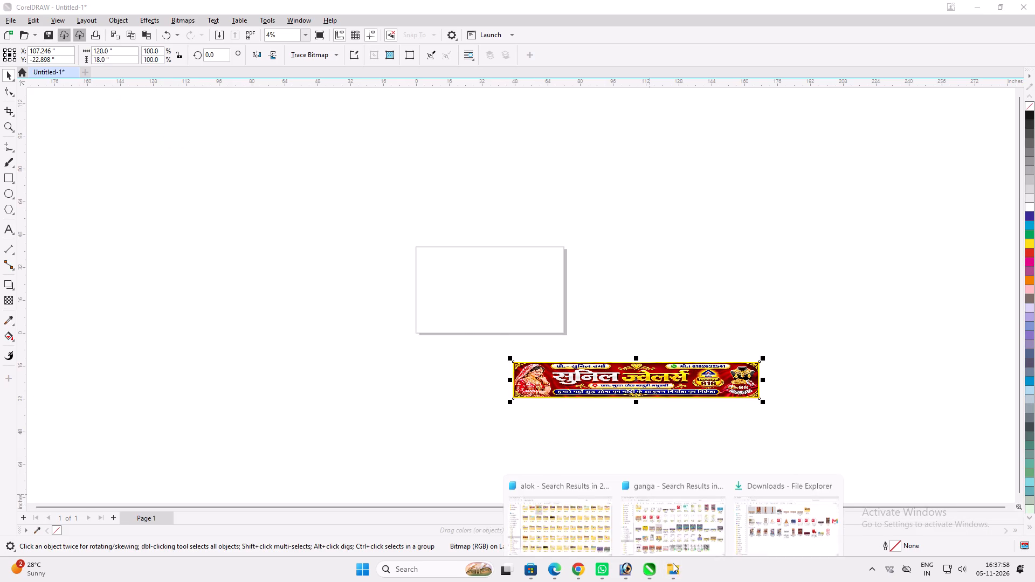
pyautogui.click(769, 524)
pyautogui.click(75, 222)
pyautogui.tripleClick(75, 221)
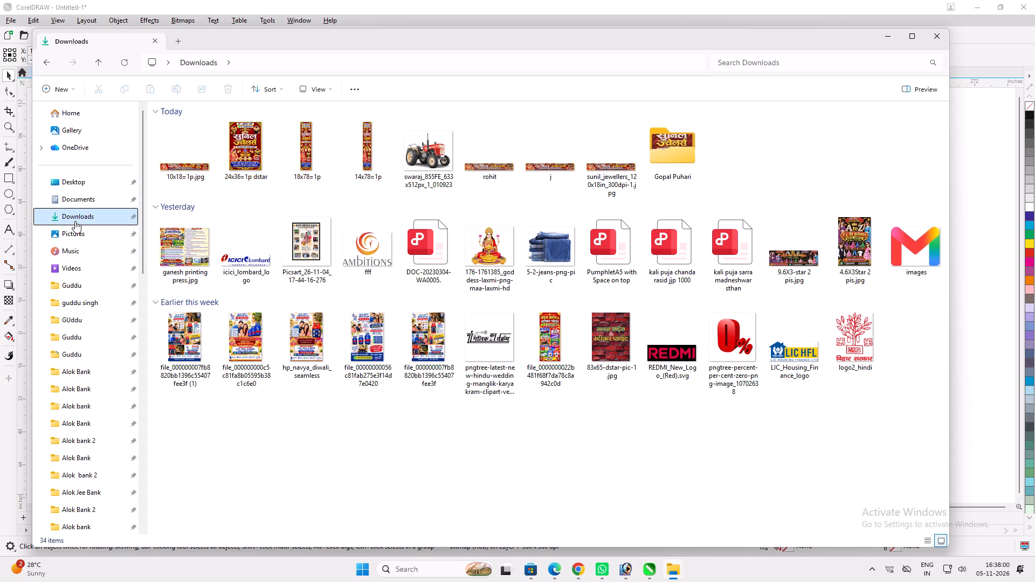
pyautogui.doubleClick(665, 146)
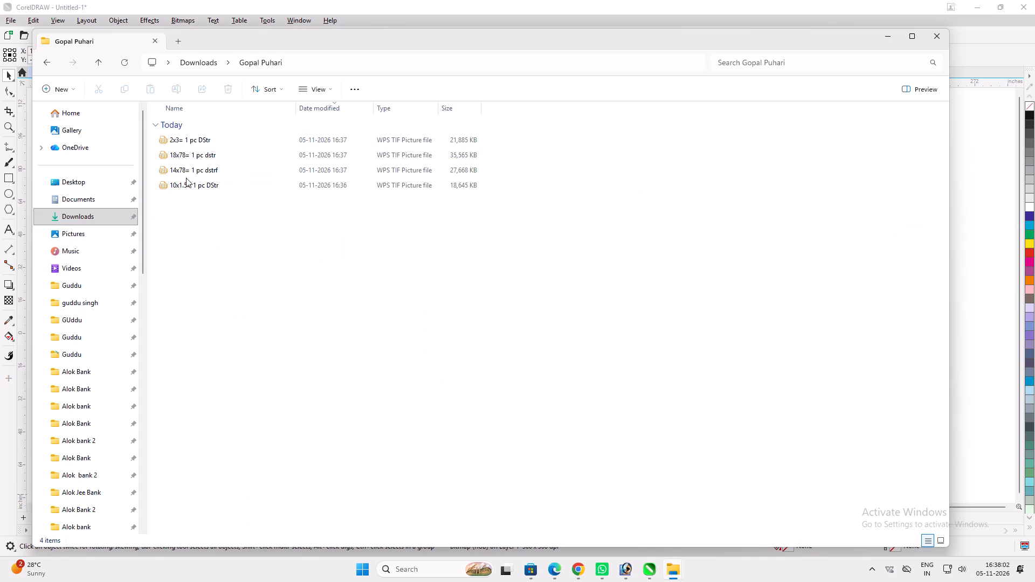
pyautogui.click(329, 91)
pyautogui.click(335, 129)
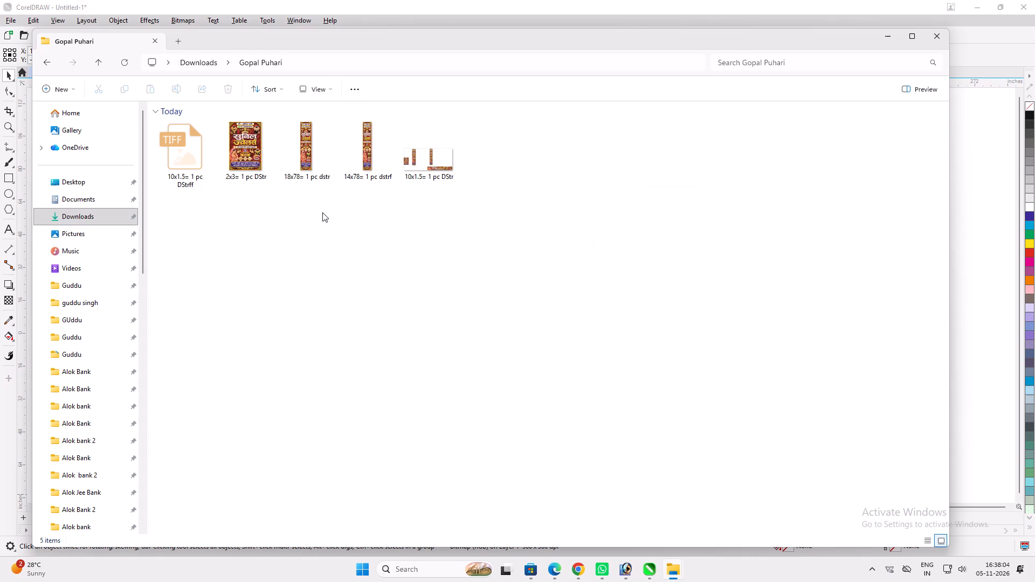
pyautogui.click(322, 212)
pyautogui.click(428, 175)
pyautogui.press('Delete')
# Cut the four remaining TIFF files in the client folder for moving elsewhere.
pyautogui.moveTo(402, 211); pyautogui.dragTo(173, 124)
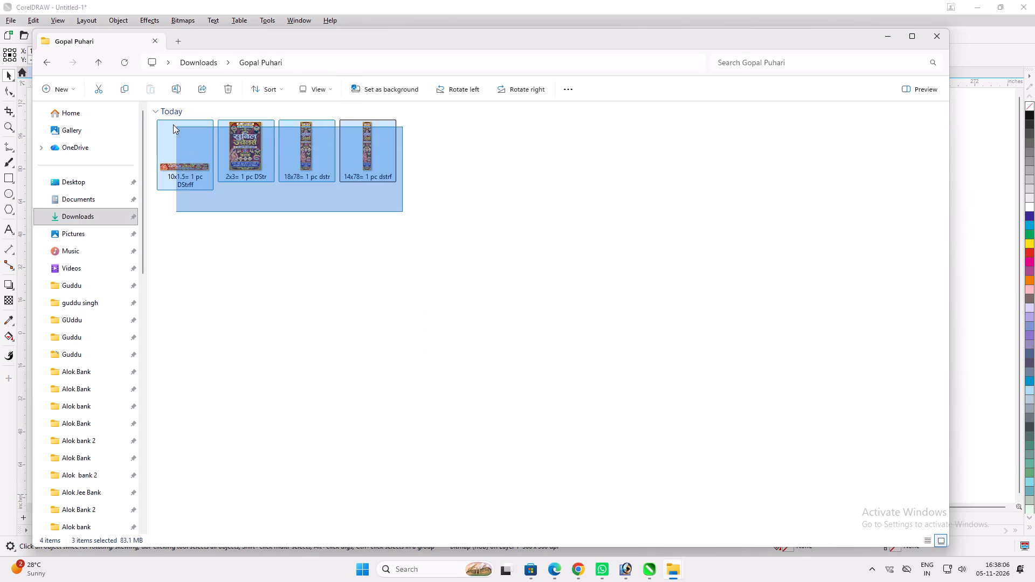
pyautogui.moveTo(173, 124); pyautogui.dragTo(167, 119)
pyautogui.hotkey('ctrl', 'c')
pyautogui.hotkey('ctrl', 'c')
pyautogui.hotkey('ctrl', 'c')
pyautogui.hotkey('ctrl', 'c')
pyautogui.hotkey('ctrl', 'x')
pyautogui.hotkey('ctrl', 'x')
pyautogui.hotkey('ctrl', 'x')
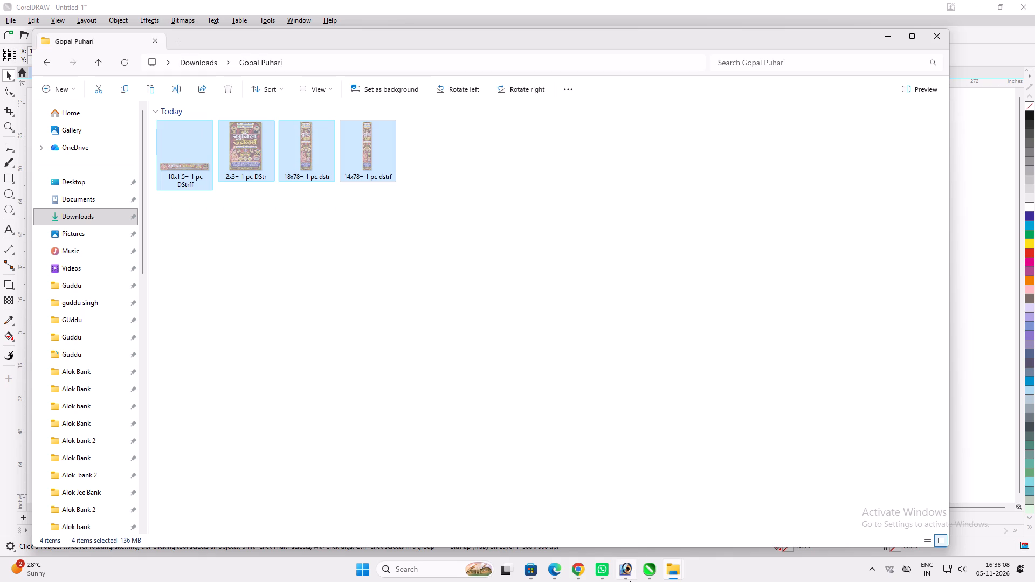
# Switch to Photoshop and save the open Ganga tractor garage banner.
pyautogui.click(619, 574)
pyautogui.hotkey('ctrl', 's')
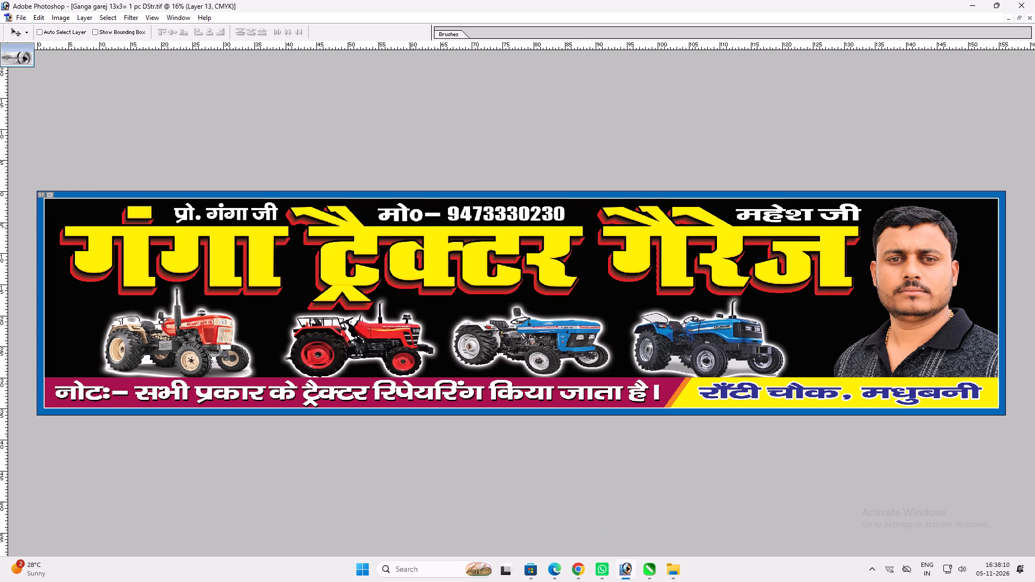
# Create and enter a new folder inside Viskarma Hording, named with the client's name followed by "f".
pyautogui.hotkey('ctrl', 'o')
pyautogui.click(238, 31)
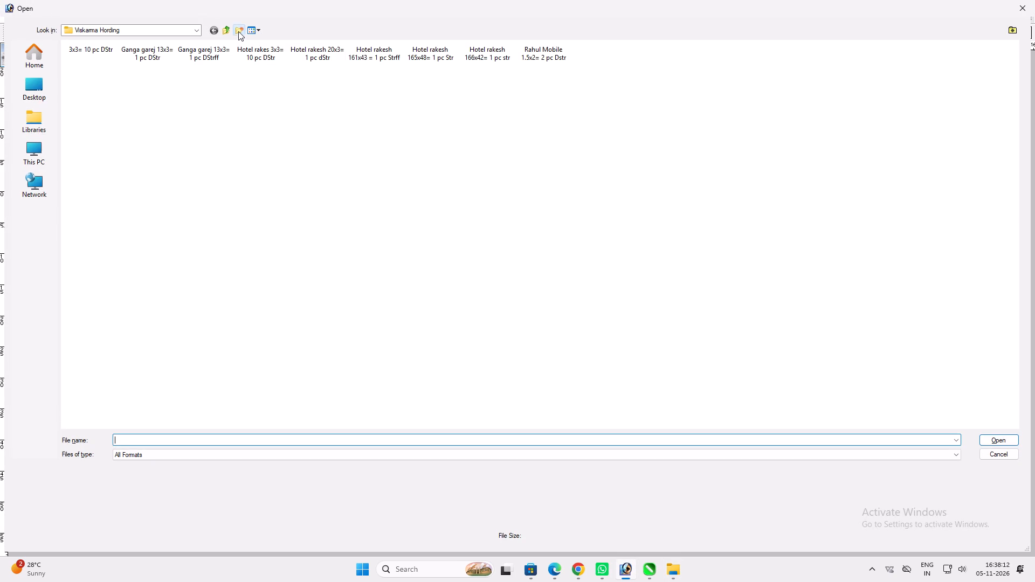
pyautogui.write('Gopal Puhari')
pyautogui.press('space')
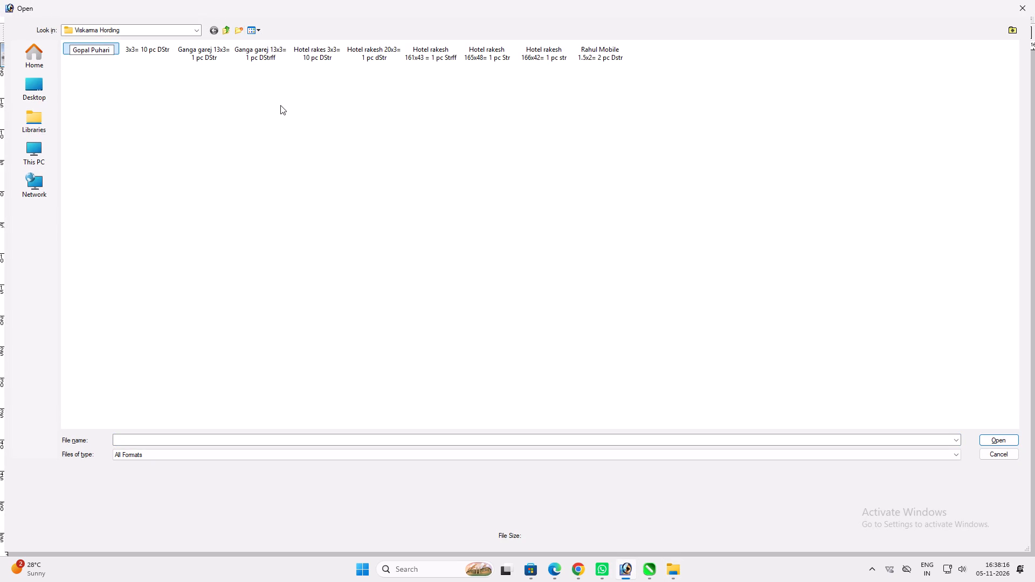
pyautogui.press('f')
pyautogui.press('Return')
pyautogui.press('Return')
# Paste the four cut TIFF files into the new client folder and open them all in Photoshop.
pyautogui.click(255, 221)
pyautogui.hotkey('ctrl', 'v')
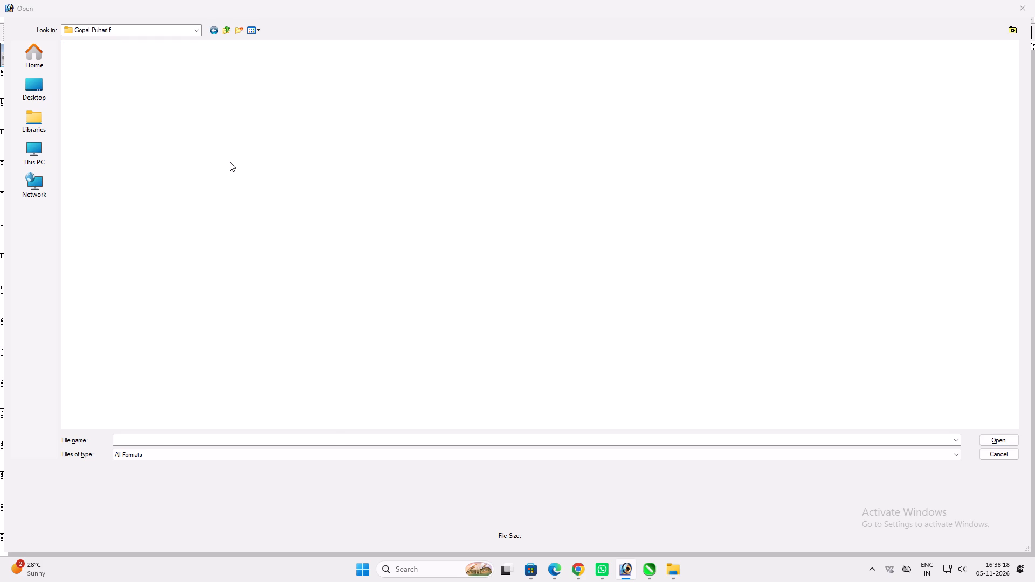
pyautogui.press('Return')
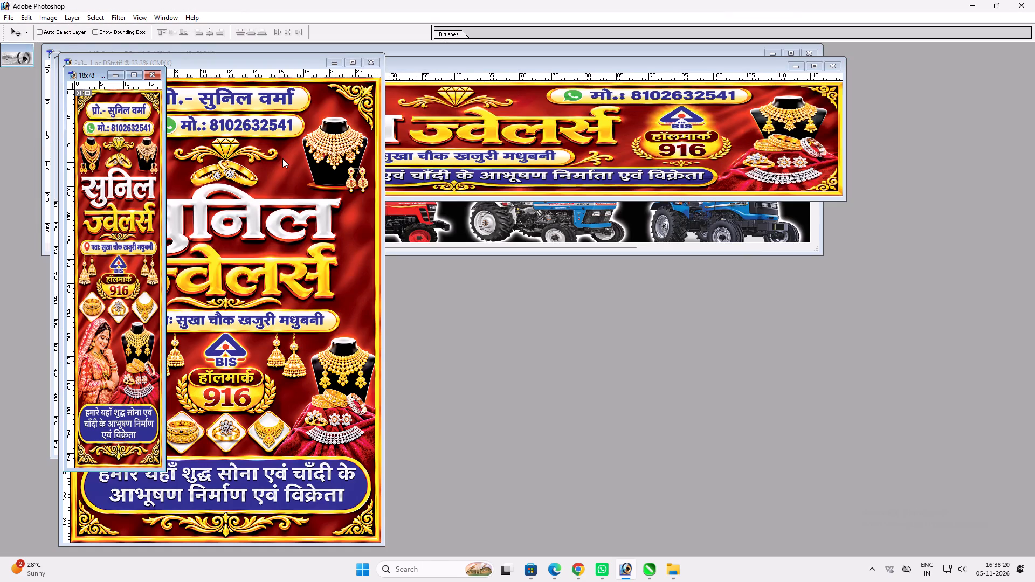
# Check the 18x78 design's image size, keep its values, and save and close the file.
pyautogui.hotkey('alt', 'i')
pyautogui.hotkey('alt', 'i')
pyautogui.press('Tab')
pyautogui.press('Tab')
pyautogui.press('Tab')
pyautogui.press('Tab')
pyautogui.press('Return')
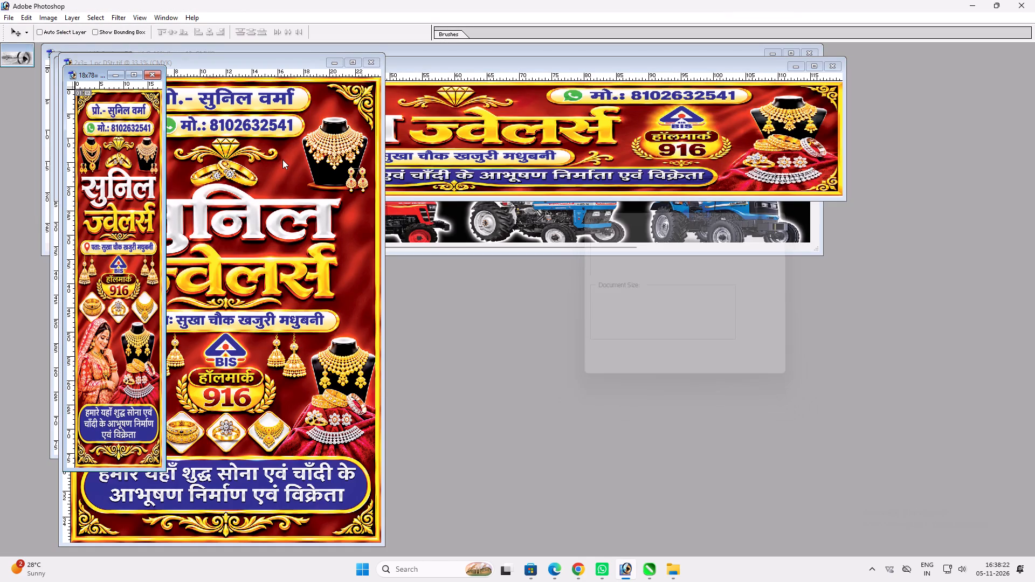
pyautogui.hotkey('ctrl', 's')
pyautogui.hotkey('ctrl', 'w')
# Check the 2x3 design's image size, keep its values, and save and close the file.
pyautogui.hotkey('alt', 'i')
pyautogui.hotkey('alt', 'i')
pyautogui.press('Tab')
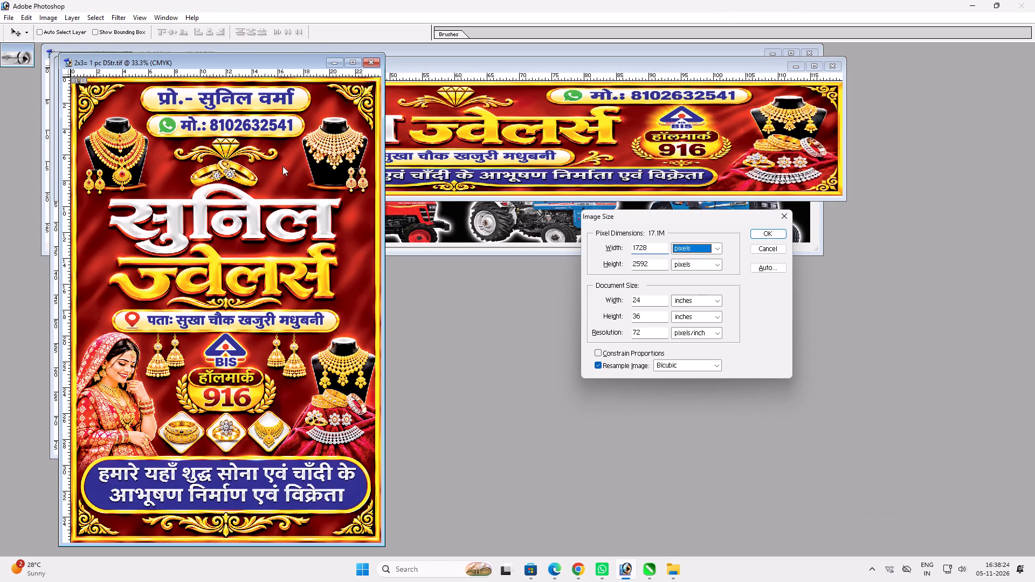
pyautogui.press('Tab')
pyautogui.press('Tab')
pyautogui.press('Tab')
pyautogui.press('Tab')
pyautogui.press('Return')
pyautogui.hotkey('ctrl', 's')
pyautogui.hotkey('ctrl', 'w')
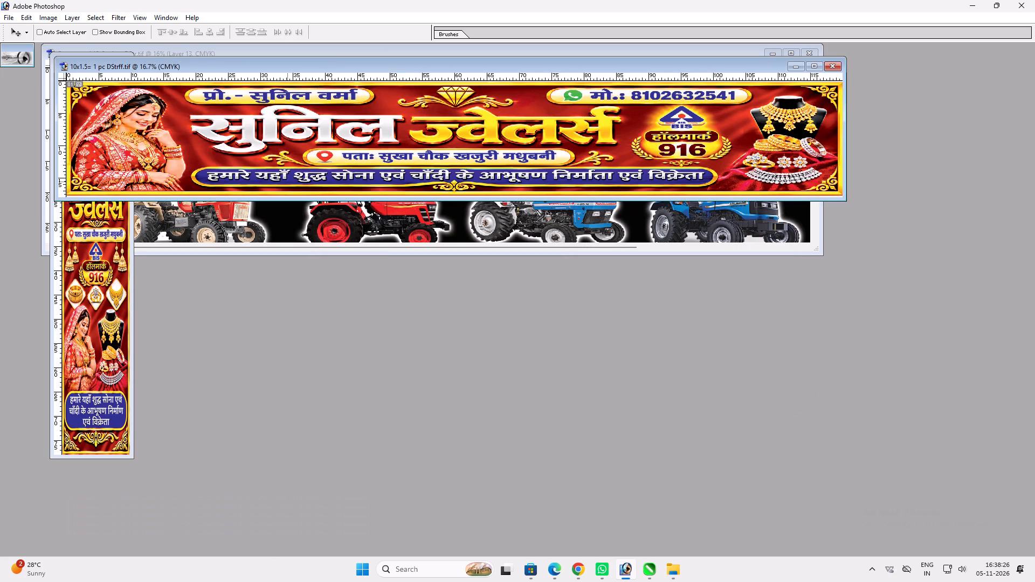
# Check the 10x1.5 banner's image size, keep its values, and save and close the file.
pyautogui.hotkey('alt', 'i')
pyautogui.hotkey('alt', 'i')
pyautogui.press('Return')
pyautogui.hotkey('ctrl', 's')
pyautogui.hotkey('ctrl', 'w')
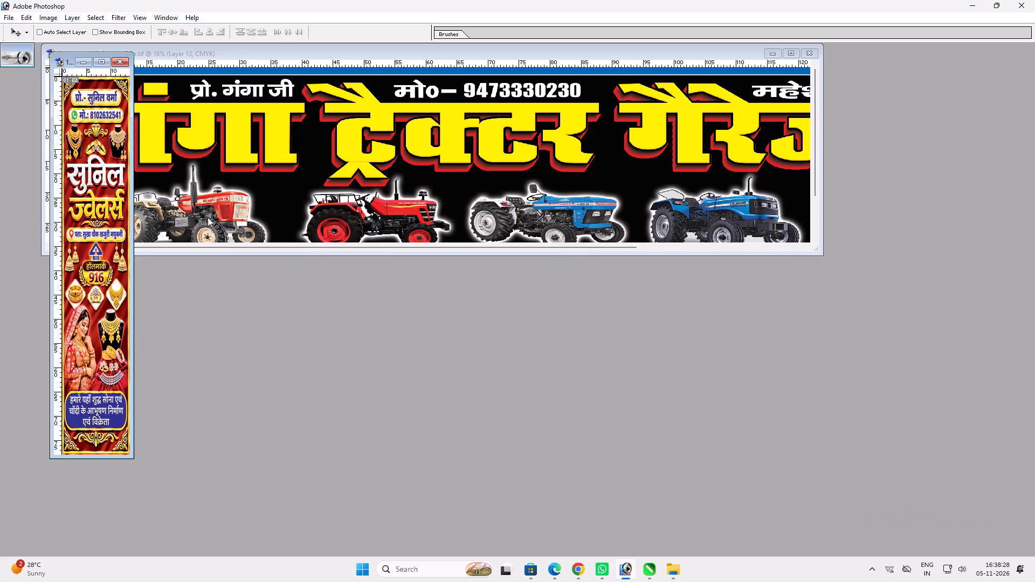
# Save and close the 14x78 design.
pyautogui.hotkey('ctrl', 's')
pyautogui.hotkey('ctrl', 'w')
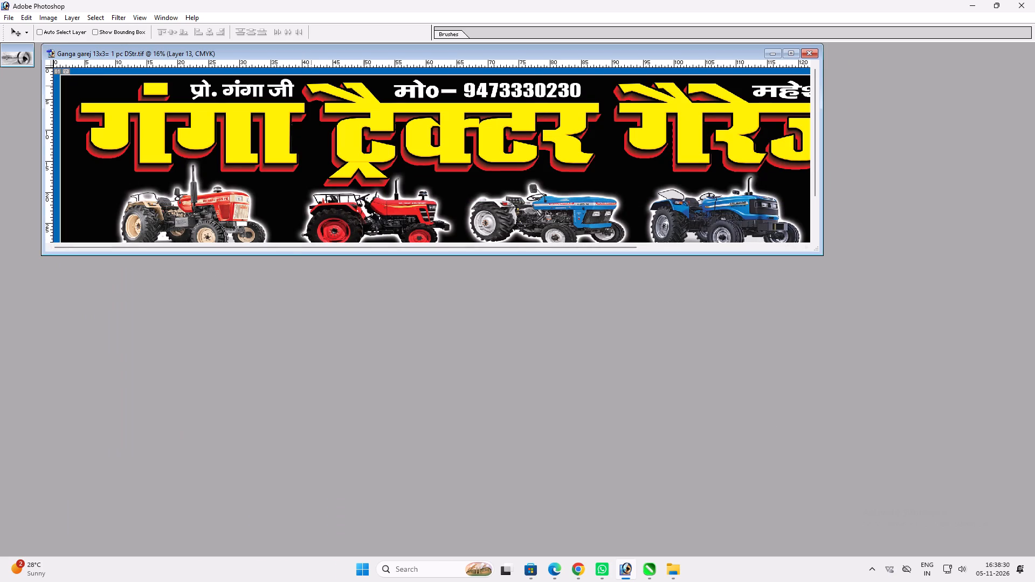
# Close the Ganga tractor garage banner and quit Photoshop.
pyautogui.hotkey('ctrl', 'w')
pyautogui.click(1034, 0)
# Open the Windows search.
pyautogui.click(459, 569)
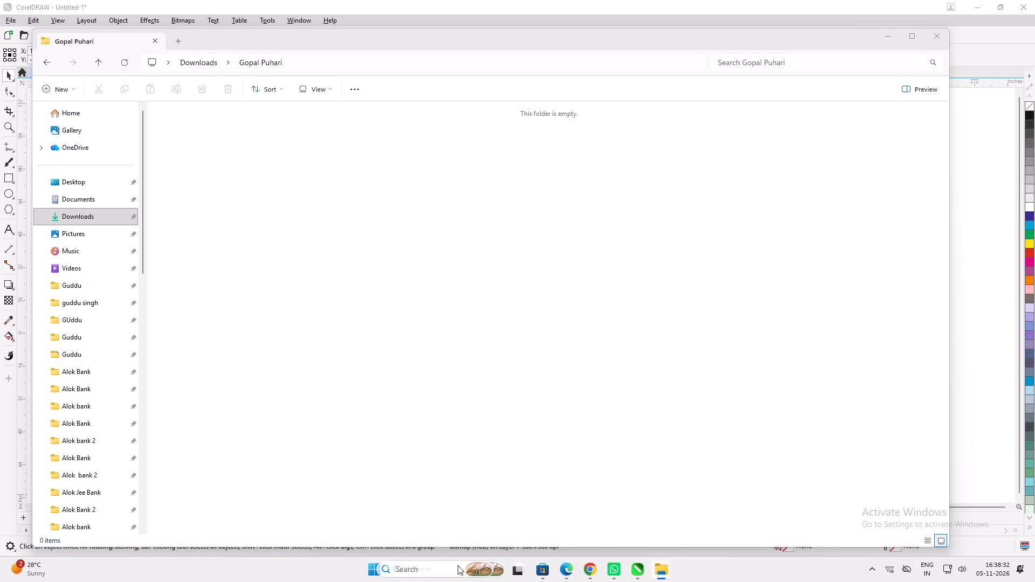
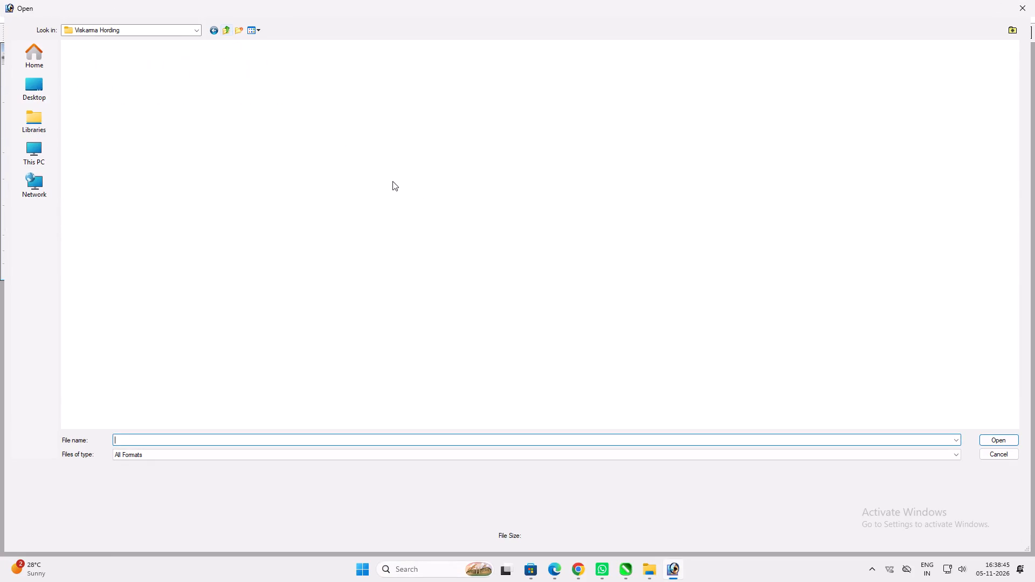
# Move the Gopal folder with the f suffix out of Viskarma Hording into the parent 05.11.2026 folder.
pyautogui.click(420, 197)
pyautogui.click(99, 95)
pyautogui.hotkey('ctrl', 'x')
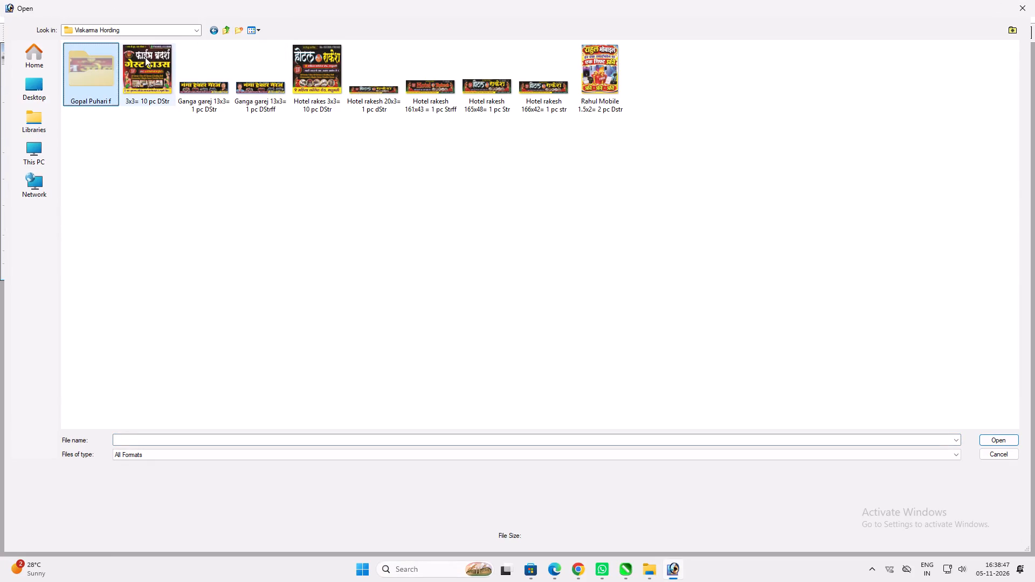
pyautogui.click(231, 29)
pyautogui.click(357, 235)
pyautogui.hotkey('ctrl', 'v')
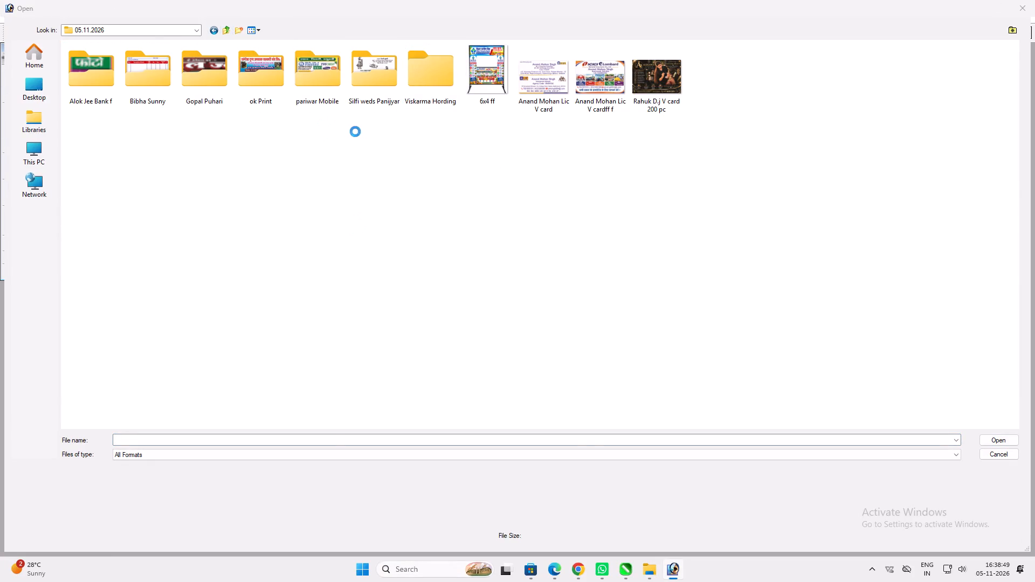
# Delete the other Gopal folder, the one without the f suffix, from the 05.11.2026 folder.
pyautogui.click(217, 96)
pyautogui.press('Delete')
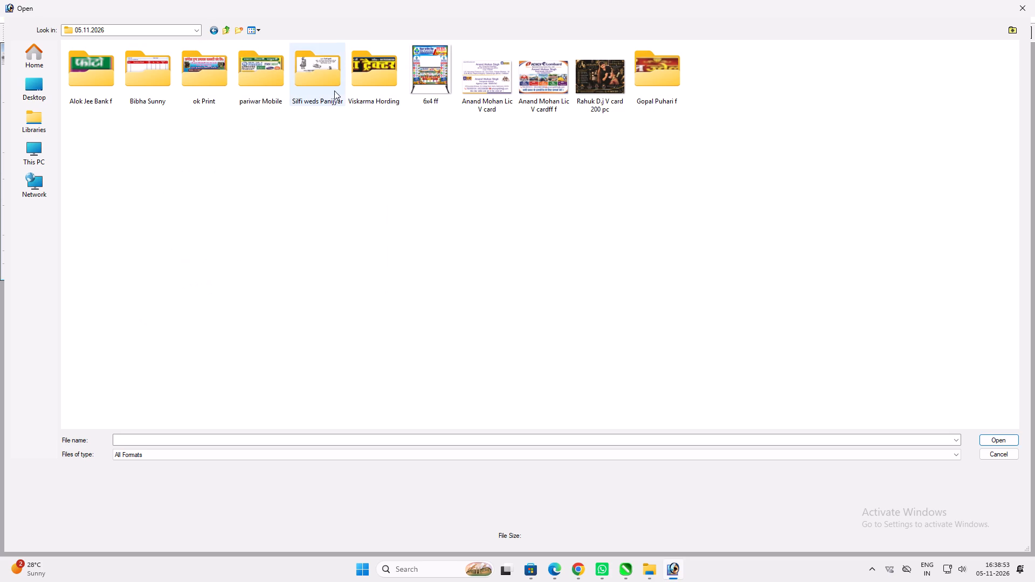
# Open both Ganga garej 13x3= 1 pc banners, DStr and DStrff, from the Viskarma Hording folder.
pyautogui.doubleClick(360, 66)
pyautogui.hotkey('ctrl', 'a')
pyautogui.click(244, 176)
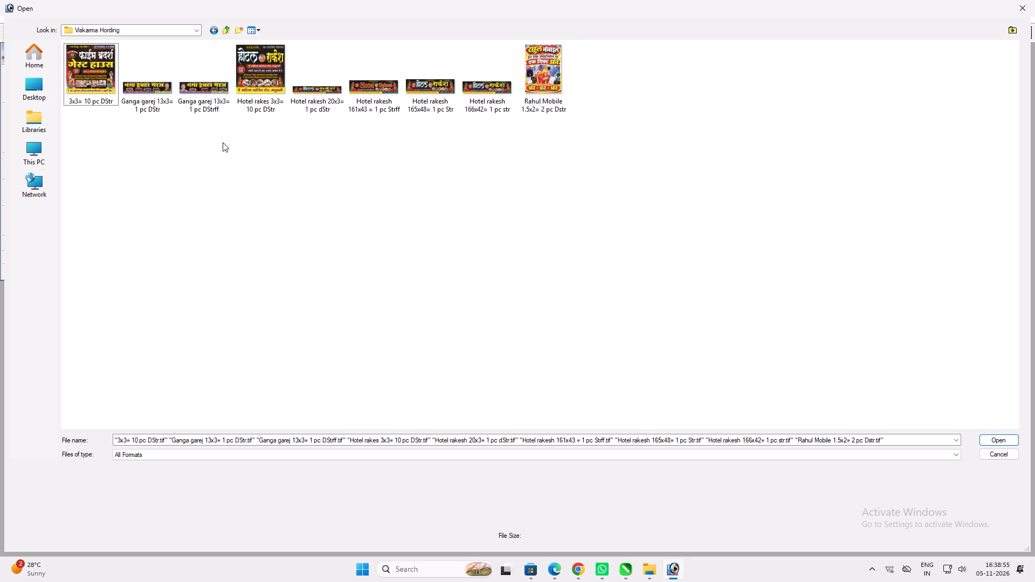
pyautogui.moveTo(205, 134); pyautogui.dragTo(148, 86)
pyautogui.press('Return')
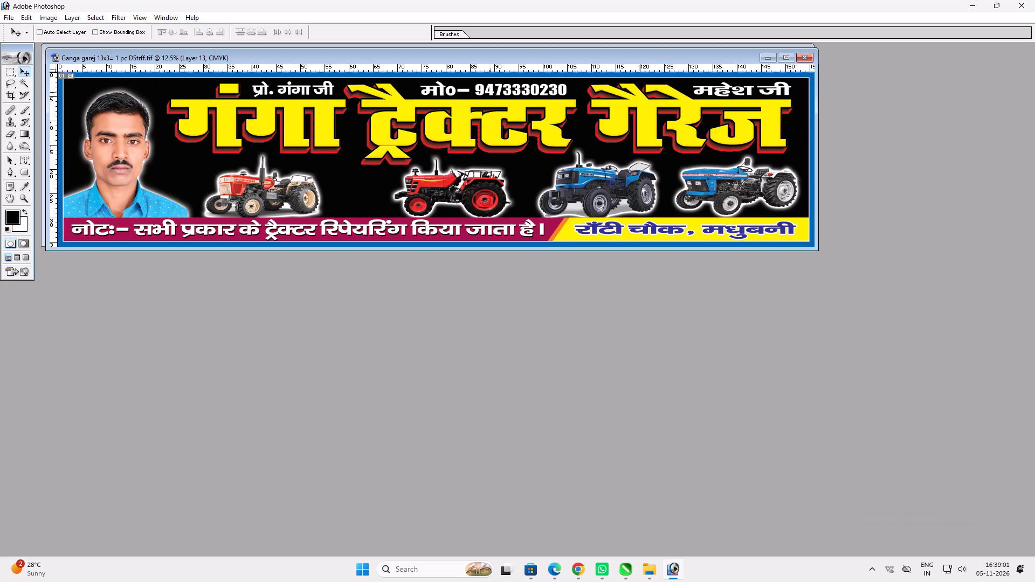
# Maximize the Ganga garej DStrff banner and delete the second person's name at the far end of its top text line.
pyautogui.click(495, 69)
pyautogui.doubleClick(491, 57)
pyautogui.press('t')
pyautogui.click(851, 233)
pyautogui.hotkey('ctrl', 'a')
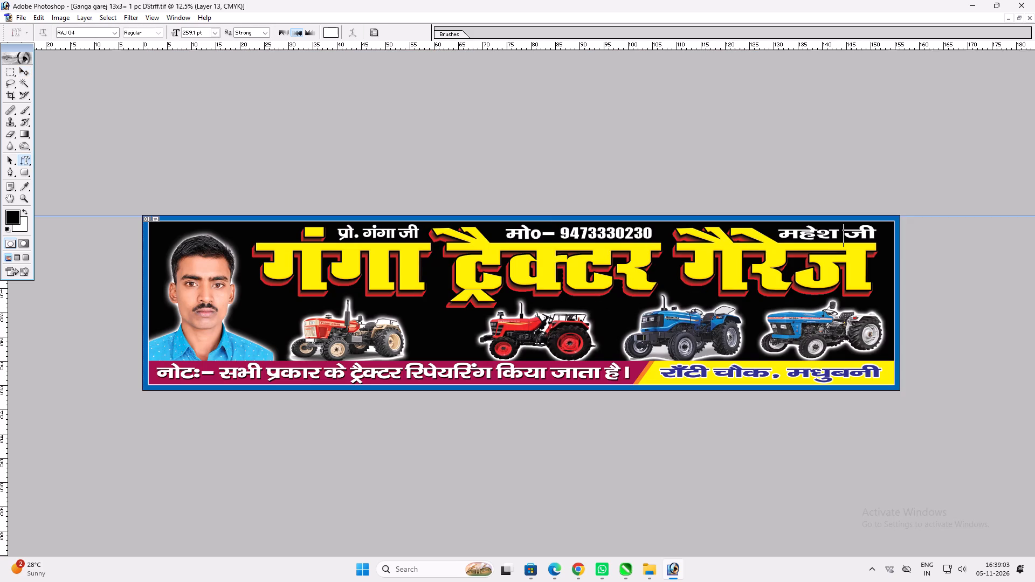
pyautogui.press('BackSpace')
pyautogui.press('Return')
# Switch to the Ganga garej DStr banner and delete the same second person's name from its top text line.
pyautogui.hotkey('ctrl', 'Tab')
pyautogui.click(777, 232)
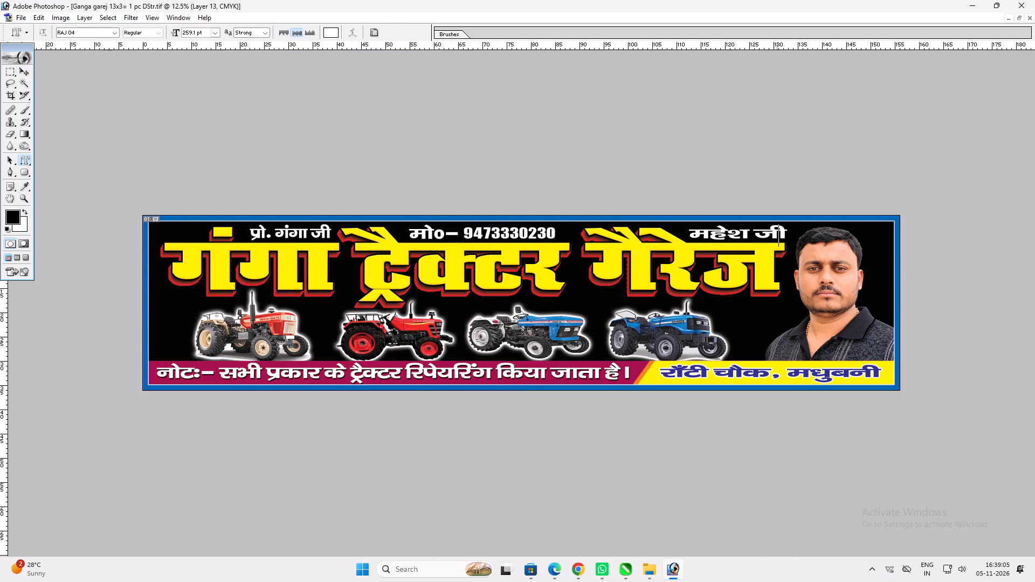
pyautogui.hotkey('ctrl', 'a')
pyautogui.press('BackSpace')
pyautogui.press('Return')
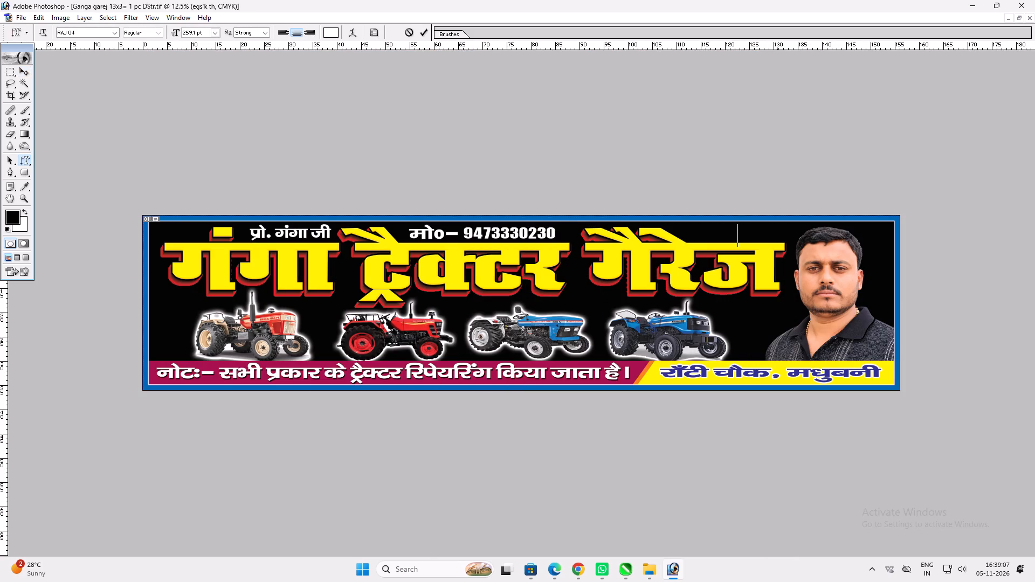
# Pick the blue tractor nearest the portrait in the DStr banner with the Move tool.
pyautogui.write('vv')
pyautogui.keyDown('ctrl'); pyautogui.click(694, 343); pyautogui.keyUp('ctrl')
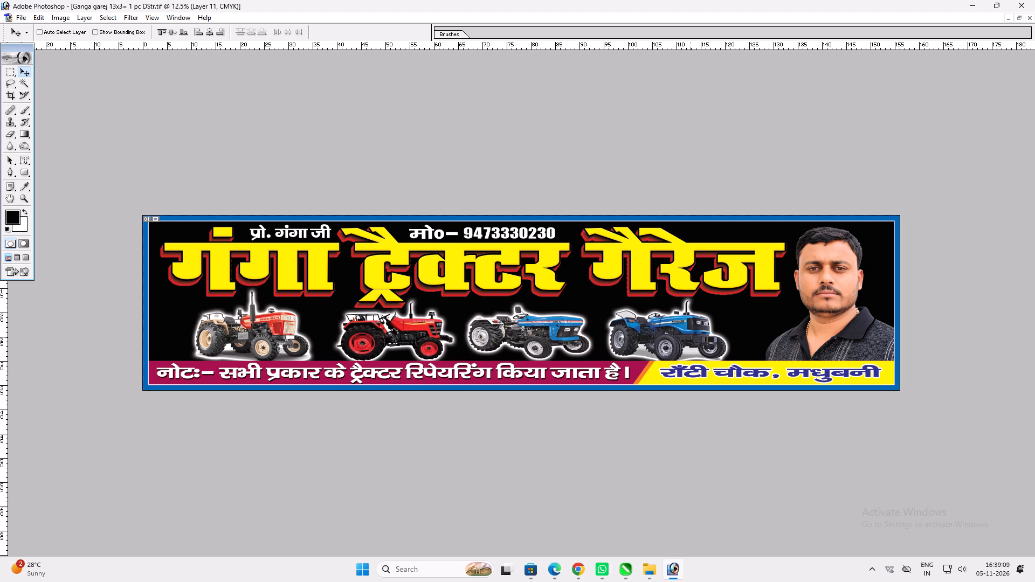
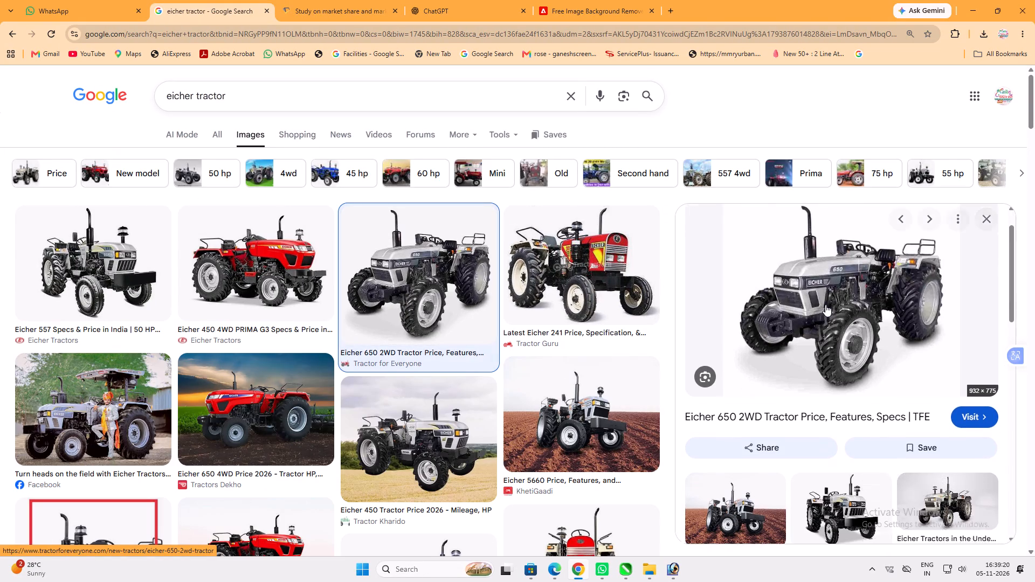
# Copy the grey Eicher 650 2WD tractor image from the Google results and paste it into the DStrff banner in Photoshop.
pyautogui.rightClick(831, 238)
pyautogui.click(880, 412)
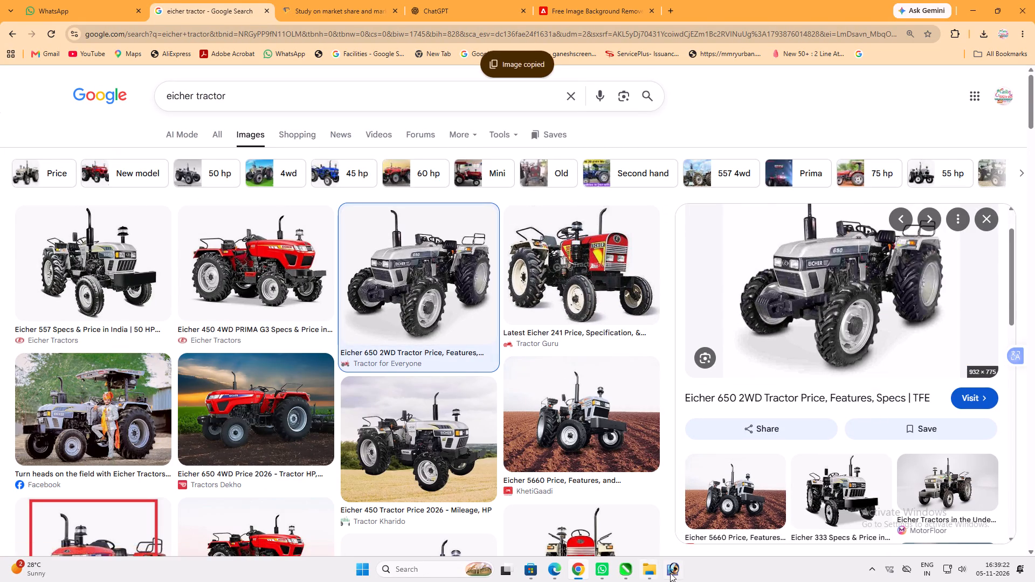
pyautogui.click(670, 573)
pyautogui.hotkey('ctrl', 'v')
# Remove the white background around the pasted Eicher tractor using the Magic Wand with tolerance 20.
pyautogui.press('w')
pyautogui.click(546, 317)
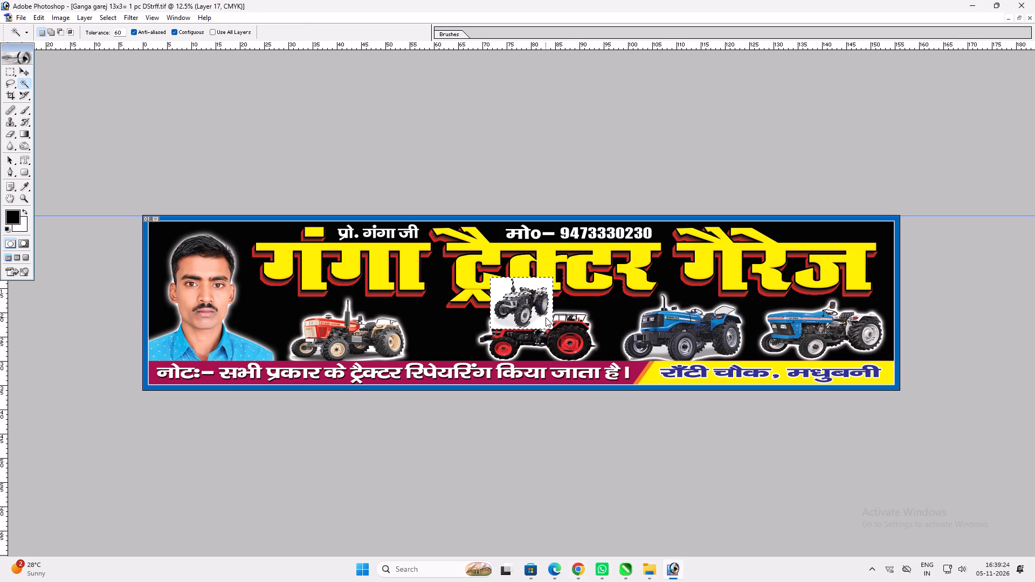
pyautogui.press('z')
pyautogui.moveTo(459, 257); pyautogui.dragTo(744, 437)
pyautogui.press('v')
pyautogui.press('w')
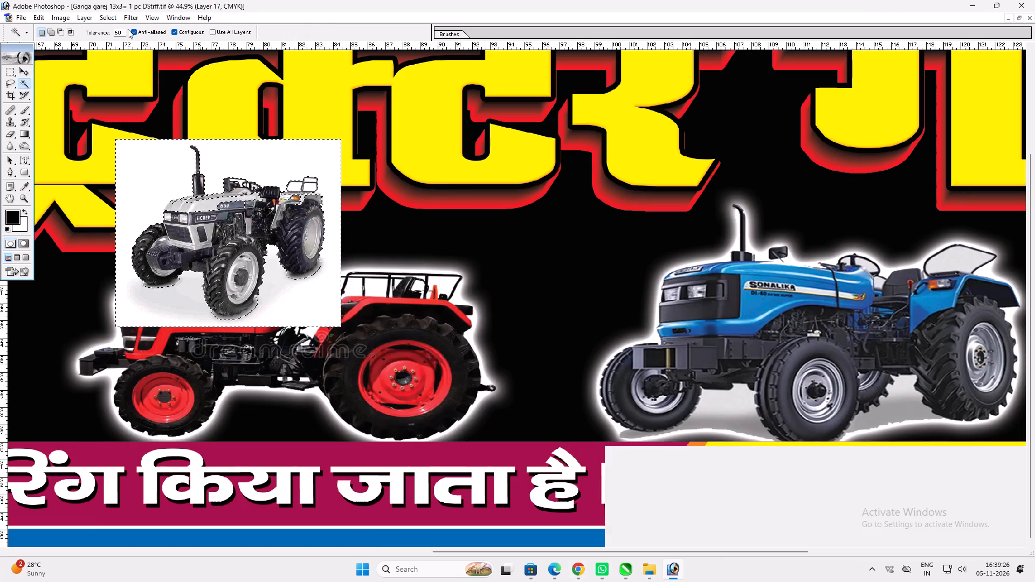
pyautogui.moveTo(124, 30); pyautogui.dragTo(8, 23)
pyautogui.write('20')
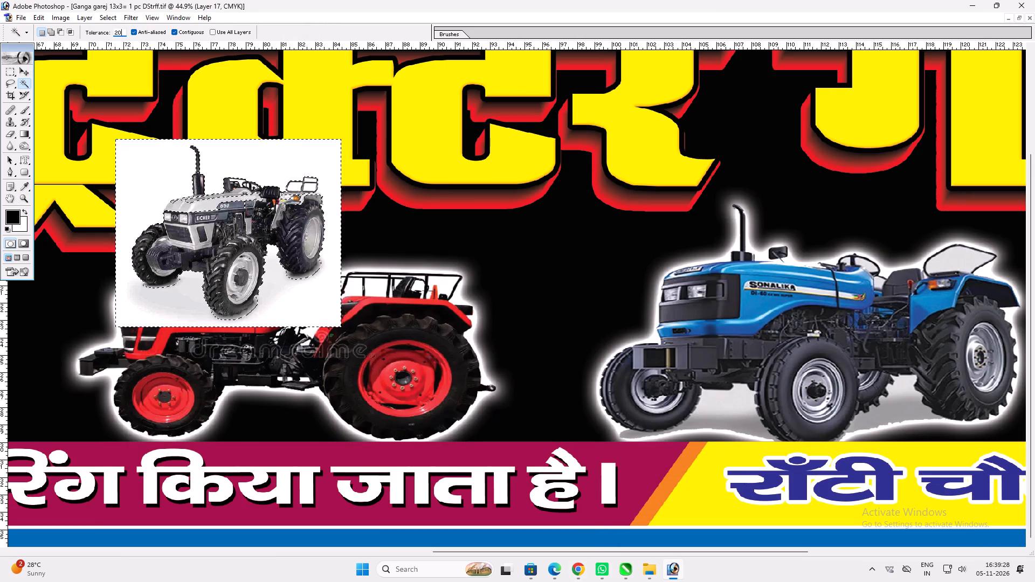
pyautogui.doubleClick(307, 300)
pyautogui.press('Delete')
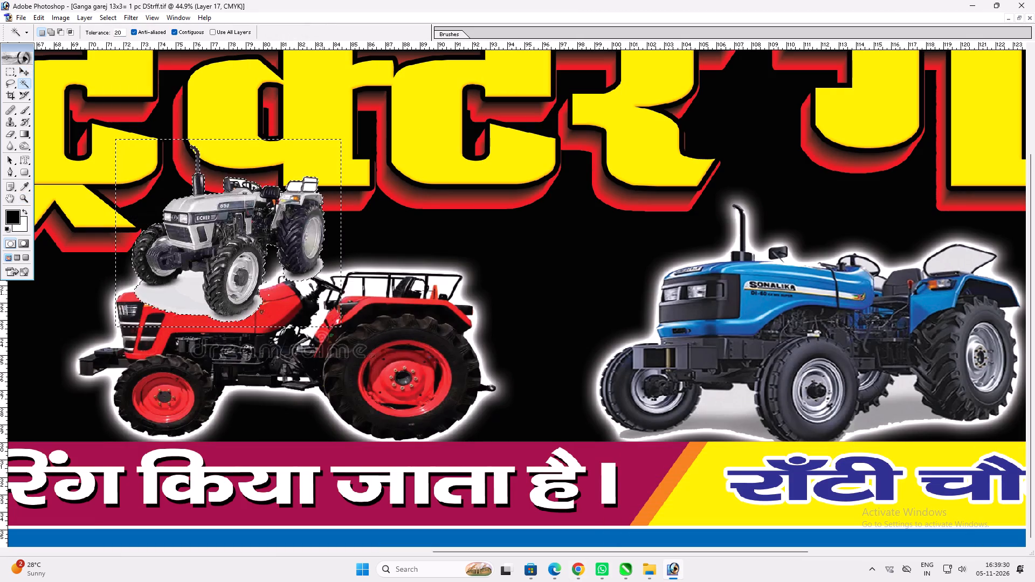
pyautogui.hotkey('ctrl', 'd')
# Copy the layer style of the red tractor beneath the pasted image and apply it to the grey Eicher tractor.
pyautogui.hotkey('alt', 'y')
pyautogui.press('p')
pyautogui.hotkey('alt', 'l')
pyautogui.hotkey('alt', 'y')
pyautogui.write('pvv')
pyautogui.rightClick(348, 320)
pyautogui.click(355, 323)
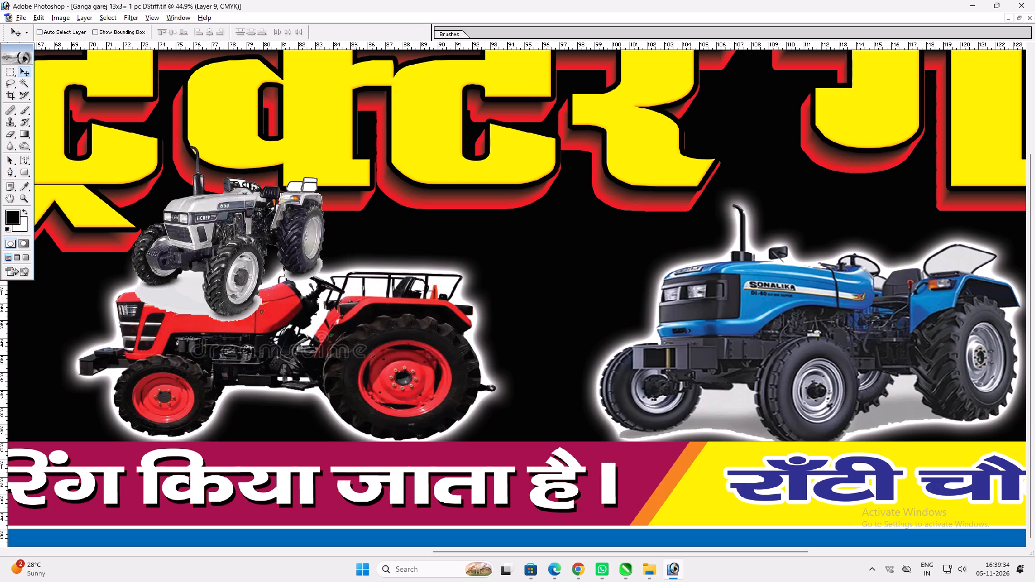
pyautogui.hotkey('alt', 'l')
pyautogui.hotkey('alt', 'y')
pyautogui.hotkey('alt', 'c')
pyautogui.keyDown('ctrl'); pyautogui.click(308, 237); pyautogui.keyUp('ctrl')
pyautogui.hotkey('alt', 'l')
pyautogui.hotkey('alt', 'y')
pyautogui.write('pv')
# Move the grey Eicher tractor into the gap between the two red tractors and scale it down slightly.
pyautogui.press('space')
pyautogui.moveTo(279, 222); pyautogui.dragTo(288, 222, button='right')
pyautogui.moveTo(305, 226); pyautogui.dragTo(310, 226)
pyautogui.press('v')
pyautogui.press('v')
pyautogui.hotkey('ctrl', '+')
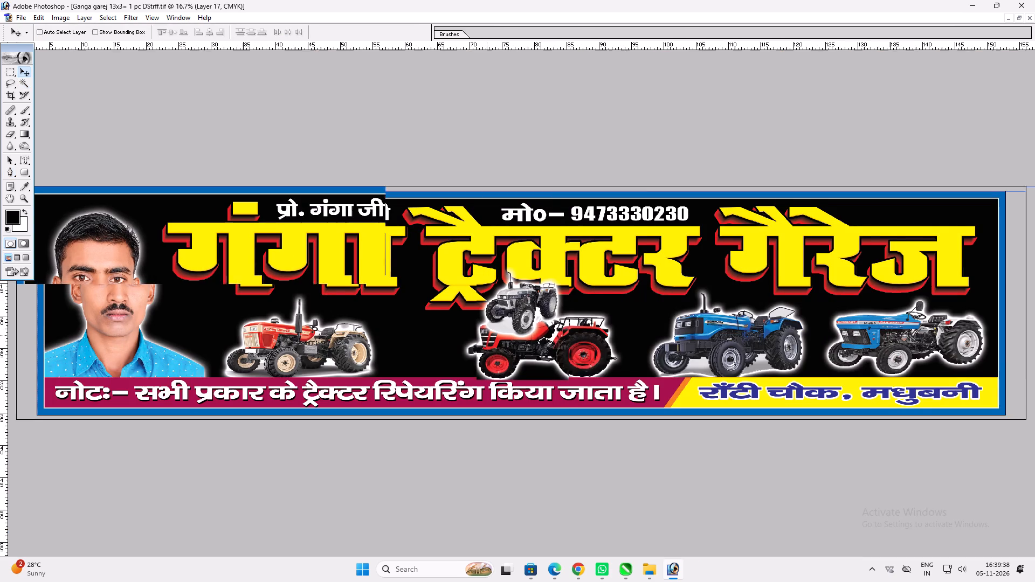
pyautogui.press('space')
pyautogui.moveTo(487, 335); pyautogui.dragTo(501, 287)
pyautogui.press('v')
pyautogui.moveTo(520, 312); pyautogui.dragTo(422, 351)
pyautogui.hotkey('ctrl', 't')
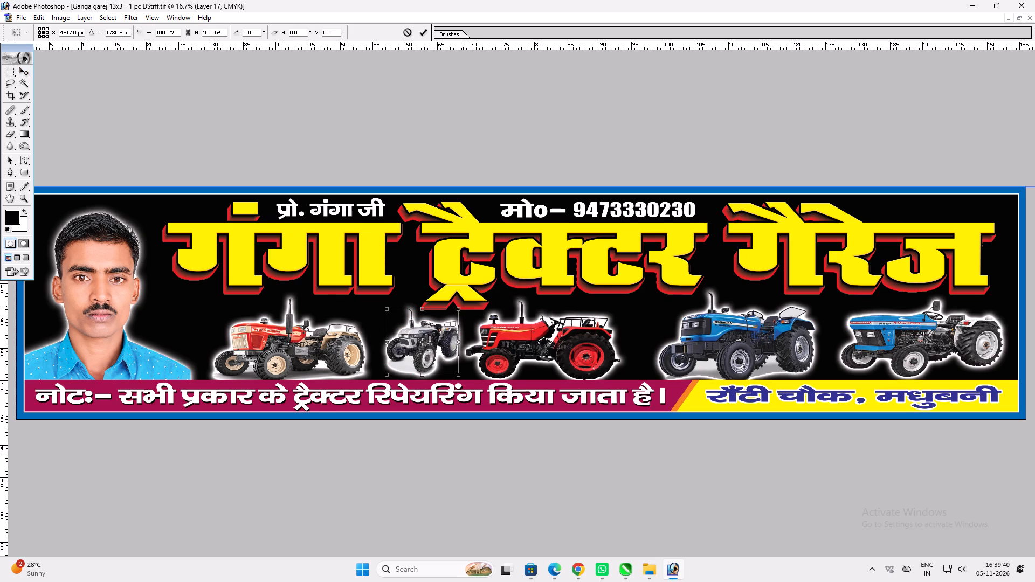
pyautogui.keyDown('shift'); pyautogui.moveTo(460, 307); pyautogui.dragTo(449, 311); pyautogui.keyUp('shift')
pyautogui.hotkey('shift', 'Return')
pyautogui.press('v')
# Stretch the grey Eicher tractor slightly wider and taller within the gap.
pyautogui.click(436, 342)
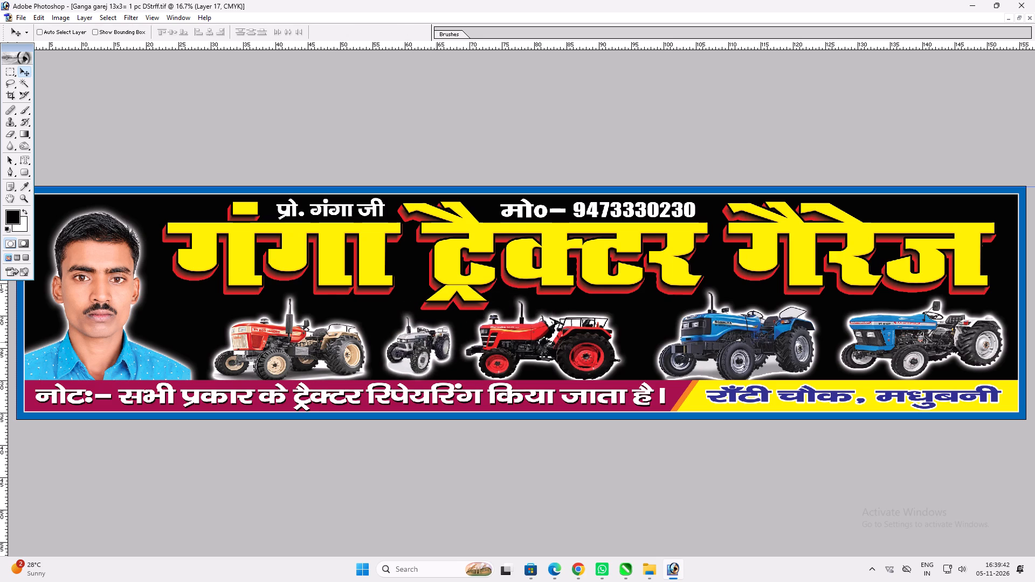
pyautogui.hotkey('ctrl', 't')
pyautogui.keyDown('shift'); pyautogui.moveTo(453, 338); pyautogui.dragTo(460, 336); pyautogui.keyUp('shift')
pyautogui.hotkey('shift', 'Return')
pyautogui.press('v')
pyautogui.click(431, 349)
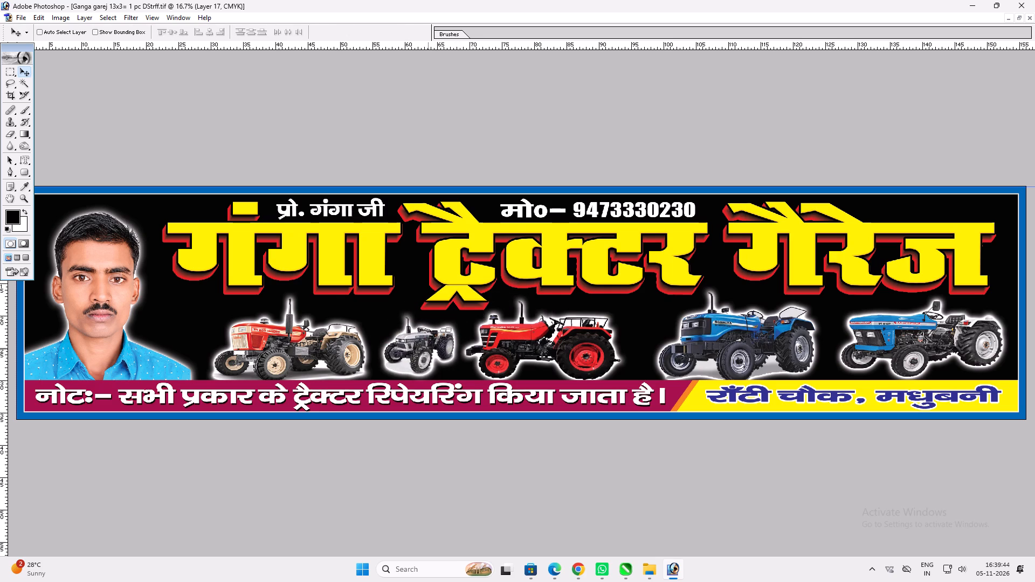
pyautogui.hotkey('ctrl', 't')
pyautogui.keyDown('shift'); pyautogui.moveTo(419, 316); pyautogui.dragTo(420, 307); pyautogui.keyUp('shift')
pyautogui.press('Return')
pyautogui.press('v')
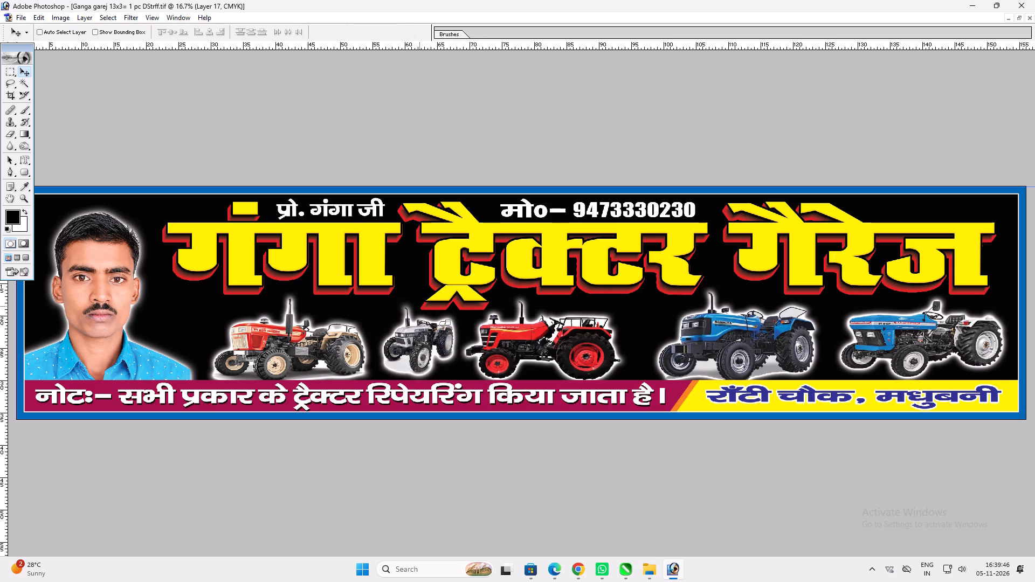
pyautogui.keyDown('shift'); pyautogui.click(441, 353); pyautogui.keyUp('shift')
# Shift the red tractor beside the grey one slightly toward the blue tractors.
pyautogui.keyDown('ctrl'); pyautogui.click(533, 345); pyautogui.keyUp('ctrl')
pyautogui.keyDown('shift'); pyautogui.moveTo(533, 343); pyautogui.dragTo(551, 343); pyautogui.keyUp('shift')
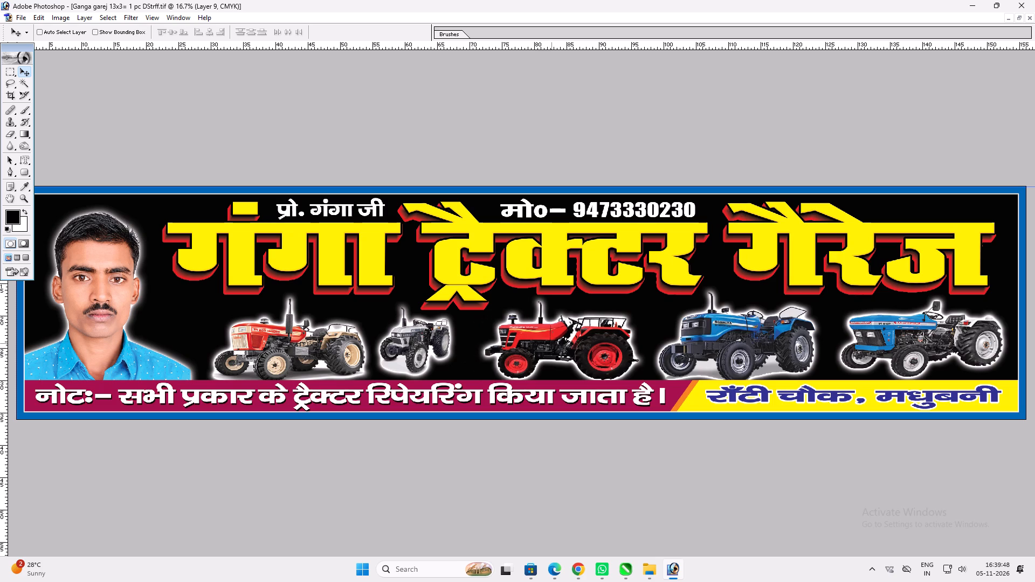
pyautogui.keyDown('shift'); pyautogui.moveTo(551, 343); pyautogui.dragTo(553, 343); pyautogui.keyUp('shift')
# Shift the two blue tractors slightly toward the banner's far end to open up space beside the red tractor.
pyautogui.press('space')
pyautogui.keyDown('ctrl'); pyautogui.click(767, 331); pyautogui.keyUp('ctrl')
pyautogui.keyDown('shift'); pyautogui.moveTo(767, 331); pyautogui.dragTo(779, 327); pyautogui.keyUp('shift')
pyautogui.press('space')
pyautogui.press('space')
pyautogui.press('space')
pyautogui.press('space')
pyautogui.press('space')
pyautogui.press('space')
pyautogui.press('space')
pyautogui.press('space')
pyautogui.press('space')
pyautogui.press('space')
pyautogui.press('space')
pyautogui.press('space')
pyautogui.press('space')
pyautogui.press('space')
pyautogui.press('space')
pyautogui.press('space')
pyautogui.press('space')
pyautogui.press('space')
pyautogui.press('space')
pyautogui.press('space')
pyautogui.moveTo(771, 326); pyautogui.dragTo(743, 322)
pyautogui.rightClick(743, 322)
pyautogui.moveTo(751, 323); pyautogui.dragTo(757, 325)
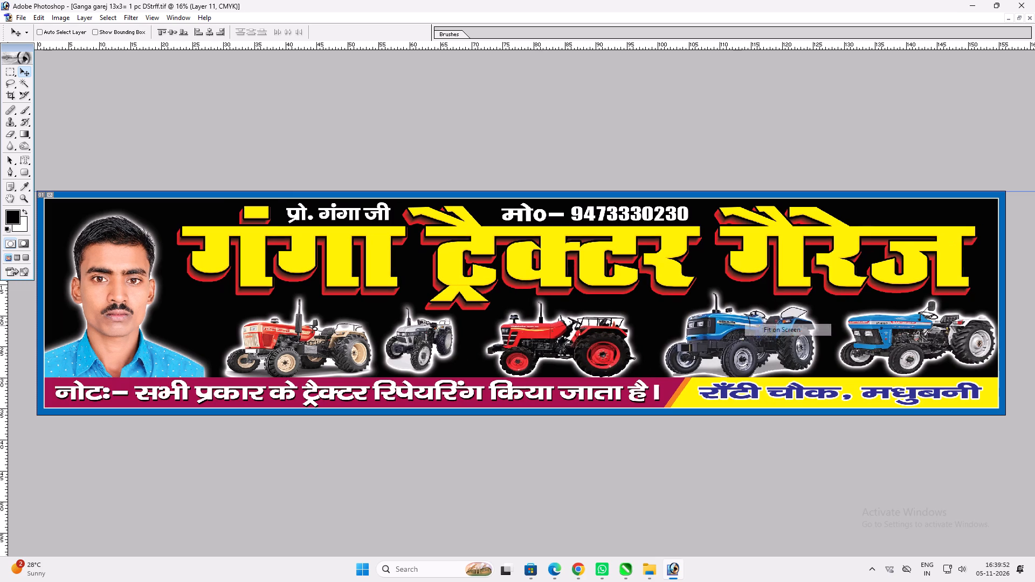
# Narrow the two blue tractors slightly so they sit clear of the banner's border.
pyautogui.keyDown('ctrl'); pyautogui.click(892, 324); pyautogui.keyUp('ctrl')
pyautogui.hotkey('ctrl', 't')
pyautogui.keyDown('shift'); pyautogui.moveTo(992, 327); pyautogui.dragTo(985, 329); pyautogui.keyUp('shift')
pyautogui.hotkey('shift', 'Return')
pyautogui.press('v')
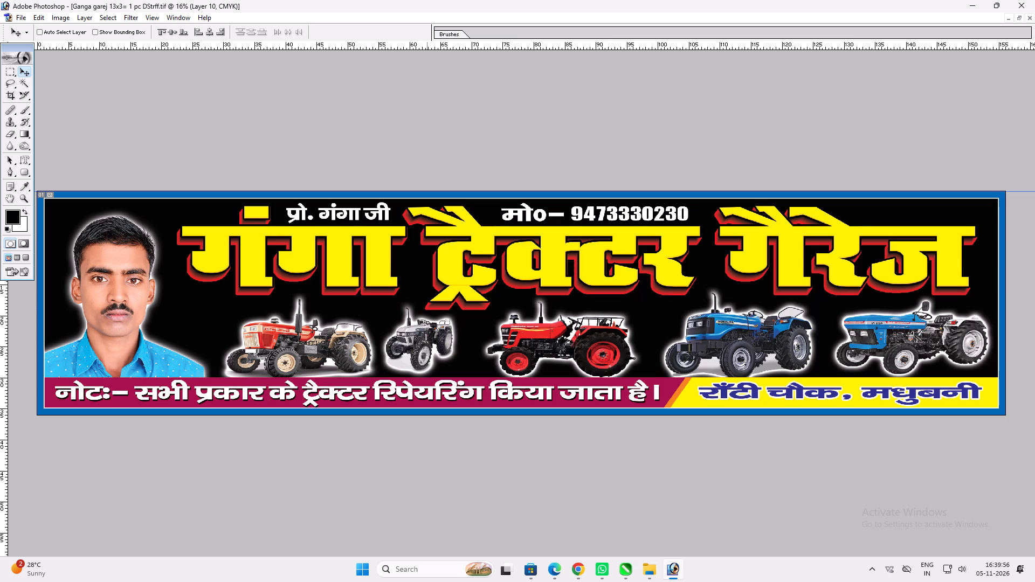
# Widen the grey Eicher tractor to about 135% of its width, extending it toward the neighbouring red tractor.
pyautogui.keyDown('ctrl'); pyautogui.click(425, 325); pyautogui.keyUp('ctrl')
pyautogui.hotkey('ctrl', 't')
pyautogui.keyDown('shift'); pyautogui.moveTo(453, 352); pyautogui.dragTo(477, 356); pyautogui.keyUp('shift')
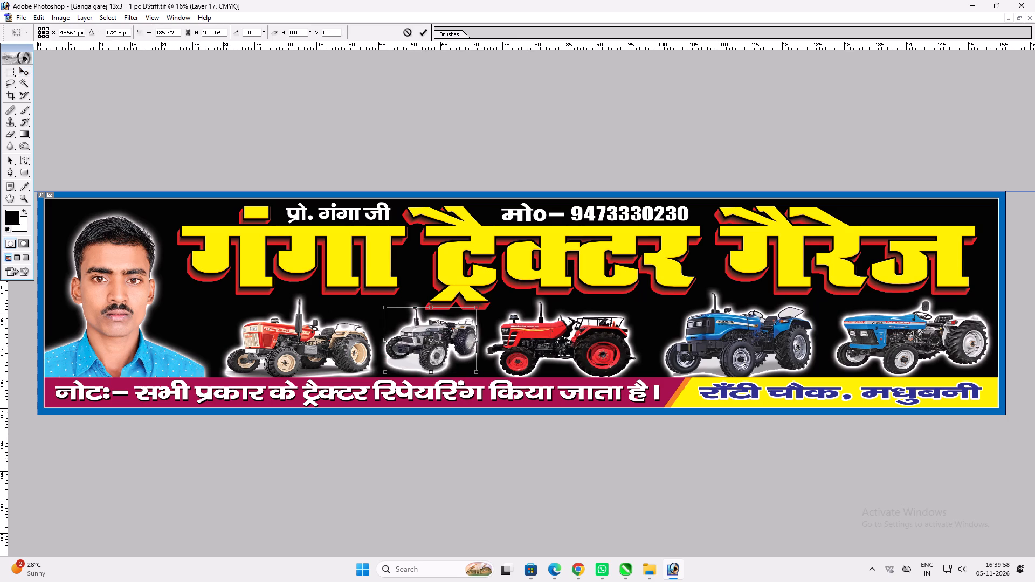
pyautogui.hotkey('shift', 'Return')
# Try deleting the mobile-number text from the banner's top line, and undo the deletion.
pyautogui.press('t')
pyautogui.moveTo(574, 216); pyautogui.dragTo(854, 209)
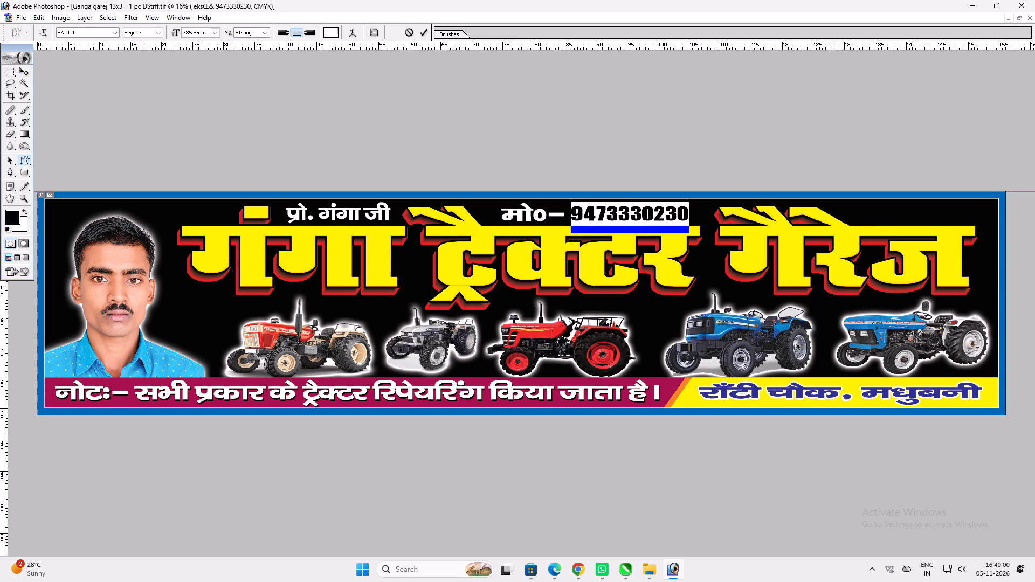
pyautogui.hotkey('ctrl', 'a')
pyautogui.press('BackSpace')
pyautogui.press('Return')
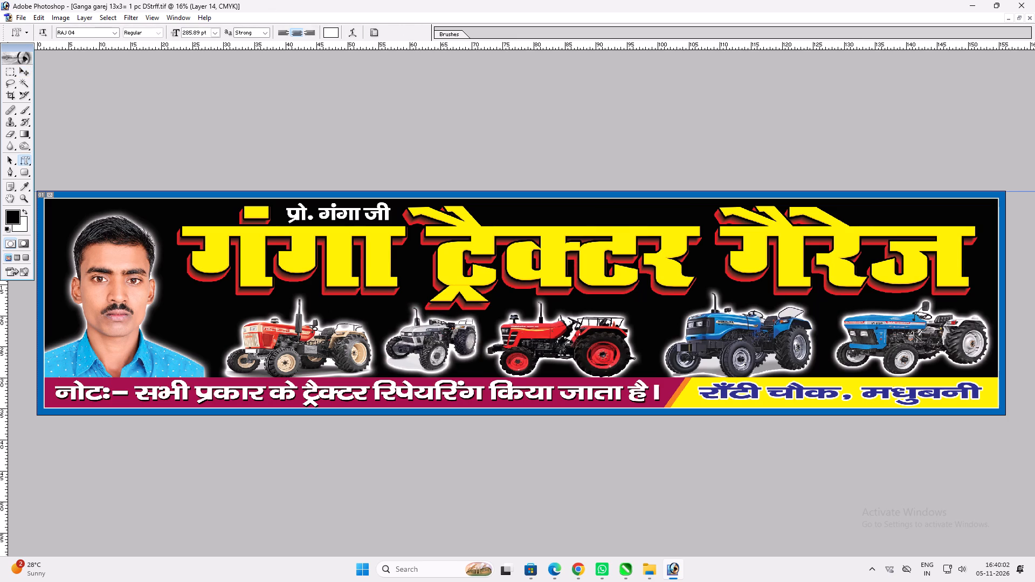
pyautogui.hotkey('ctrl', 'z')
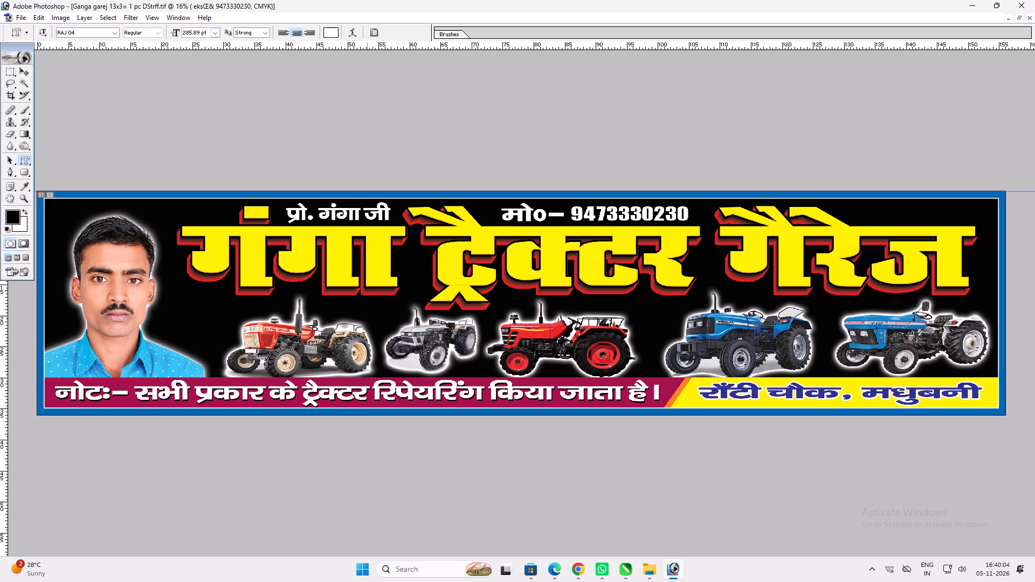
# Delete the proprietor's name text from the banner's top line, leaving the mobile-number text.
pyautogui.click(367, 219)
pyautogui.hotkey('ctrl', 'a')
pyautogui.press('BackSpace')
pyautogui.press('Return')
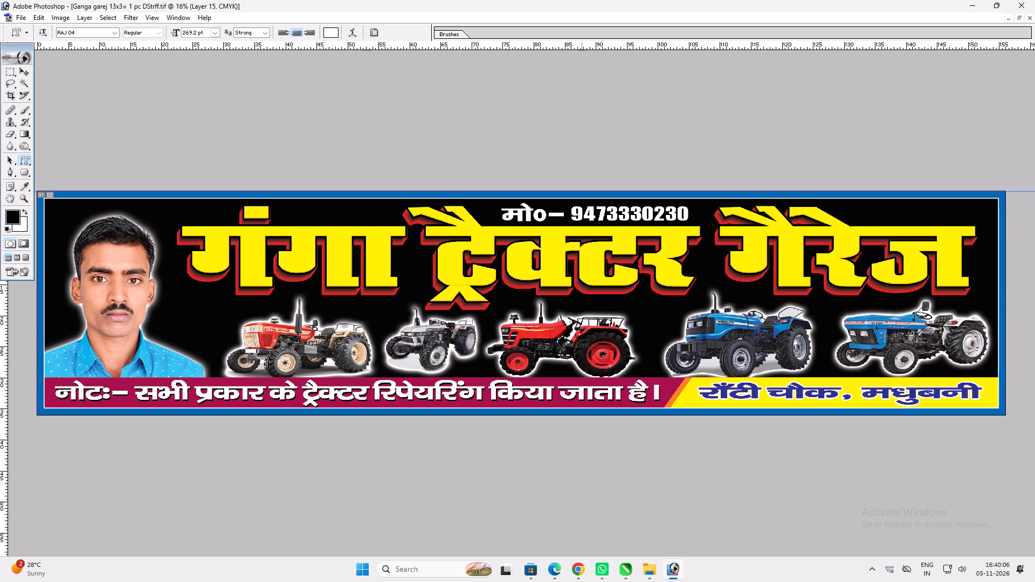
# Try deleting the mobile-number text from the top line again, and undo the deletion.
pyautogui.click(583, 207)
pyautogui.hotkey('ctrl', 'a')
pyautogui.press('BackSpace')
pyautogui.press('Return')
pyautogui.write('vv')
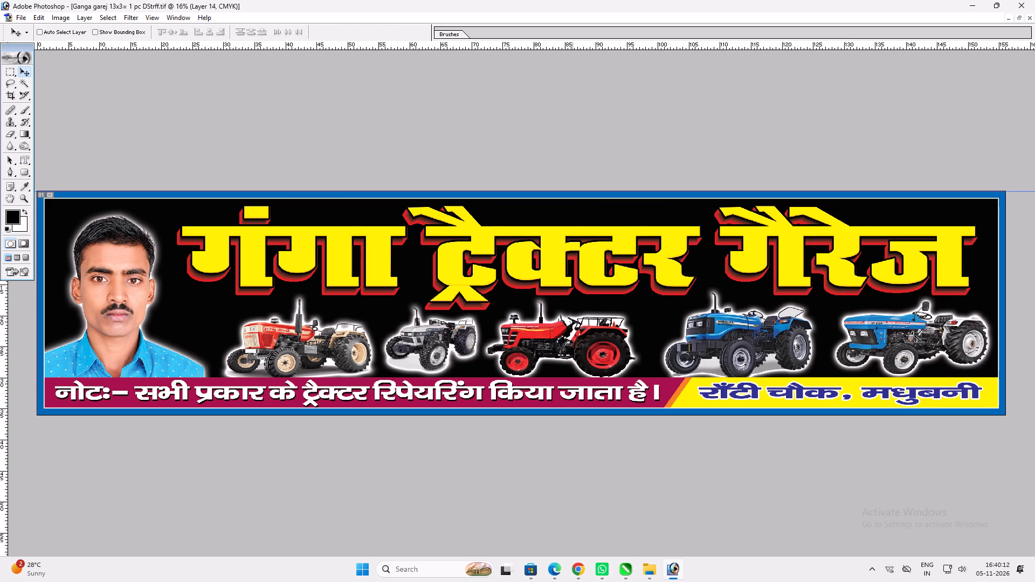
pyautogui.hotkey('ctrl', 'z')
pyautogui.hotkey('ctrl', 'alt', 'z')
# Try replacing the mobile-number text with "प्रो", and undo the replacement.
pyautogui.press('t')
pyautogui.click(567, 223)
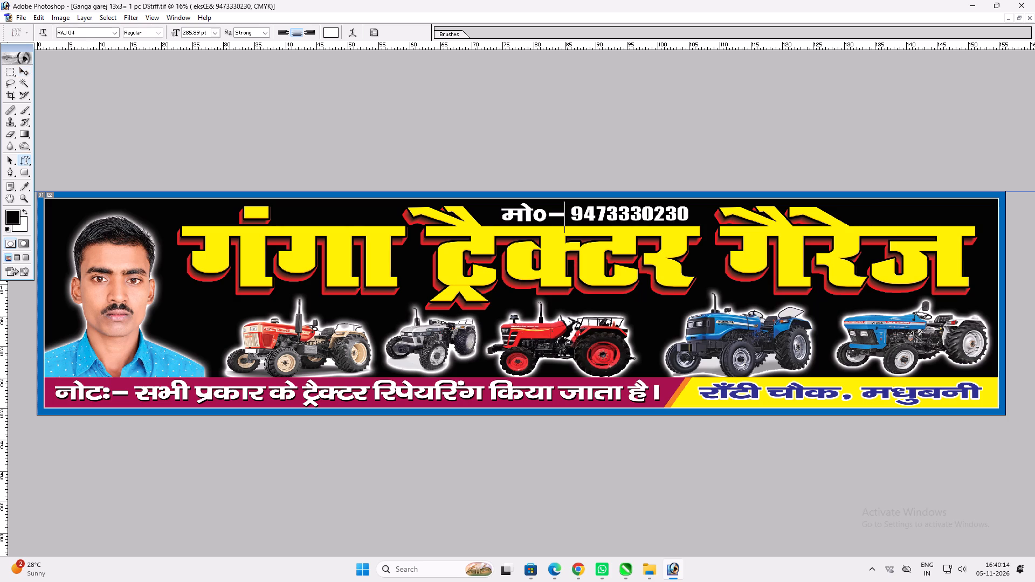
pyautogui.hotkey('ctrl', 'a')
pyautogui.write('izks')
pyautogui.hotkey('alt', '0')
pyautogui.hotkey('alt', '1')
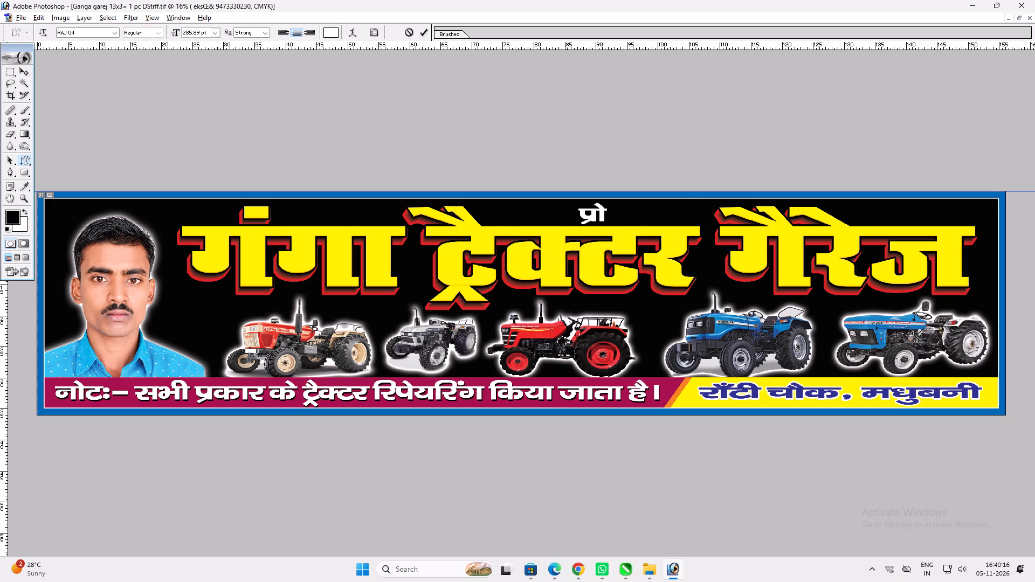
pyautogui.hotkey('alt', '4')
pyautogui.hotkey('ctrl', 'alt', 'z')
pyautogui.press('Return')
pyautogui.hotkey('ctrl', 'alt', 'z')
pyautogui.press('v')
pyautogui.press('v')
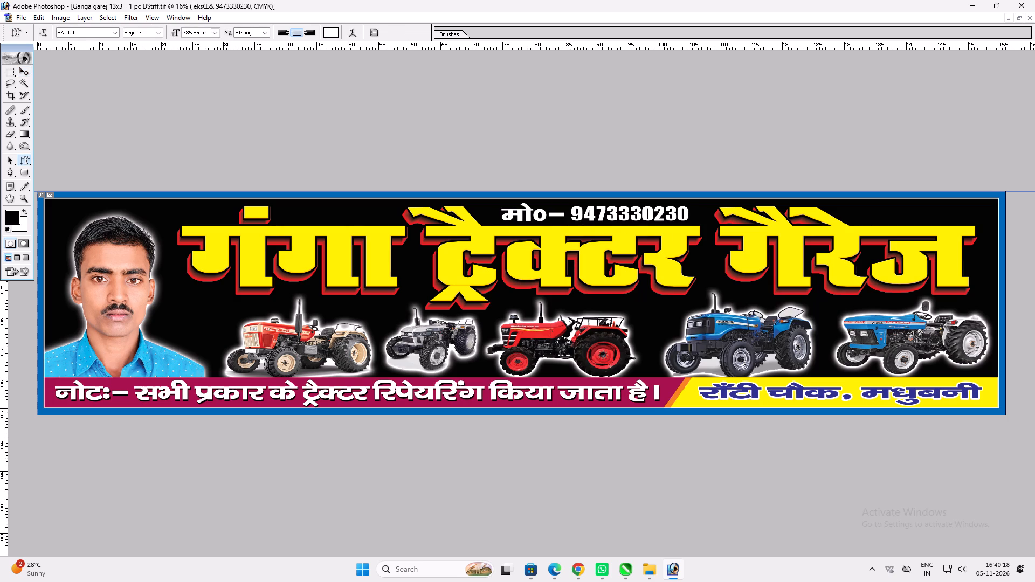
# Duplicate the mobile-number text at the top line's far end and replace the copy's text with "प्रो०:-महेश जी".
pyautogui.keyDown('alt'); pyautogui.keyDown('shift'); pyautogui.moveTo(629, 220); pyautogui.dragTo(920, 210); pyautogui.keyUp('shift'); pyautogui.keyUp('alt')
pyautogui.press('t')
pyautogui.click(895, 211)
pyautogui.hotkey('ctrl', 'a')
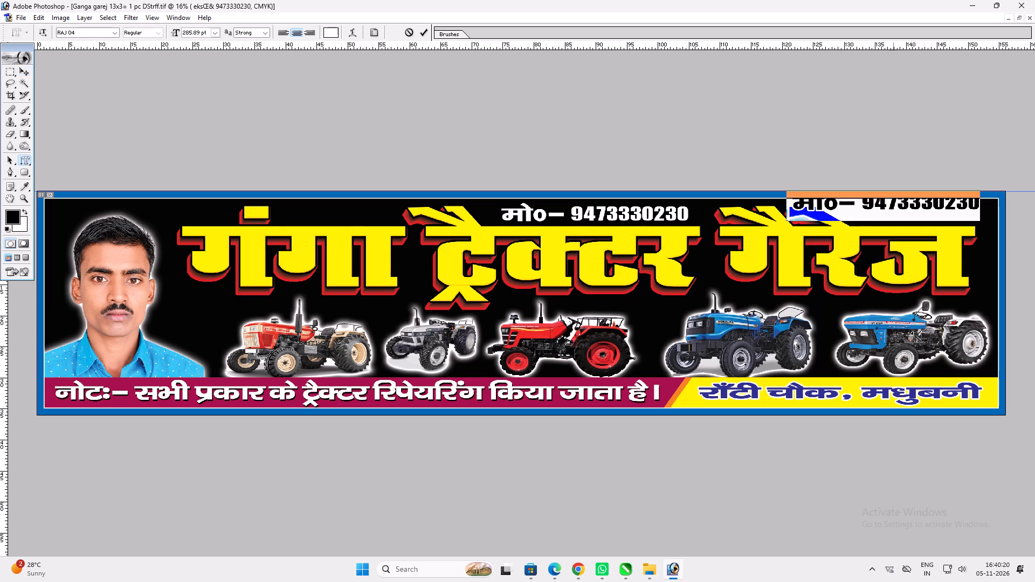
pyautogui.write('izks')
pyautogui.hotkey('alt', '0')
pyautogui.hotkey('alt', '1')
pyautogui.hotkey('alt', '4')
pyautogui.hotkey('alt', '0')
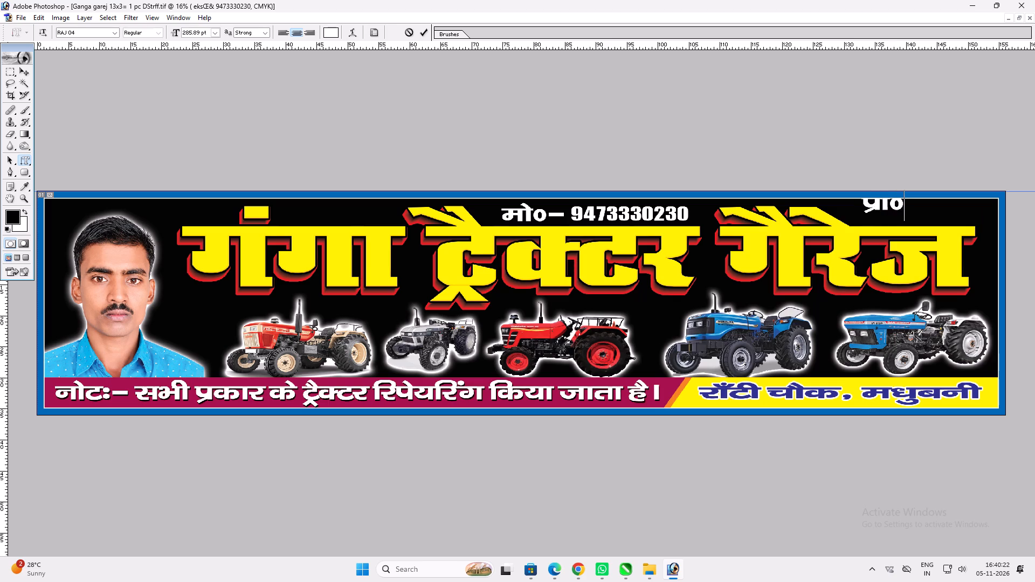
pyautogui.moveTo(998, 212); pyautogui.dragTo(994, 225)
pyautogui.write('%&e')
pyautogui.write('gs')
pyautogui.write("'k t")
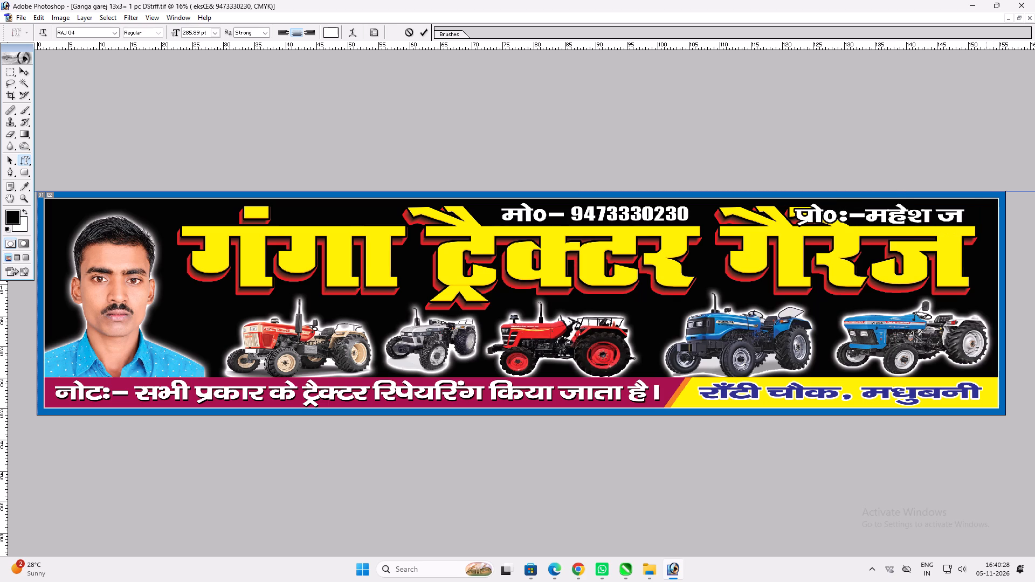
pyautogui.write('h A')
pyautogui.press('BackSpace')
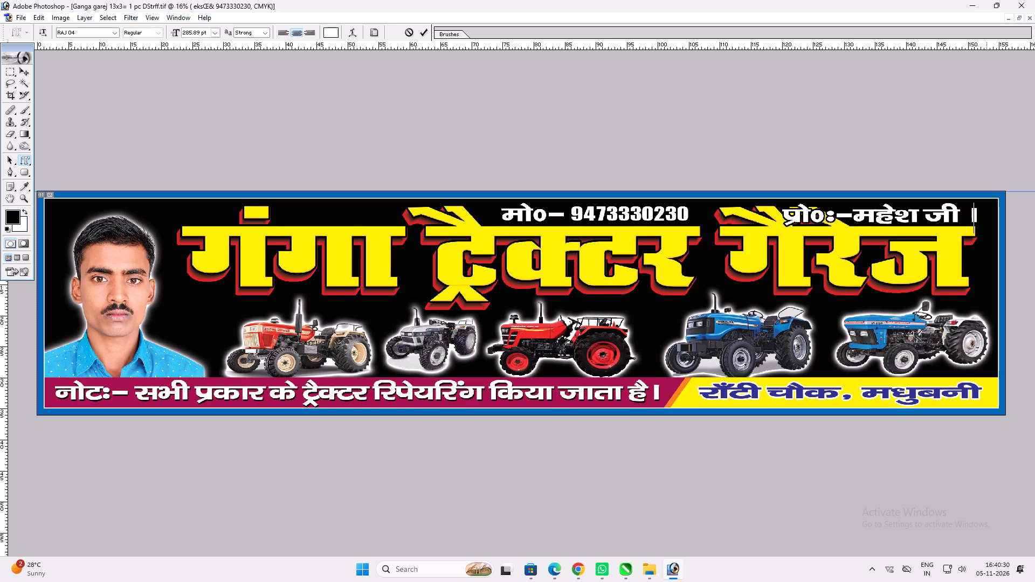
# Delete the "प्रो०:-" prefix from the new name text and position the remaining "महेश जी" above the headline's far end.
pyautogui.click(850, 217)
pyautogui.moveTo(859, 218); pyautogui.dragTo(707, 197)
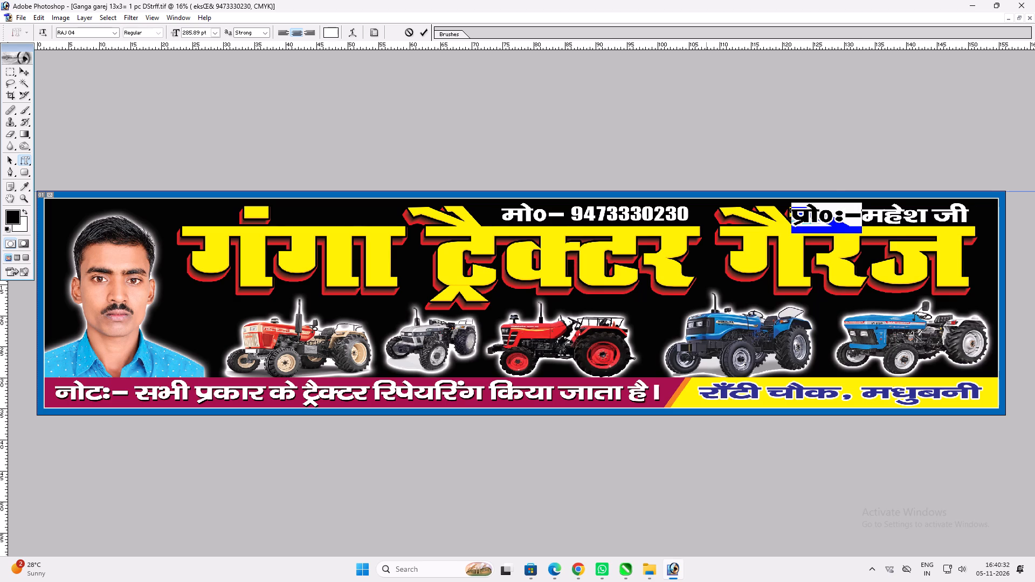
pyautogui.press('BackSpace')
pyautogui.press('Return')
pyautogui.press('v')
pyautogui.moveTo(923, 231); pyautogui.dragTo(946, 228)
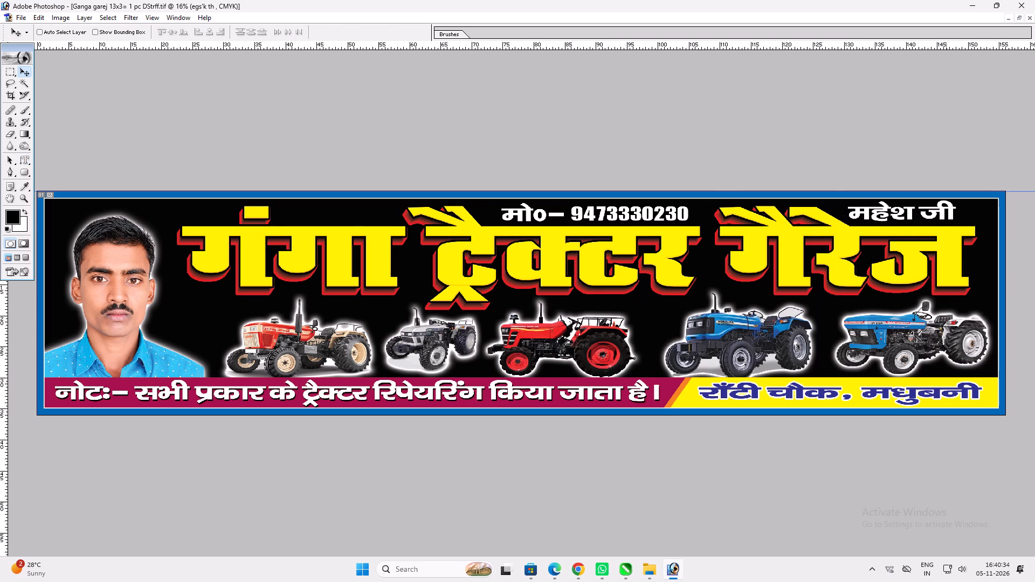
pyautogui.moveTo(946, 228); pyautogui.dragTo(957, 228)
# Open the mobile-number text in the banner's top line for editing.
pyautogui.press('t')
pyautogui.click(591, 214)
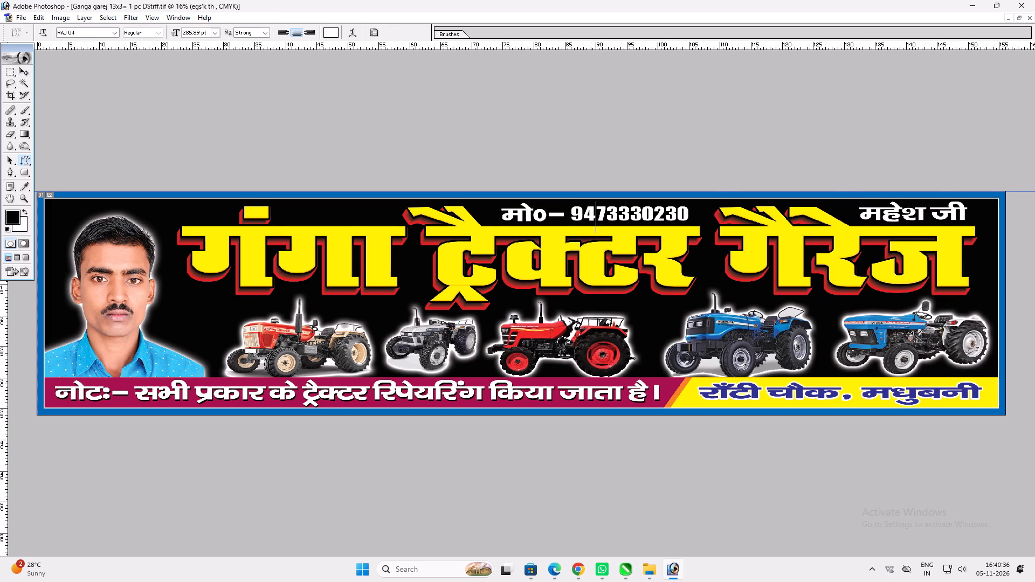
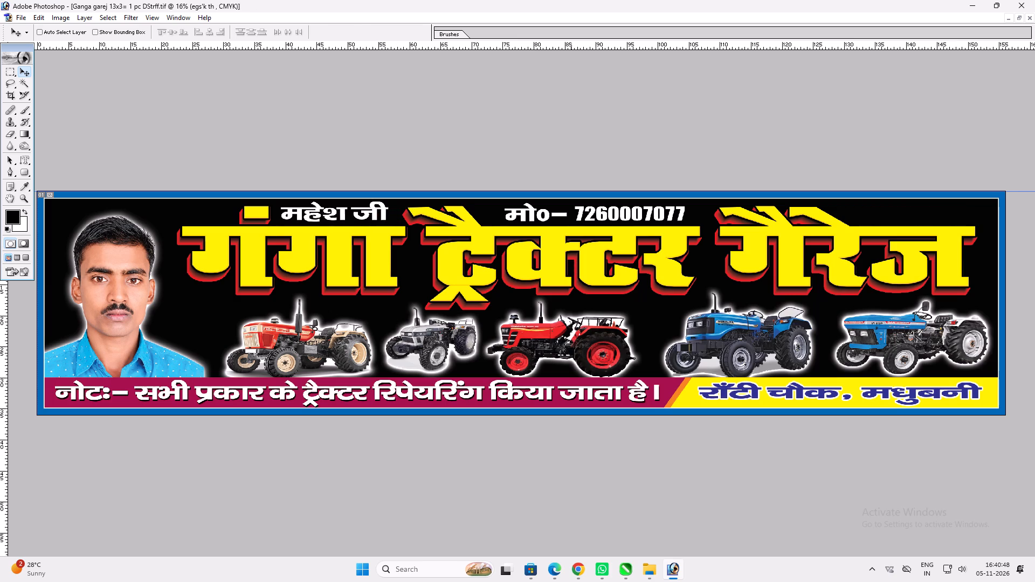
# Save the revised Ganga garej 13x3 banner file.
pyautogui.press('v')
pyautogui.scroll(1, 590, 288)
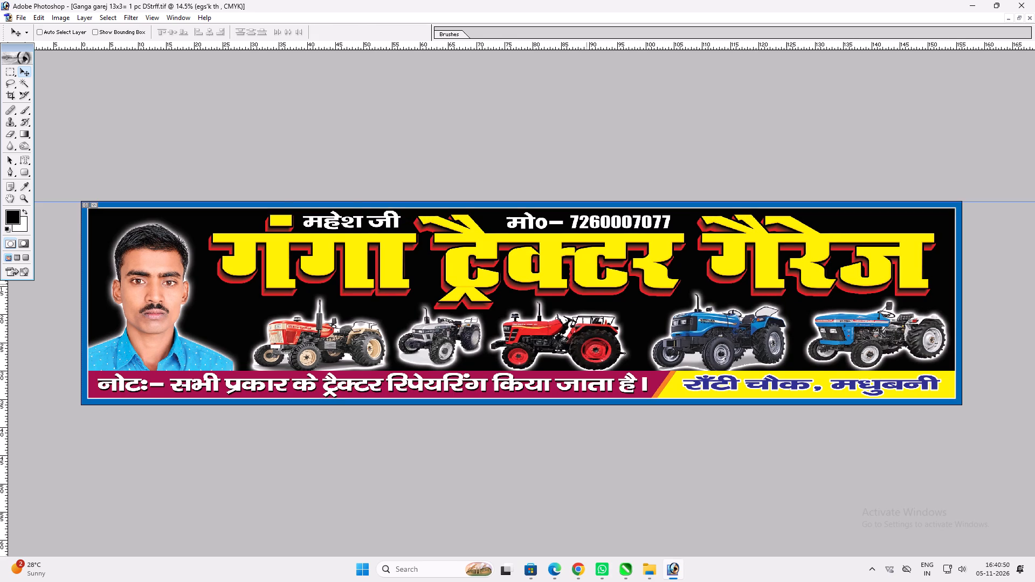
pyautogui.hotkey('ctrl', 's')
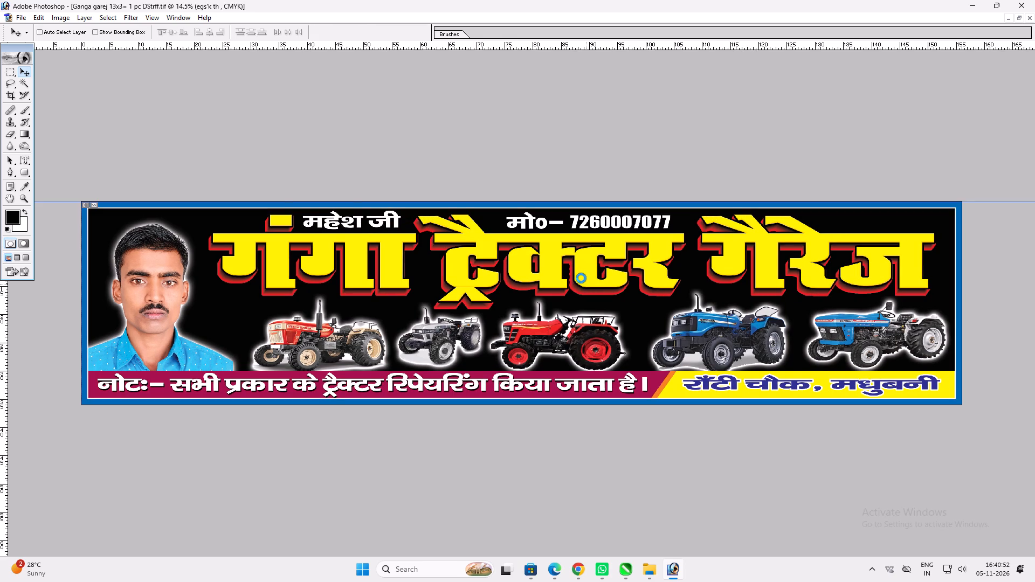
# Capture a screen snip of the whole Ganga garej banner, including its blue border.
pyautogui.press('Print')
pyautogui.moveTo(77, 197); pyautogui.dragTo(973, 404)
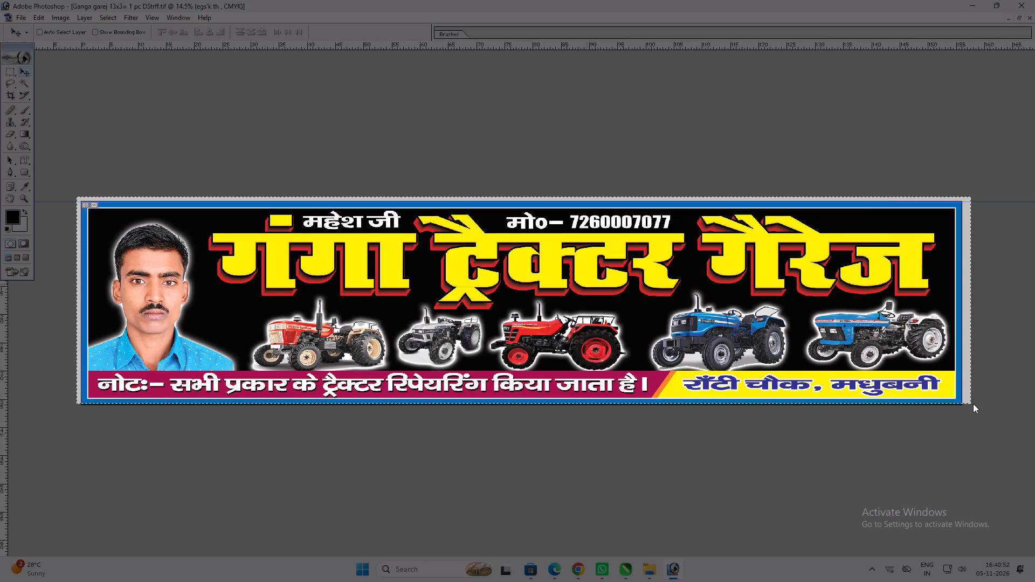
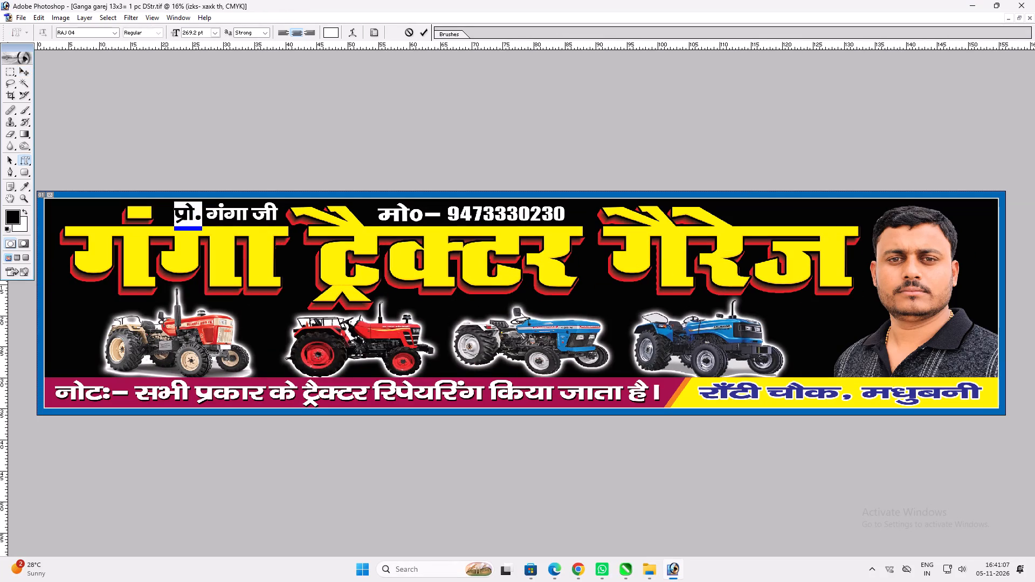
# Delete the "प्रो." prefix before गंगा जी above the banner title and shift the shortened text slightly left.
pyautogui.press('BackSpace')
pyautogui.press('Return')
pyautogui.press('v')
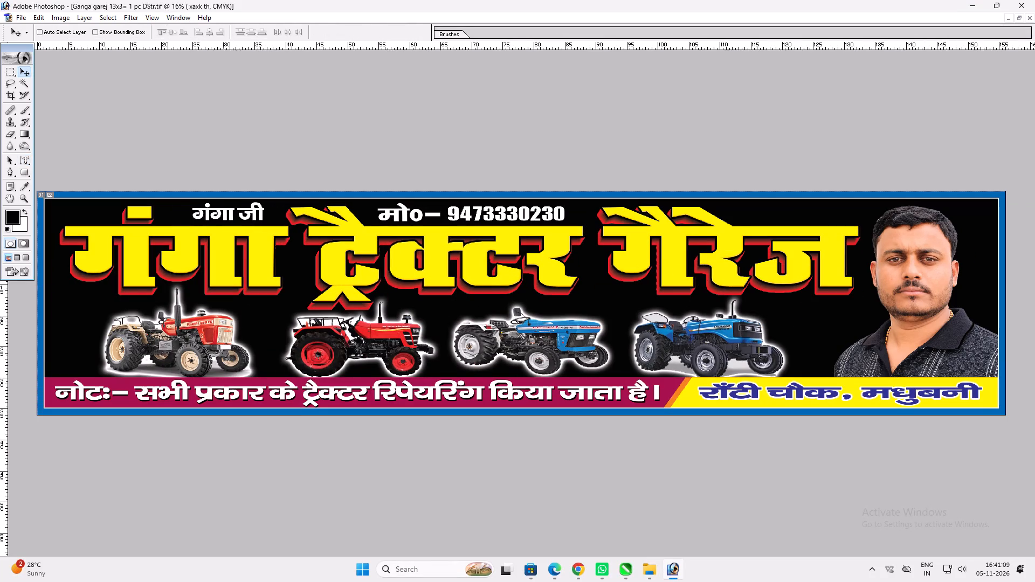
pyautogui.keyDown('shift'); pyautogui.moveTo(221, 218); pyautogui.dragTo(209, 221); pyautogui.keyUp('shift')
pyautogui.press('t')
pyautogui.press('v')
pyautogui.press('v')
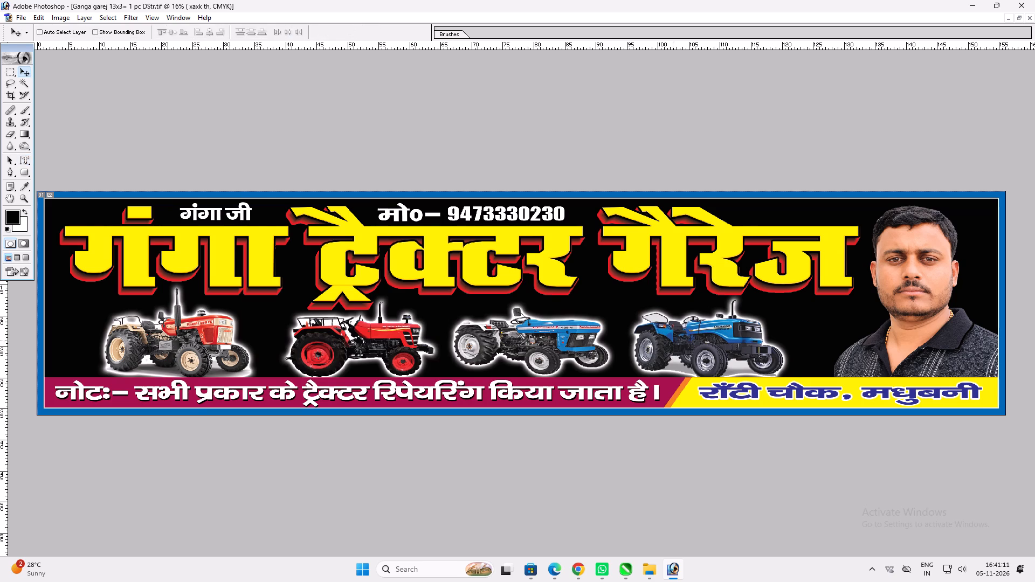
# Copy the grey tractor from the DStrff banner into the Ganga garej 13x3 DStr banner.
pyautogui.press('f')
pyautogui.press('f')
pyautogui.press('f')
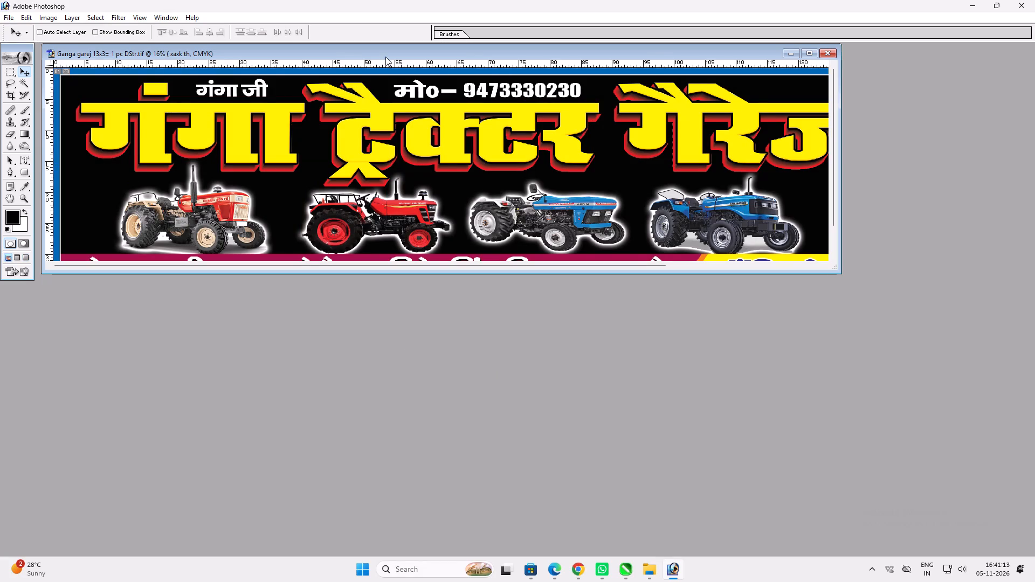
pyautogui.moveTo(385, 55); pyautogui.dragTo(637, 190)
pyautogui.click(447, 137)
pyautogui.press('v')
pyautogui.press('v')
pyautogui.keyDown('ctrl'); pyautogui.click(423, 195); pyautogui.keyUp('ctrl')
pyautogui.moveTo(419, 196); pyautogui.dragTo(747, 314)
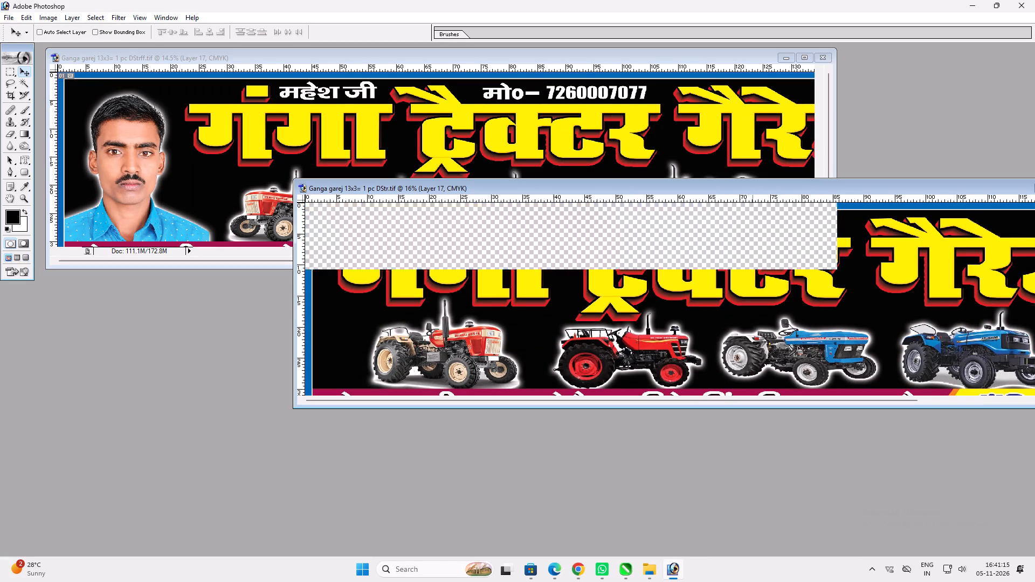
pyautogui.press('v')
pyautogui.doubleClick(702, 184)
# Move the two blue tractors together toward the portrait and narrow them from their left side to open a gap.
pyautogui.press('v')
pyautogui.keyDown('ctrl'); pyautogui.click(734, 338); pyautogui.keyUp('ctrl')
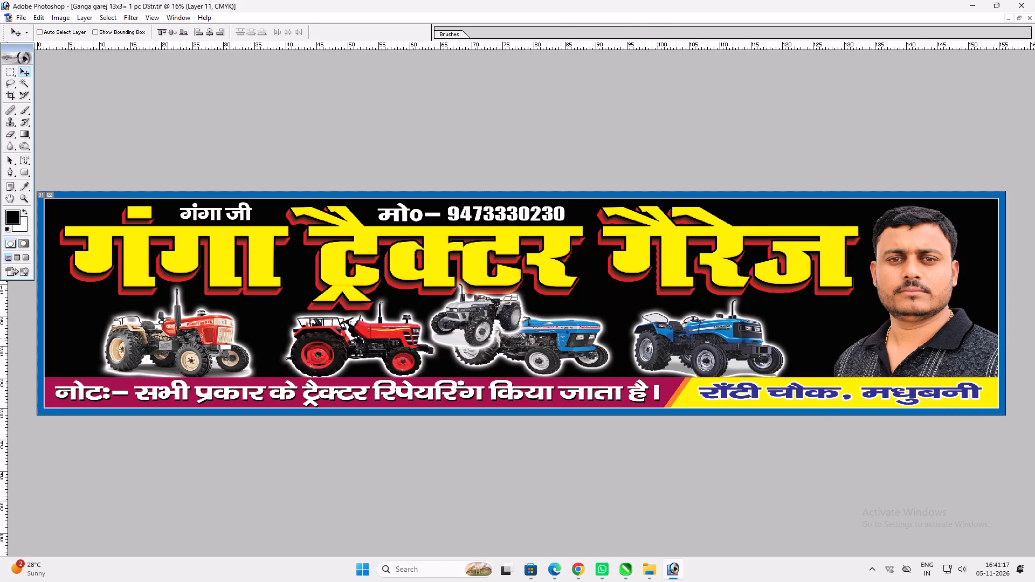
pyautogui.moveTo(732, 336); pyautogui.dragTo(777, 330)
pyautogui.hotkey('ctrl', 't')
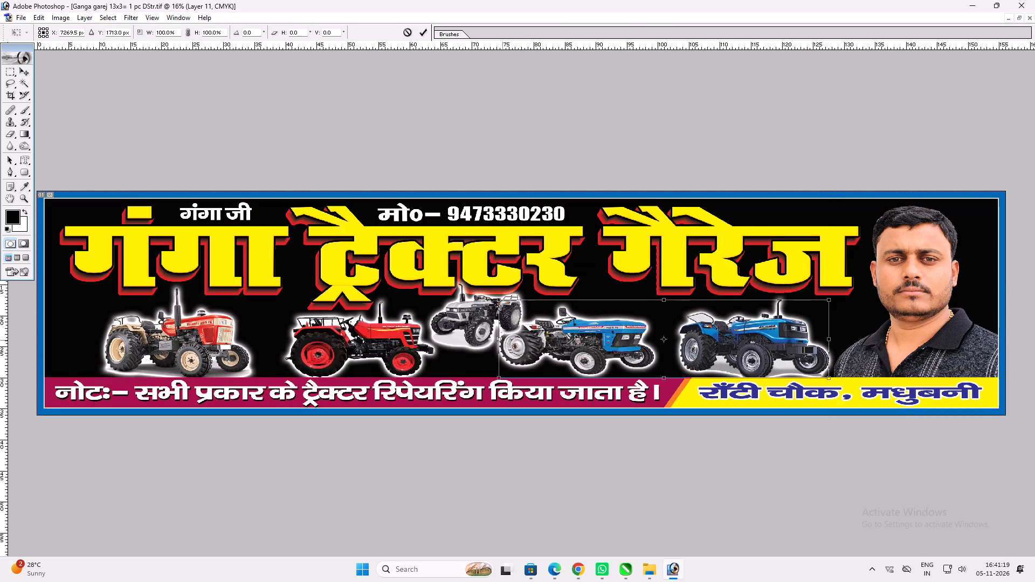
pyautogui.keyDown('shift'); pyautogui.moveTo(502, 340); pyautogui.dragTo(553, 336); pyautogui.keyUp('shift')
pyautogui.hotkey('shift', 'Return')
pyautogui.press('v')
# Flip the copied grey tractor horizontally.
pyautogui.rightClick(480, 311)
pyautogui.moveTo(490, 314); pyautogui.dragTo(498, 315)
pyautogui.hotkey('ctrl', 't')
pyautogui.keyDown('ctrl'); pyautogui.rightClick(499, 315); pyautogui.keyUp('ctrl')
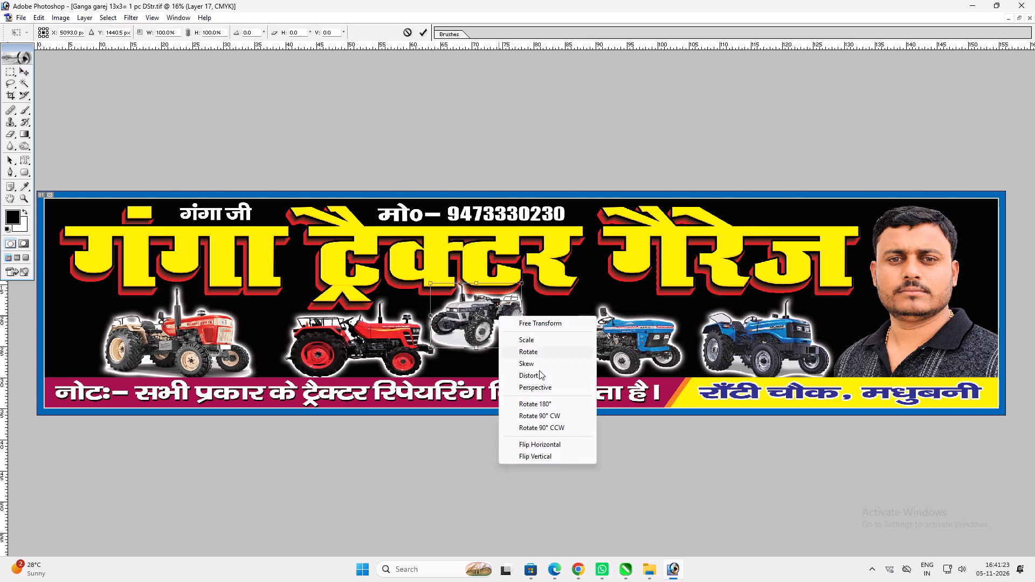
pyautogui.click(563, 449)
pyautogui.press('Return')
pyautogui.press('v')
# Place the grey tractor in the gap between the red and blue tractors and stretch it slightly taller.
pyautogui.moveTo(493, 347); pyautogui.dragTo(501, 364)
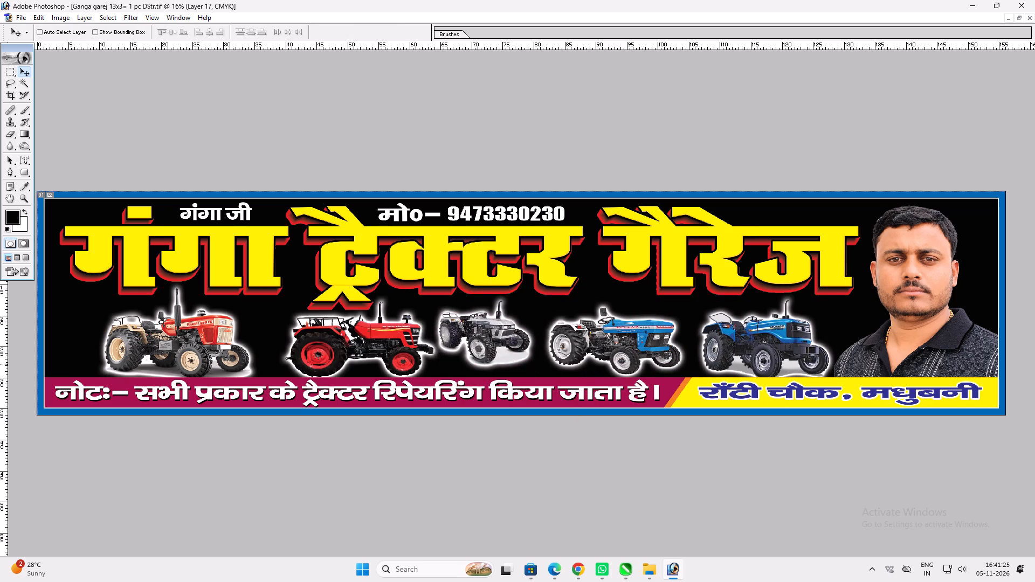
pyautogui.moveTo(501, 364); pyautogui.dragTo(509, 370)
pyautogui.hotkey('ctrl', 't')
pyautogui.keyDown('shift'); pyautogui.moveTo(508, 309); pyautogui.dragTo(516, 304); pyautogui.keyUp('shift')
pyautogui.hotkey('shift', 'Return')
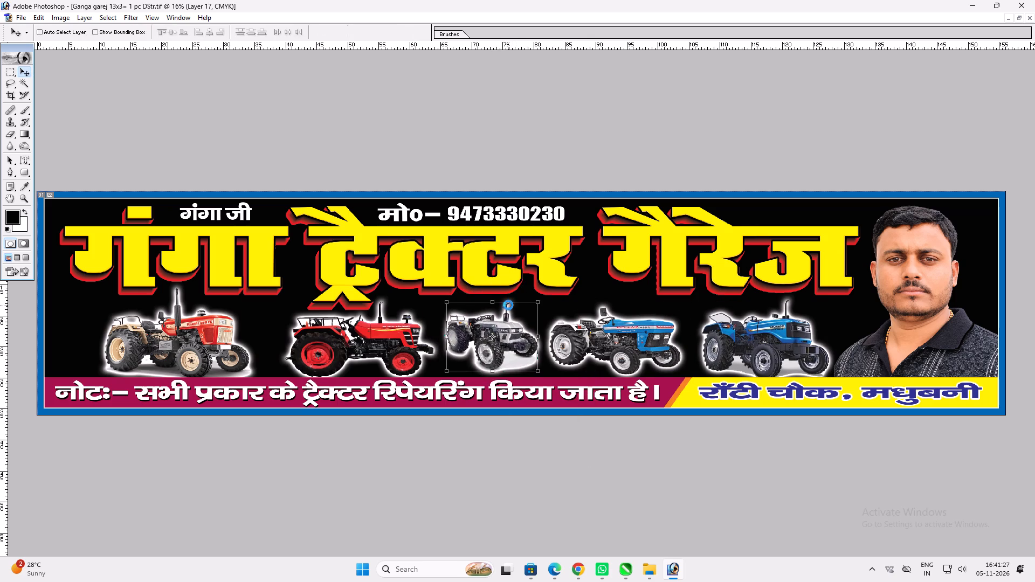
# Shift the first red tractor at the banner's left end slightly further left.
pyautogui.keyDown('ctrl'); pyautogui.click(225, 335); pyautogui.keyUp('ctrl')
pyautogui.keyDown('shift'); pyautogui.moveTo(216, 327); pyautogui.dragTo(209, 327); pyautogui.keyUp('shift')
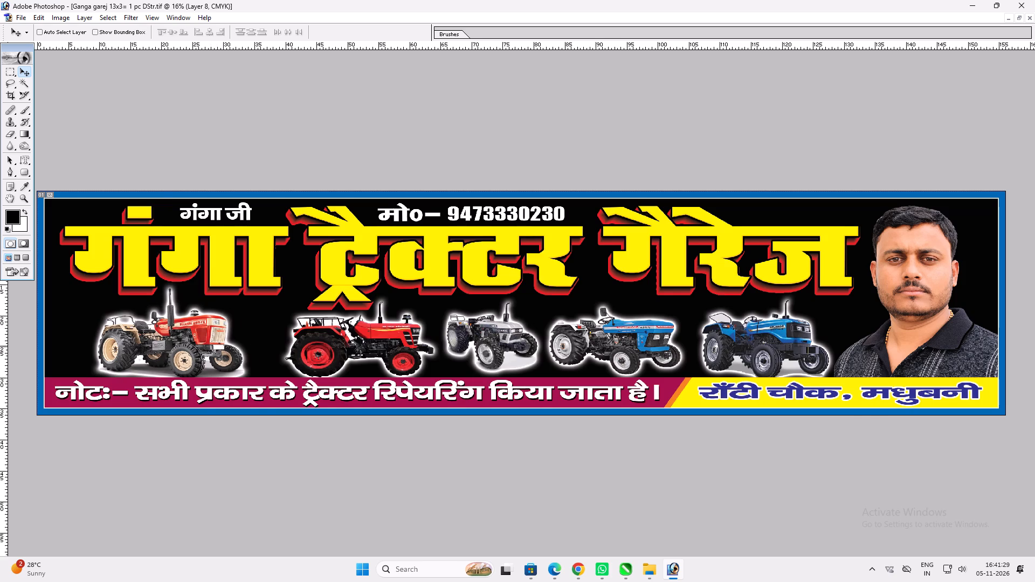
# Save the edited Ganga garej 13x3 DStr banner.
pyautogui.scroll(2, 348, 342)
pyautogui.hotkey('ctrl', 's')
# Start a screen snip of the updated Ganga garej DStr banner.
pyautogui.press('Print')
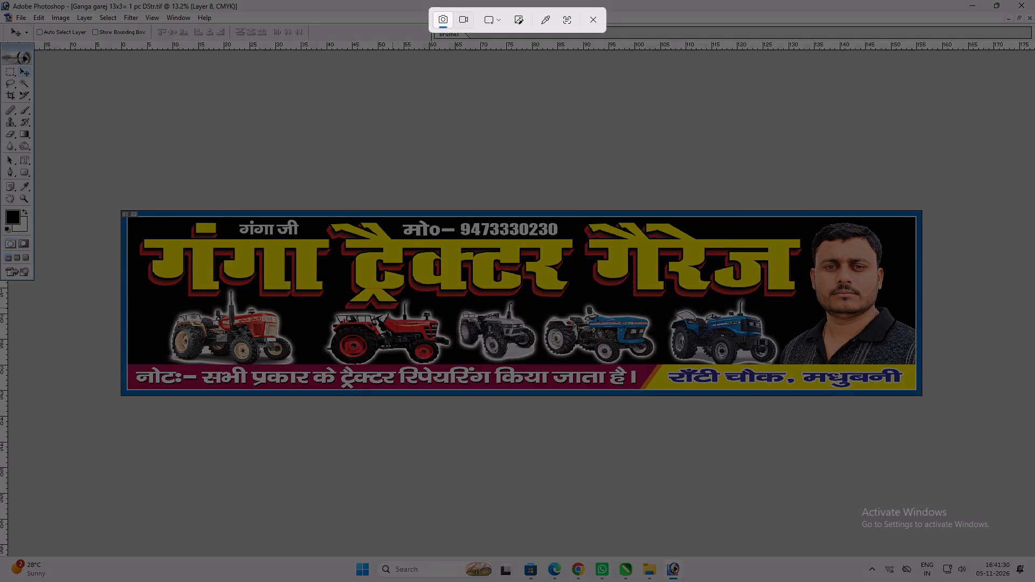
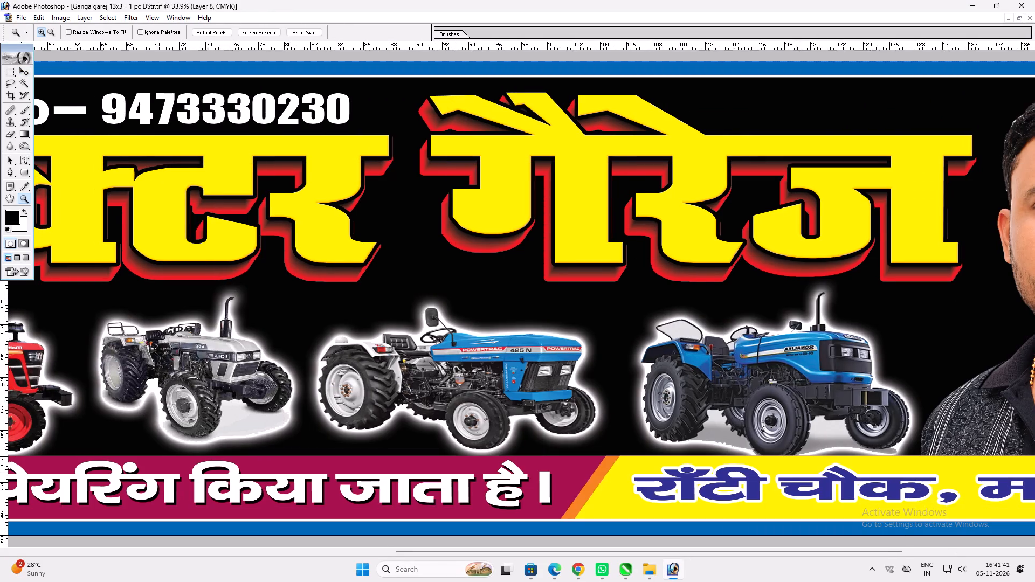
# Look over the Ganga garej 13x3 DStr banner's row of tractors, save the file and close it.
pyautogui.moveTo(795, 376); pyautogui.dragTo(810, 213)
pyautogui.moveTo(441, 419); pyautogui.dragTo(1034, 415)
pyautogui.moveTo(180, 363); pyautogui.dragTo(628, 359)
pyautogui.rightClick(348, 357)
pyautogui.moveTo(362, 354); pyautogui.dragTo(376, 358)
pyautogui.press('space')
pyautogui.rightClick(354, 358)
pyautogui.moveTo(364, 358); pyautogui.dragTo(381, 365)
pyautogui.hotkey('ctrl', 's')
pyautogui.hotkey('ctrl', 'w')
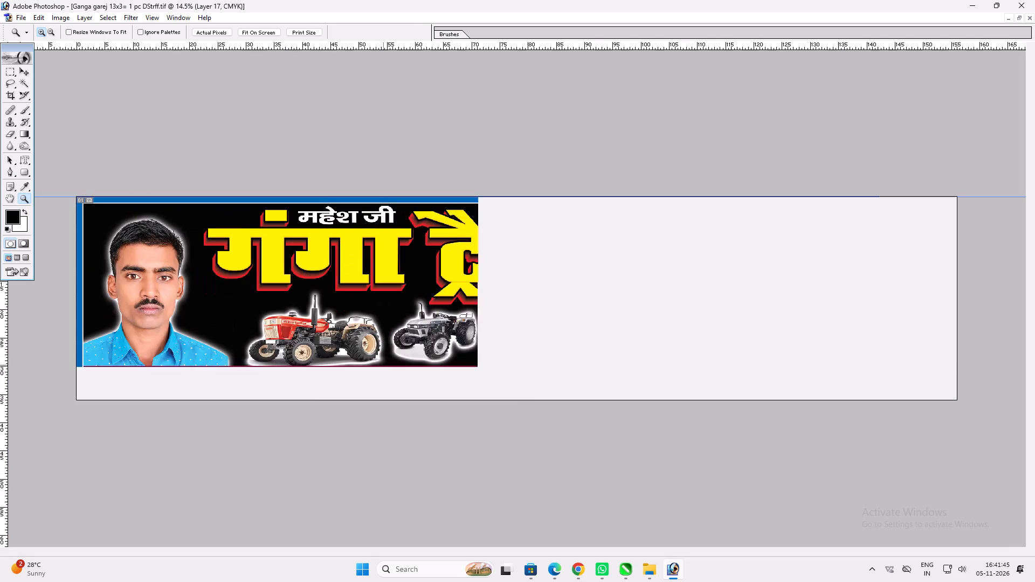
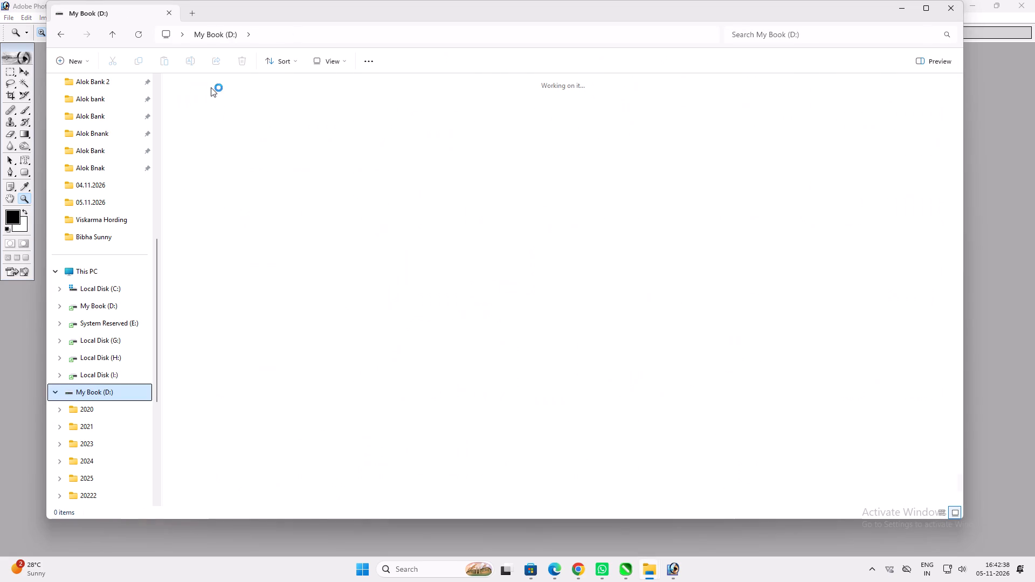
# Search the 2026 November folder on Local Disk (H:) for "rahul" and show the matches as thumbnails.
pyautogui.click(205, 107)
pyautogui.click(100, 354)
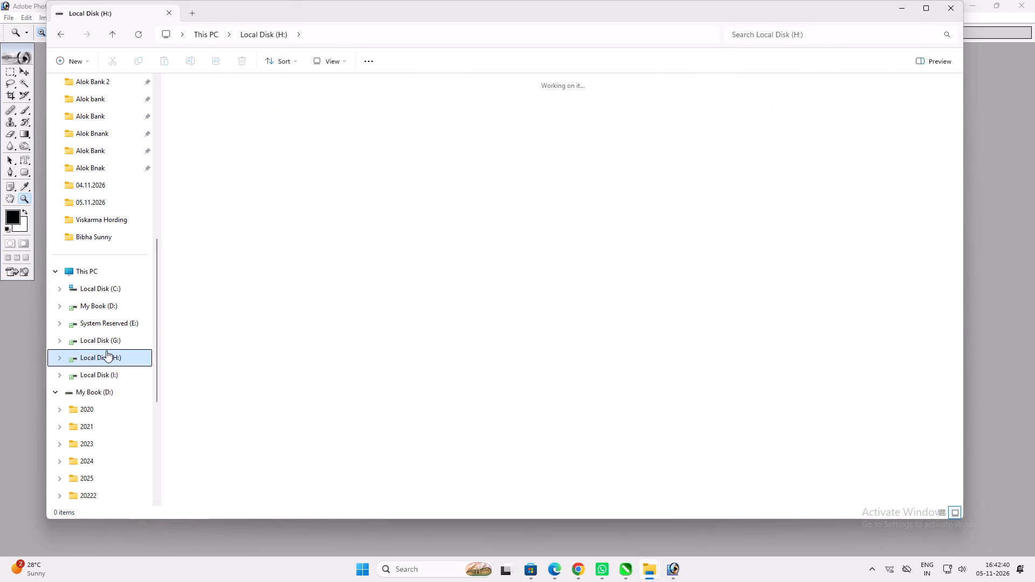
pyautogui.doubleClick(204, 108)
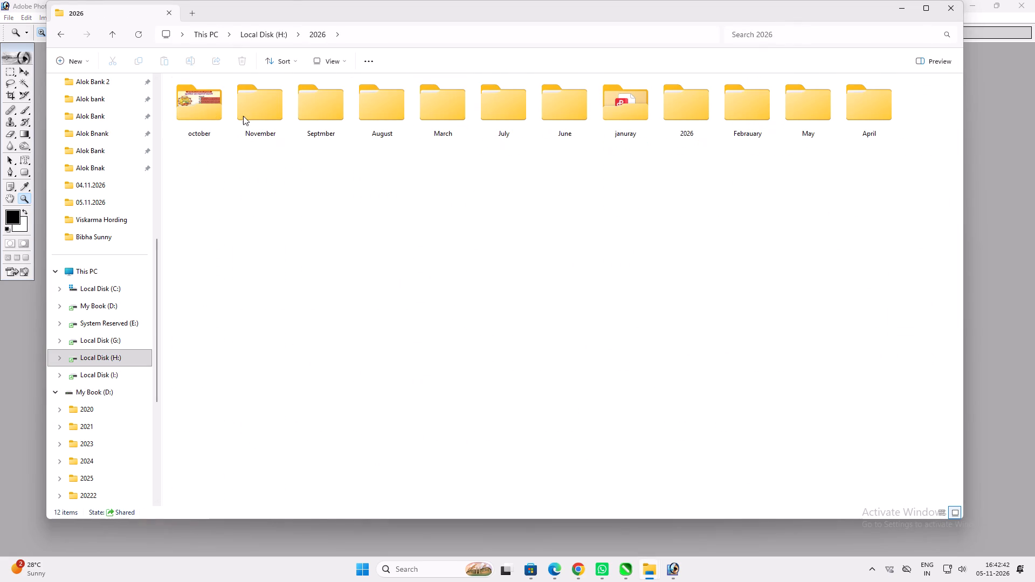
pyautogui.doubleClick(256, 116)
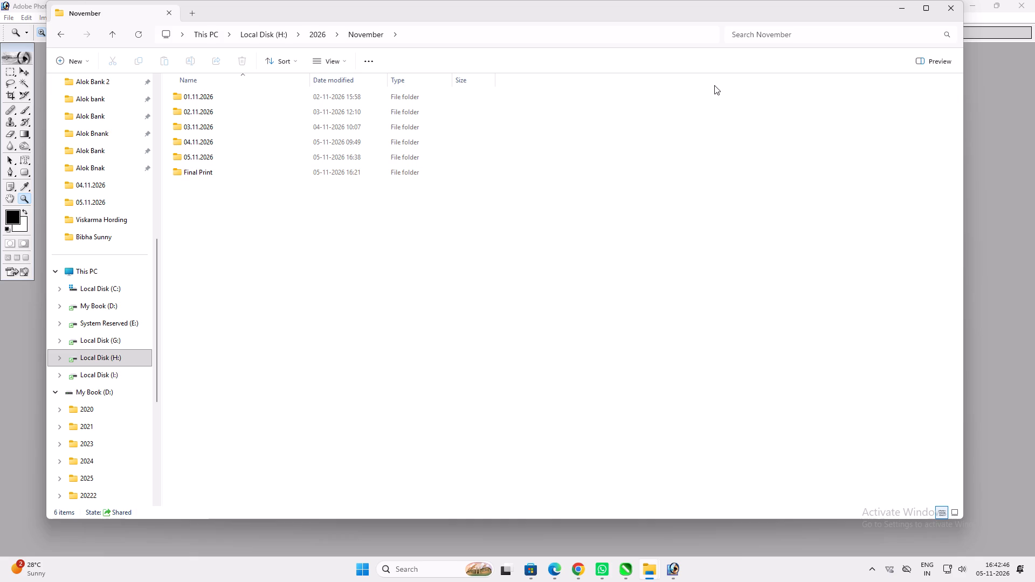
pyautogui.click(754, 40)
pyautogui.write('ra')
pyautogui.press('h')
pyautogui.press('u')
pyautogui.press('l')
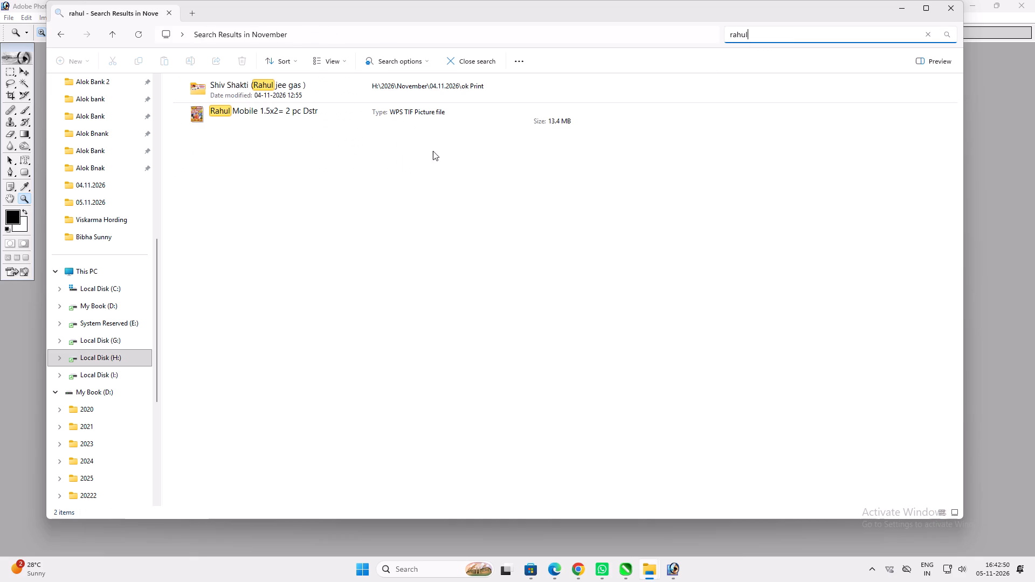
pyautogui.click(347, 56)
pyautogui.click(341, 102)
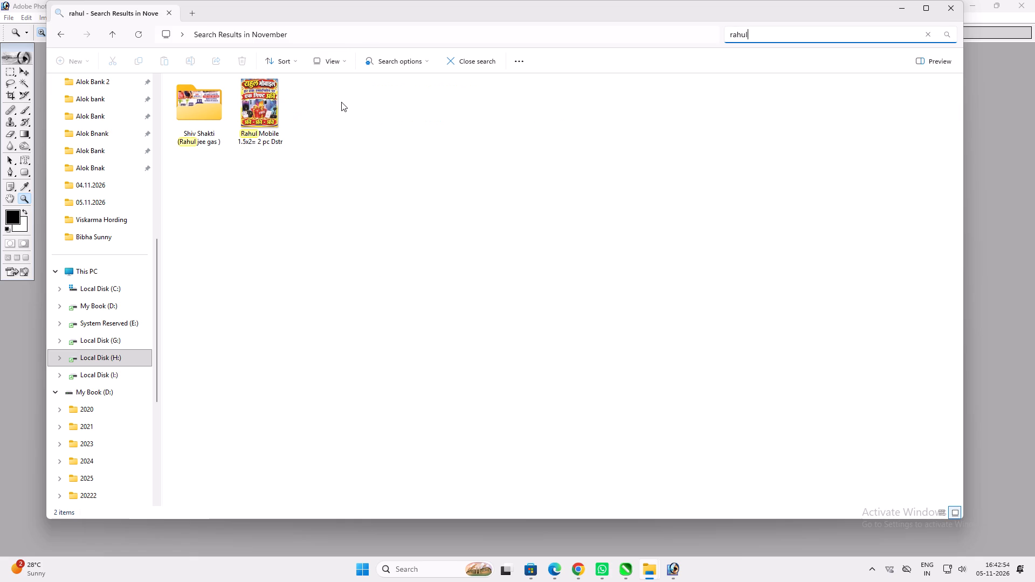
# Open the Shiv Shakti (Rahul jee gas) folder from the matches and enlarge its design thumbnails.
pyautogui.doubleClick(216, 112)
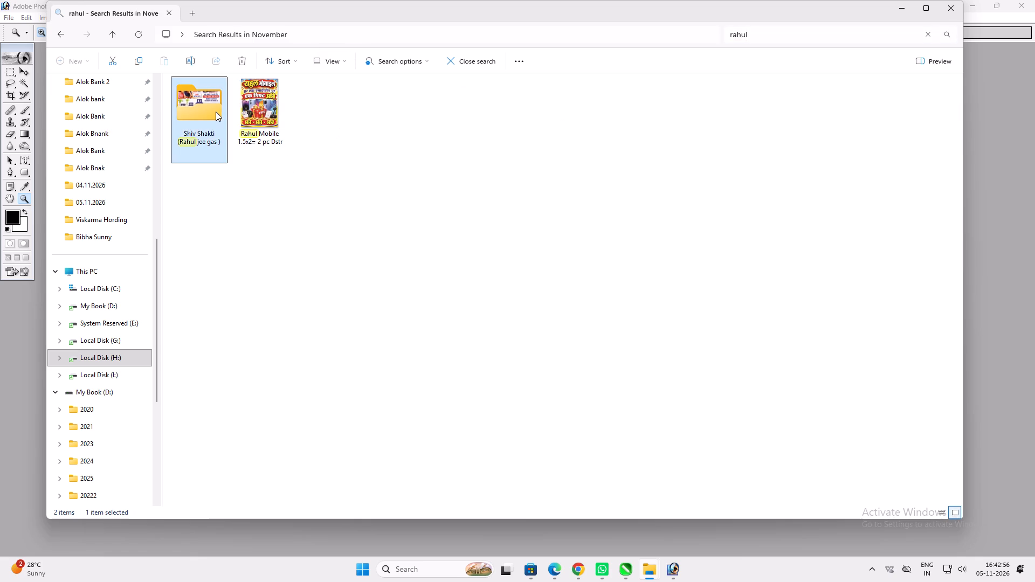
pyautogui.click(341, 66)
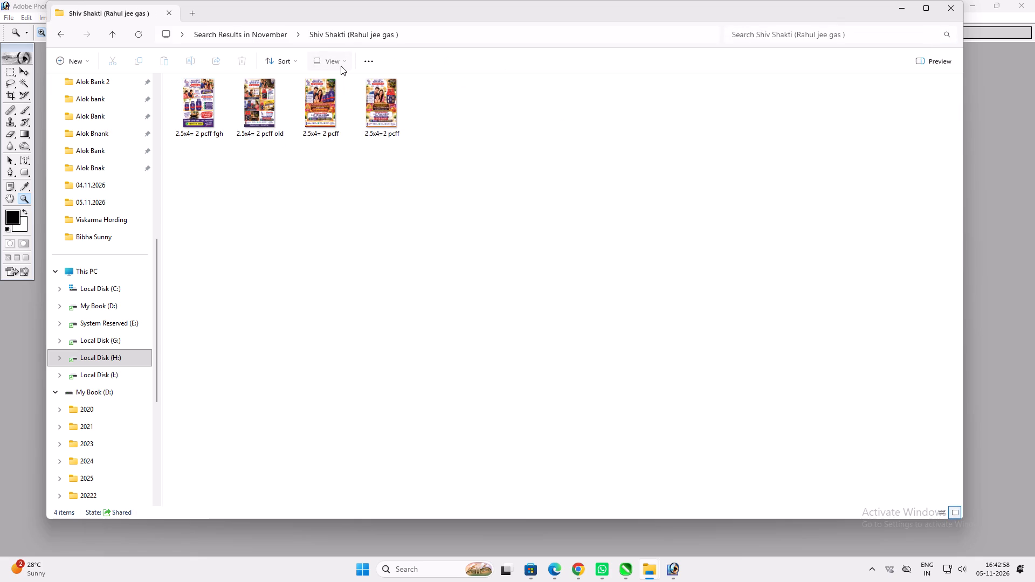
pyautogui.click(336, 89)
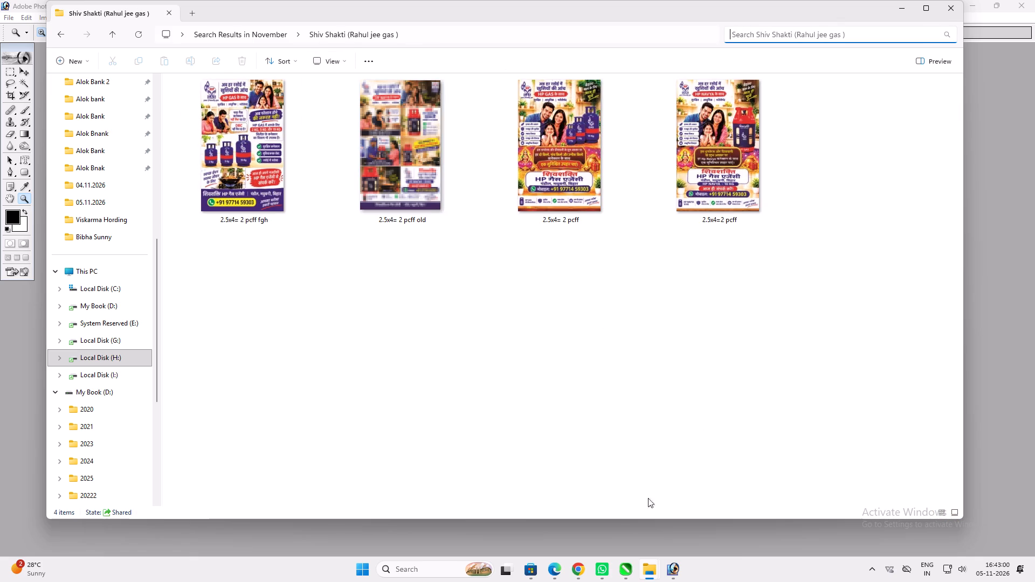
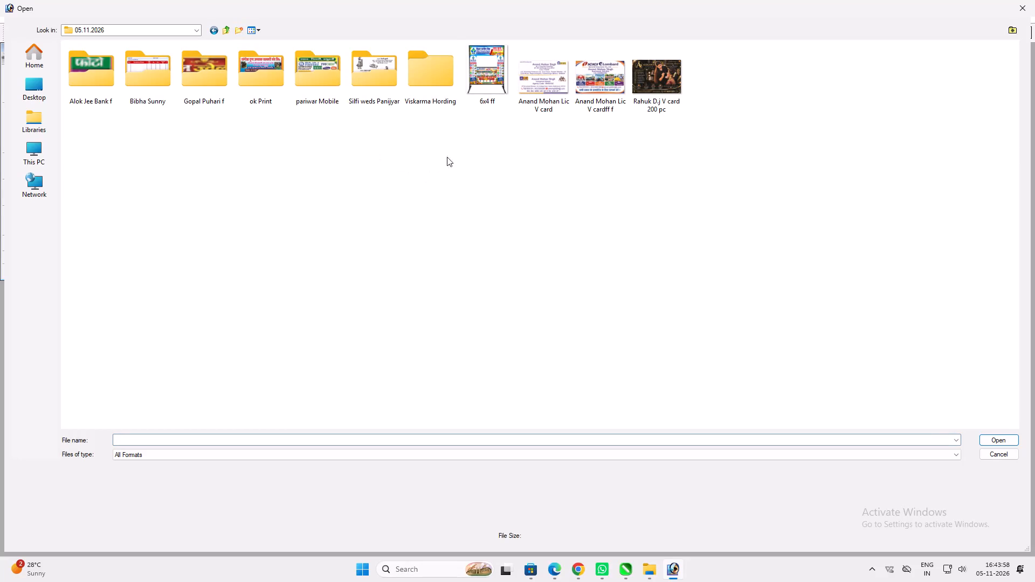
pyautogui.click(191, 66)
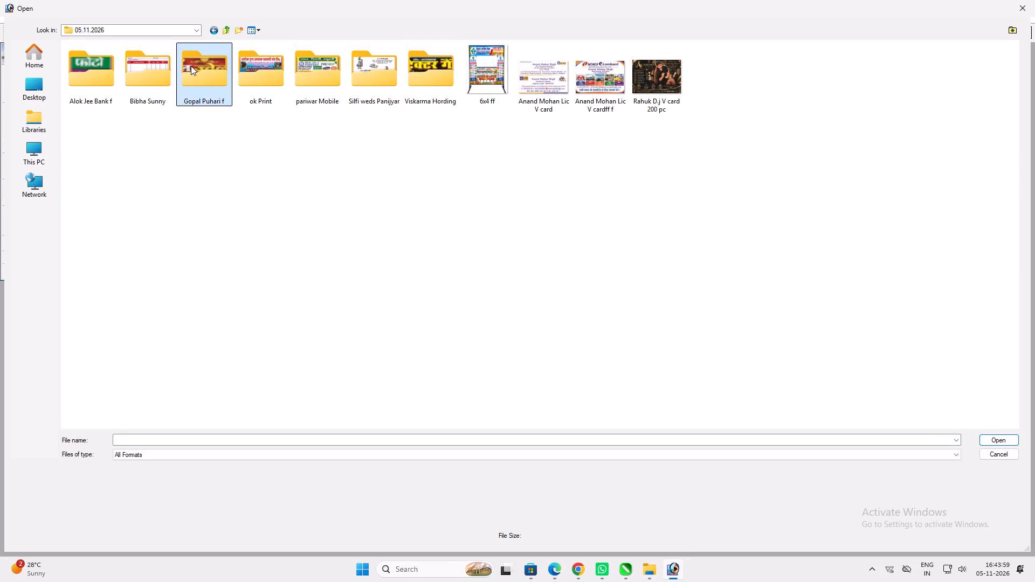
pyautogui.hotkey('ctrl', 'c')
pyautogui.hotkey('ctrl', 'c')
pyautogui.hotkey('ctrl', 'c')
pyautogui.hotkey('ctrl', 'c')
pyautogui.hotkey('ctrl', 'c')
pyautogui.hotkey('ctrl', 'c')
pyautogui.hotkey('ctrl', 'c')
pyautogui.hotkey('ctrl', 'c')
pyautogui.hotkey('ctrl', 'c')
pyautogui.hotkey('ctrl', 'c')
pyautogui.hotkey('ctrl', 'c')
pyautogui.doubleClick(221, 55)
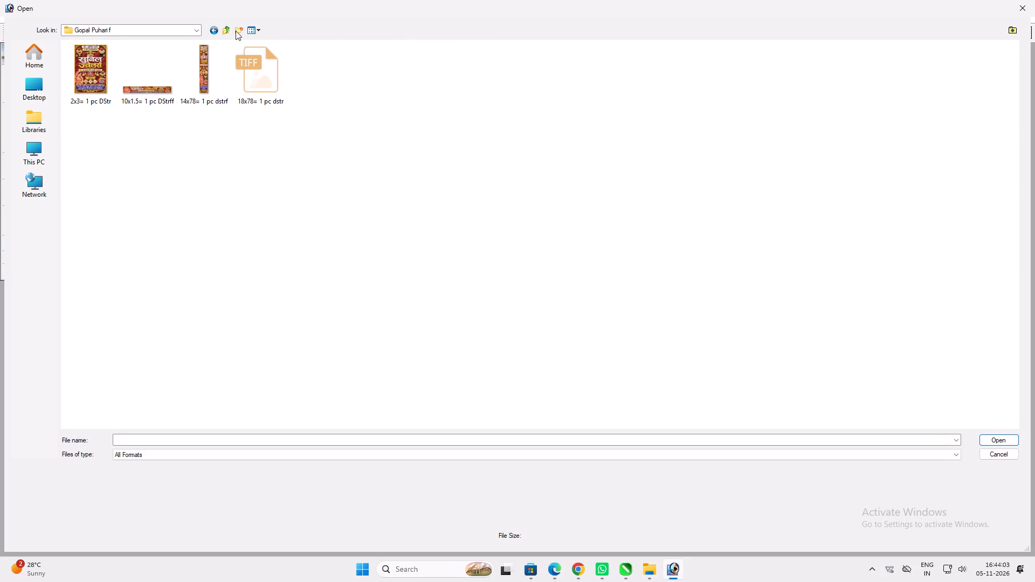
pyautogui.click(225, 29)
pyautogui.click(238, 160)
pyautogui.click(205, 81)
pyautogui.hotkey('ctrl', 'c')
pyautogui.hotkey('ctrl', 'c')
pyautogui.hotkey('ctrl', 'c')
pyautogui.keyDown('ctrl'); pyautogui.click(227, 32); pyautogui.keyUp('ctrl')
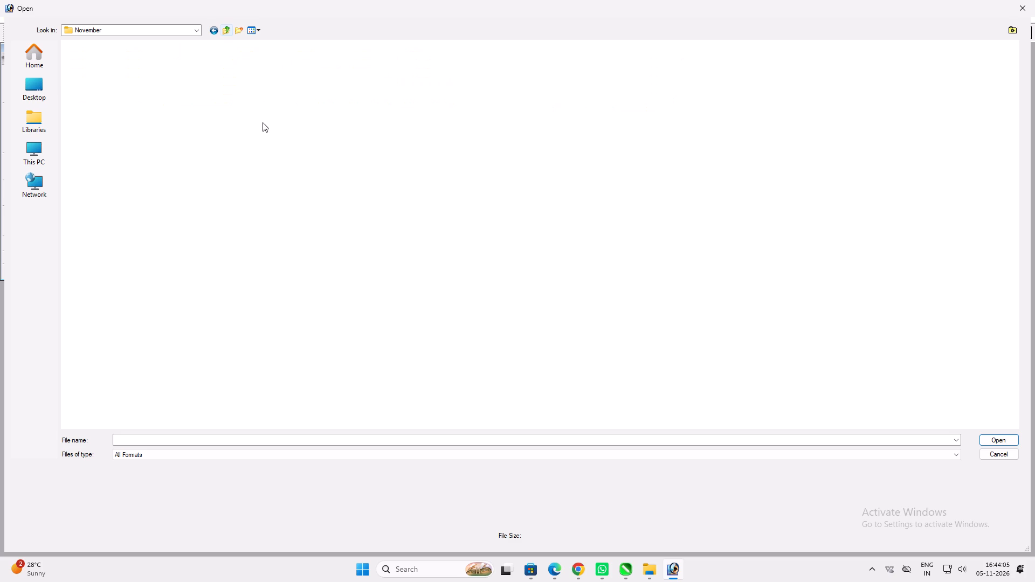
pyautogui.click(281, 151)
pyautogui.doubleClick(361, 80)
pyautogui.click(369, 147)
pyautogui.hotkey('ctrl', 'v')
pyautogui.click(218, 20)
pyautogui.click(223, 30)
pyautogui.moveTo(408, 209); pyautogui.dragTo(419, 206)
pyautogui.click(312, 80)
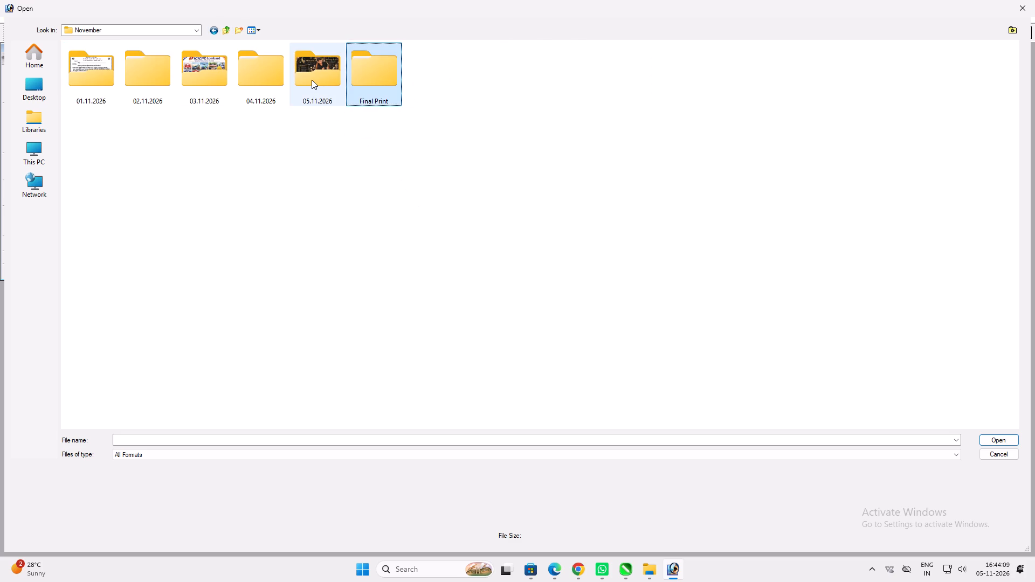
pyautogui.keyDown('ctrl'); pyautogui.click(370, 82); pyautogui.keyUp('ctrl')
pyautogui.click(374, 157)
pyautogui.doubleClick(314, 85)
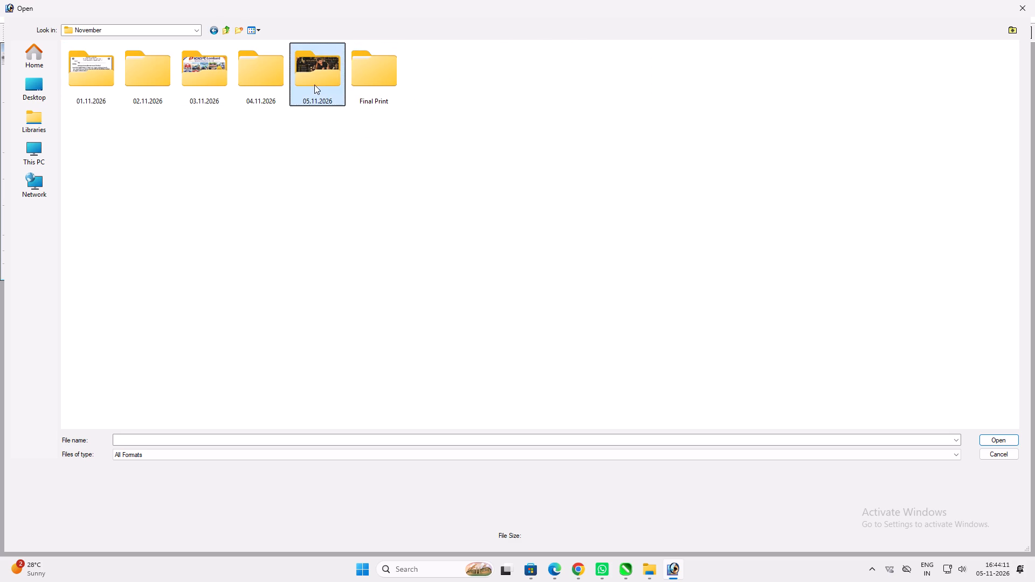
pyautogui.click(257, 149)
pyautogui.moveTo(211, 82); pyautogui.dragTo(257, 104)
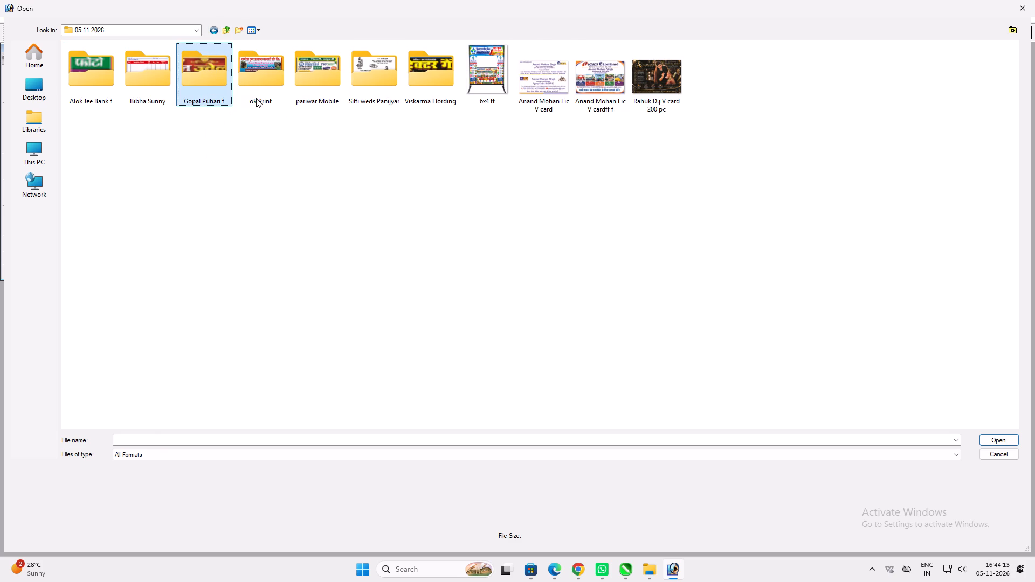
# Select the Viskarma Hording folder in 05.11.2026.
pyautogui.click(376, 80)
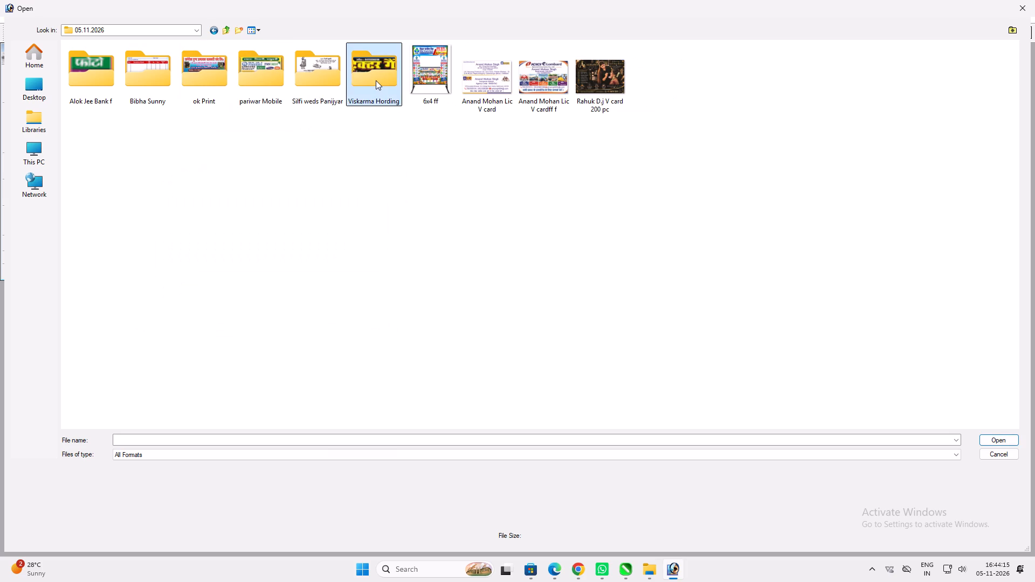
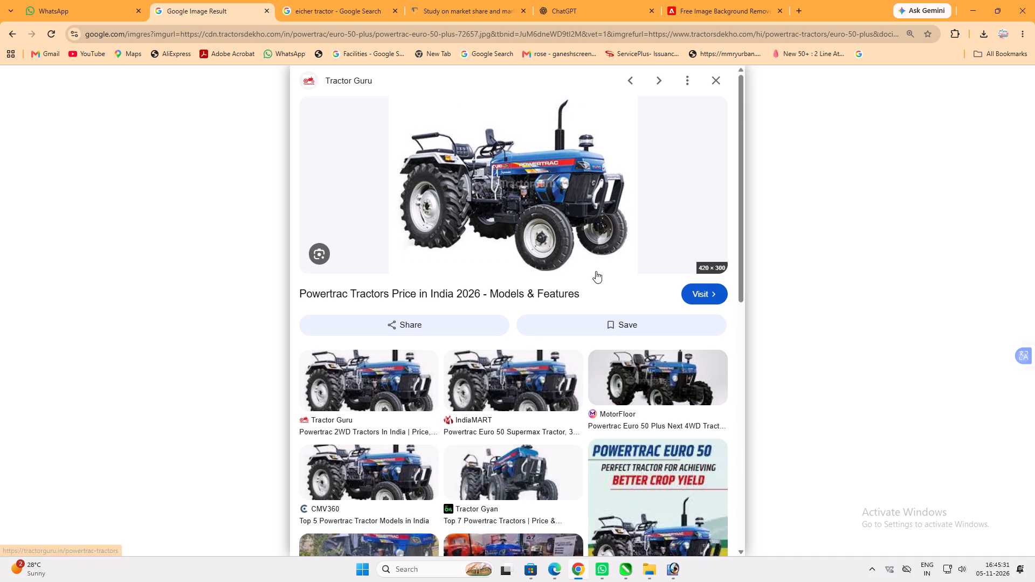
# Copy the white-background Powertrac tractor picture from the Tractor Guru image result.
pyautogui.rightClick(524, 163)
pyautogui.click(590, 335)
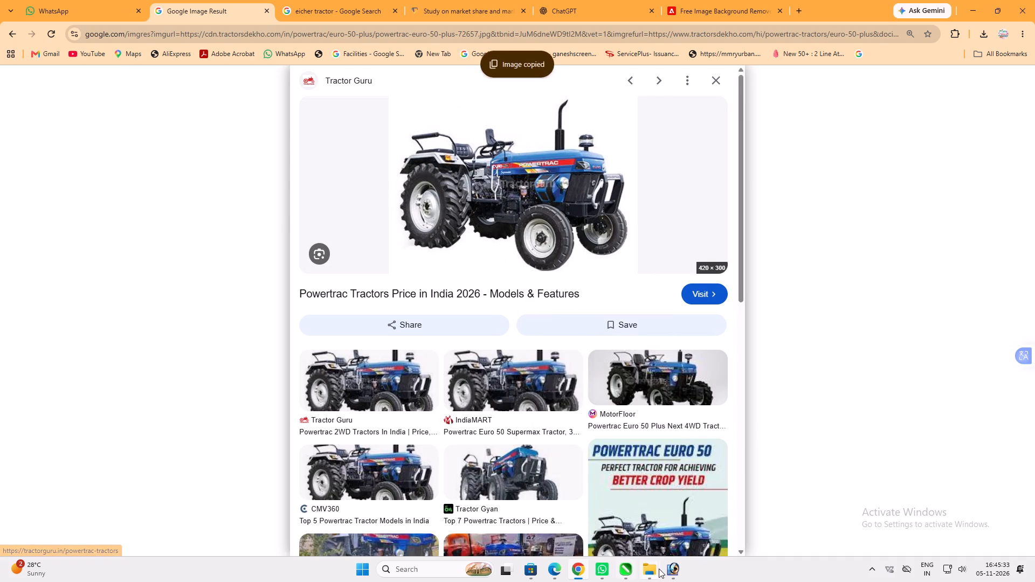
# Switch to Photoshop and open both Ganga garej 13x3 banner files from the Viskarma Hording folder.
pyautogui.click(668, 571)
pyautogui.doubleClick(534, 294)
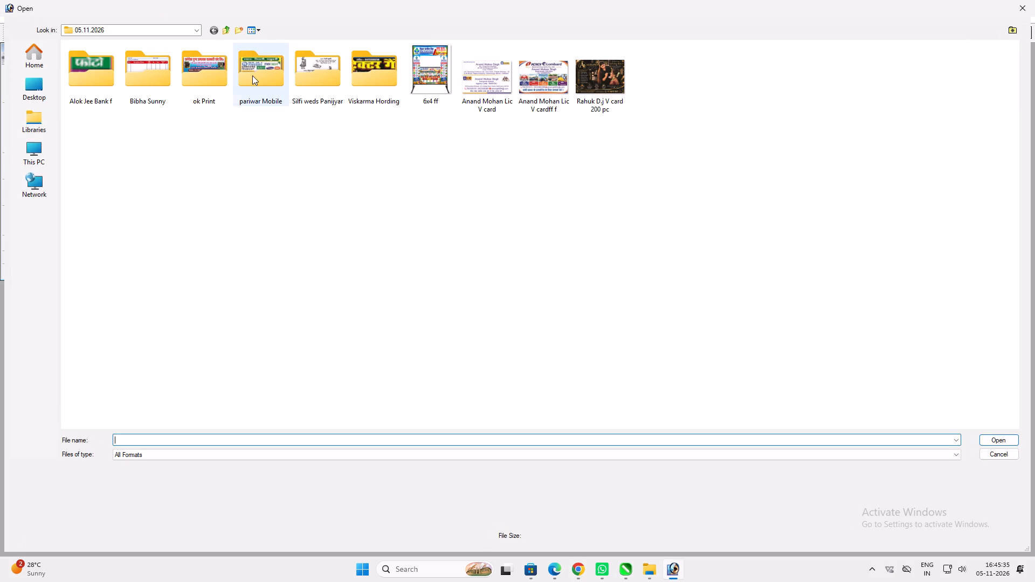
pyautogui.doubleClick(372, 81)
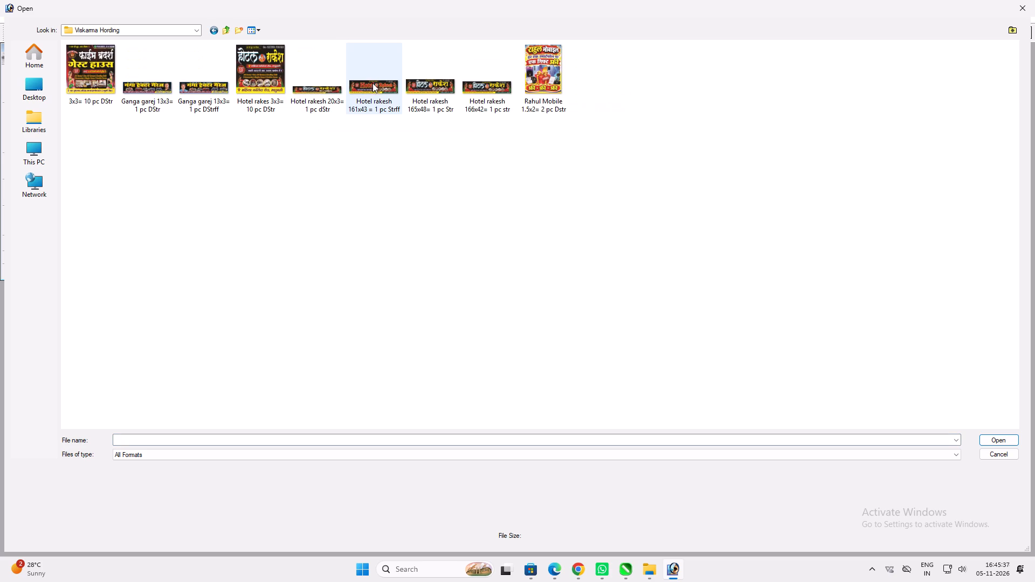
pyautogui.moveTo(204, 129); pyautogui.dragTo(143, 62)
pyautogui.press('Return')
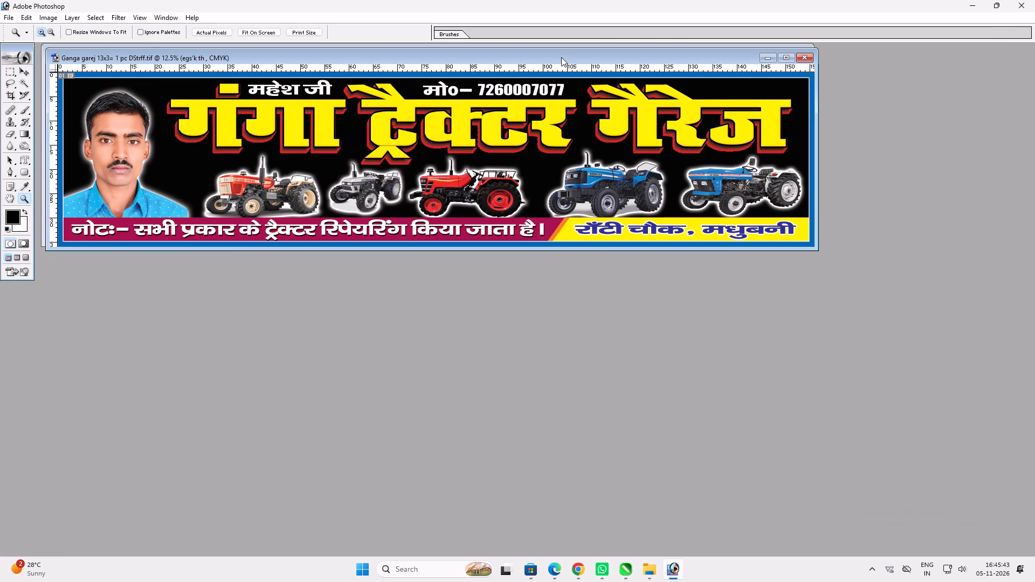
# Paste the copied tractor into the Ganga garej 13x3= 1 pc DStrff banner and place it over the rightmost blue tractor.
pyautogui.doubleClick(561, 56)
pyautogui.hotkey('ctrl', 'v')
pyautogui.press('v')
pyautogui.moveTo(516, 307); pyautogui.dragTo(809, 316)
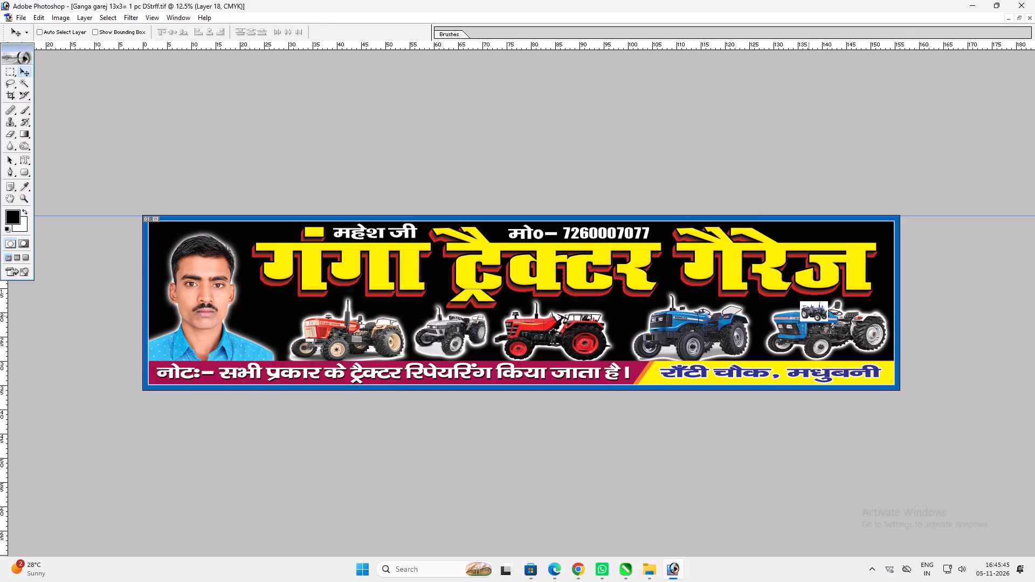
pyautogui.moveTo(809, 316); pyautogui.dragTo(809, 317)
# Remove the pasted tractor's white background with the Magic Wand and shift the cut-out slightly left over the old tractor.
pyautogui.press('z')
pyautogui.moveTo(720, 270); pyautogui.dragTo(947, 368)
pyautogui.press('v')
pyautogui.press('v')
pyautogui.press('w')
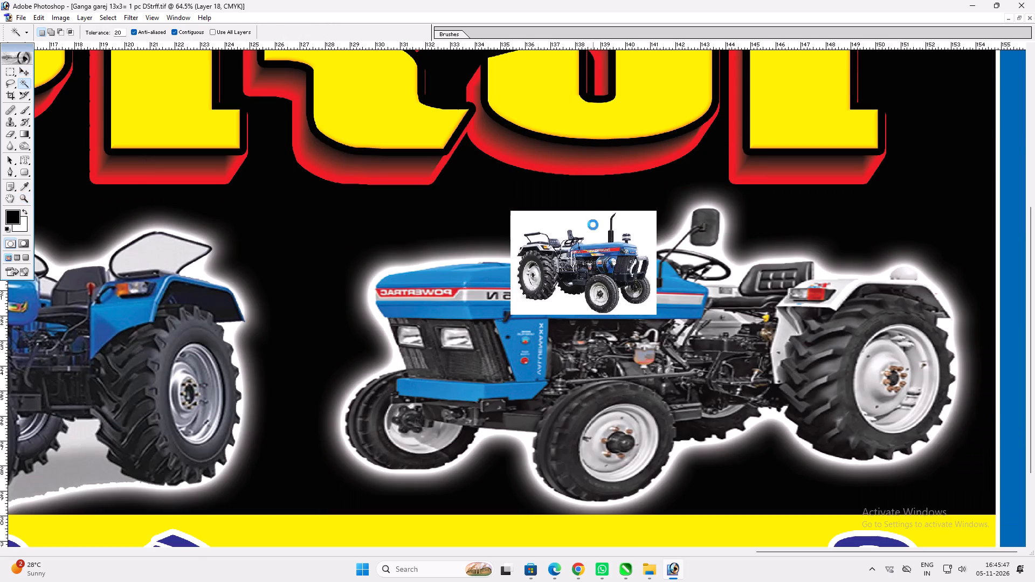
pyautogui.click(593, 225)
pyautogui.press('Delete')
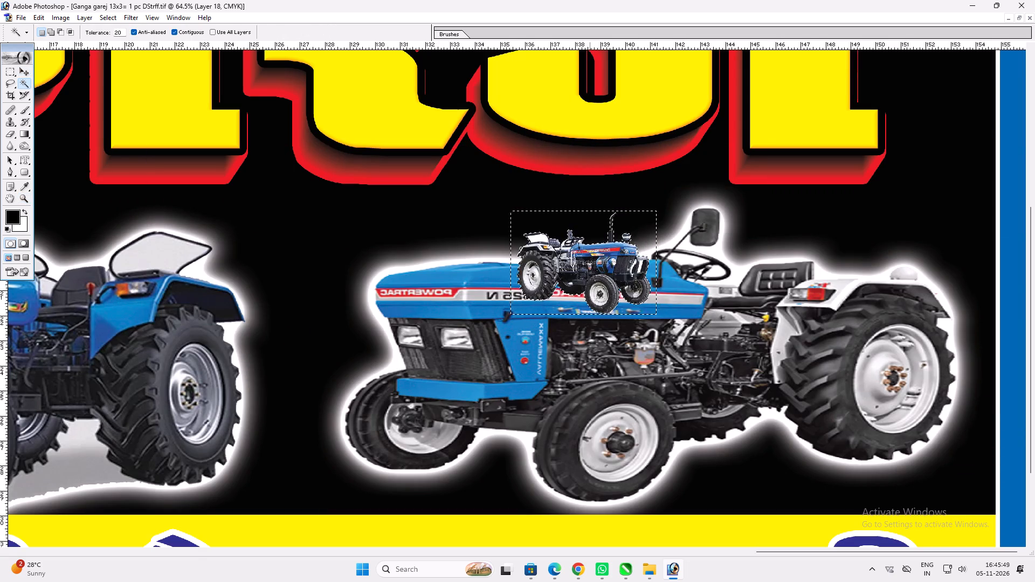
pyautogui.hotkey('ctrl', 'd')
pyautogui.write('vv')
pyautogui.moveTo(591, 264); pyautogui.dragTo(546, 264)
# Delete the layer of the old, large Powertrac tractor underneath the pasted one.
pyautogui.keyDown('ctrl'); pyautogui.click(607, 300); pyautogui.keyUp('ctrl')
pyautogui.hotkey('alt', 'l')
pyautogui.hotkey('alt', 'l')
pyautogui.hotkey('alt', 'l')
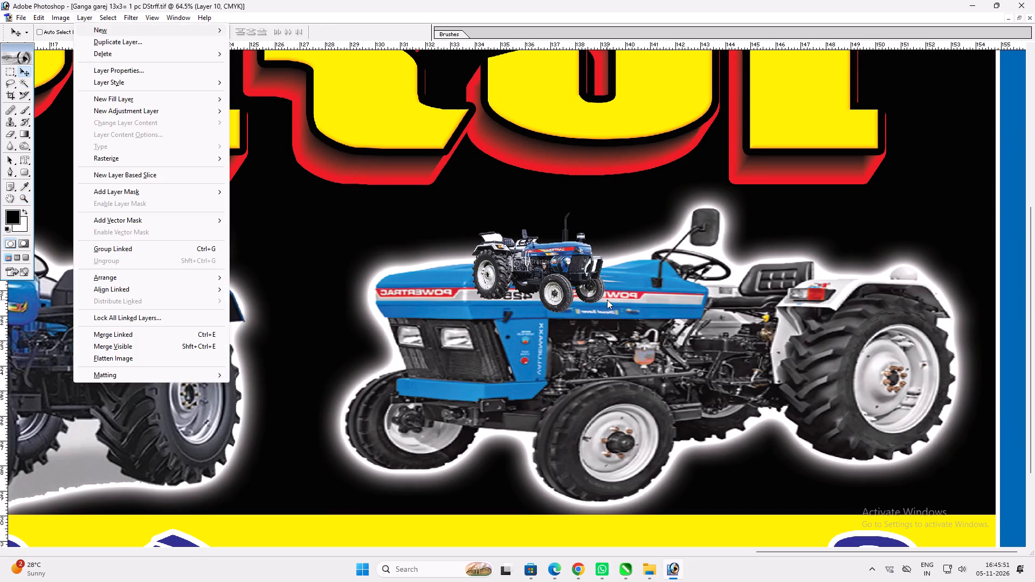
pyautogui.press('v')
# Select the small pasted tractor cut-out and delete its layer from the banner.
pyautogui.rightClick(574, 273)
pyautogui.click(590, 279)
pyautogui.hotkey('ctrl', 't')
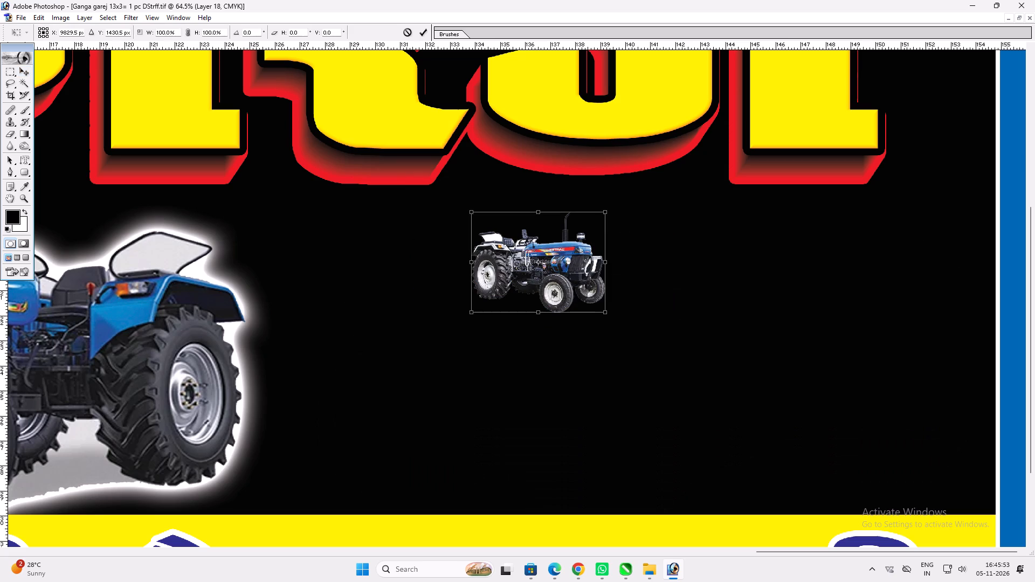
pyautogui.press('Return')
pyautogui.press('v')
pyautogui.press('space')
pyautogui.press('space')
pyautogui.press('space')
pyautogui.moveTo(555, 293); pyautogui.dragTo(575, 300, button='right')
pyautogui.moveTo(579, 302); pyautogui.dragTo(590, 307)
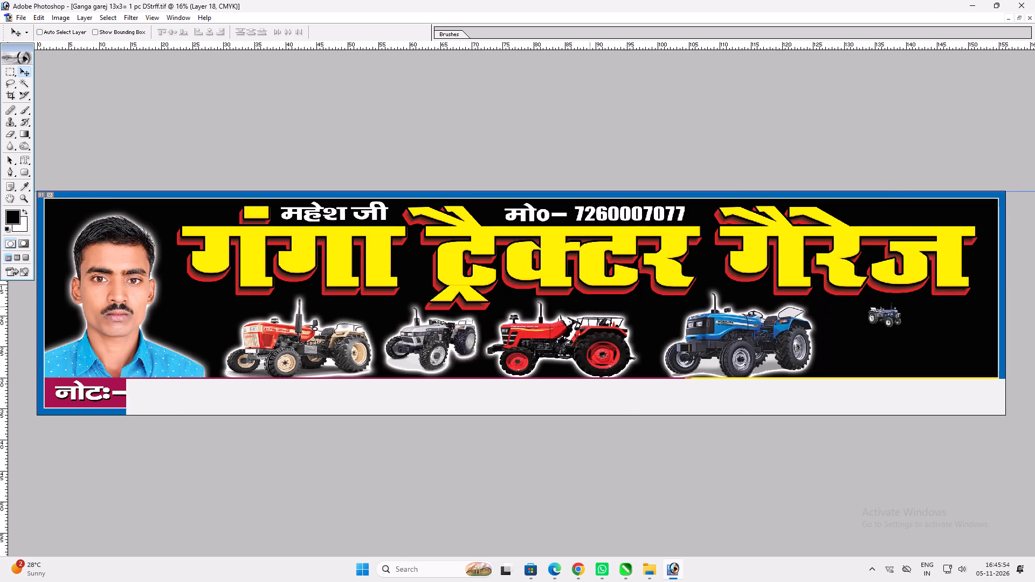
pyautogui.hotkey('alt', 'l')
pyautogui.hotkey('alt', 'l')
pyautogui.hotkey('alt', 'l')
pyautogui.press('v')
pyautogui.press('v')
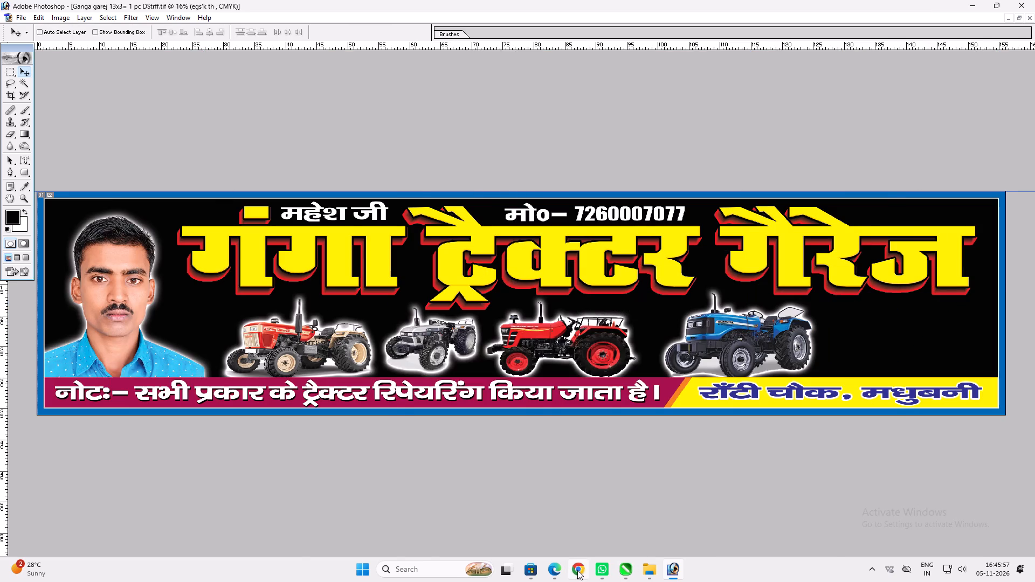
# Switch to Chrome, go back to the Tractors Dekho result and copy its 930 × 620 Powertrac tractor picture.
pyautogui.click(577, 570)
pyautogui.click(10, 37)
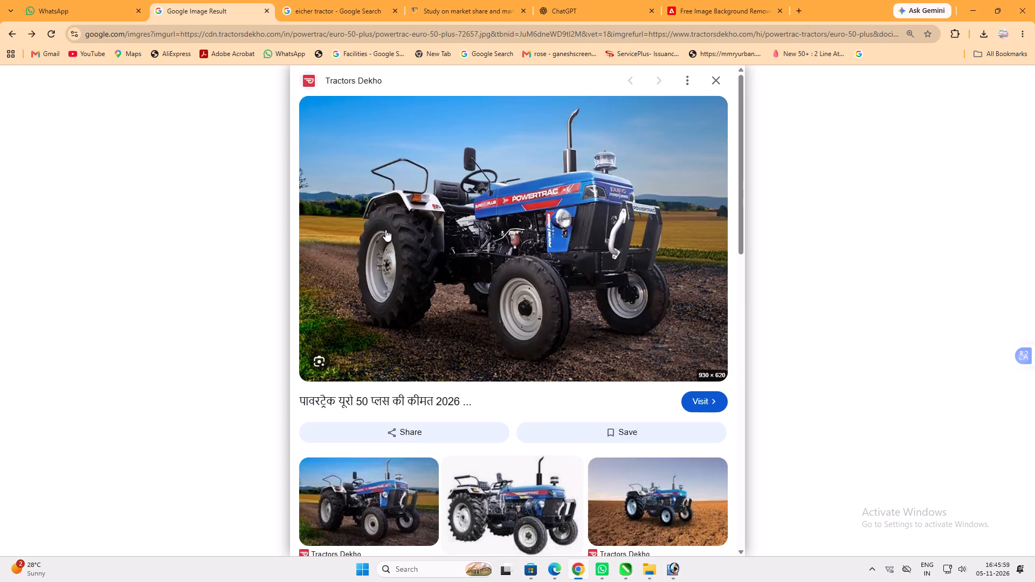
pyautogui.rightClick(439, 213)
pyautogui.click(517, 389)
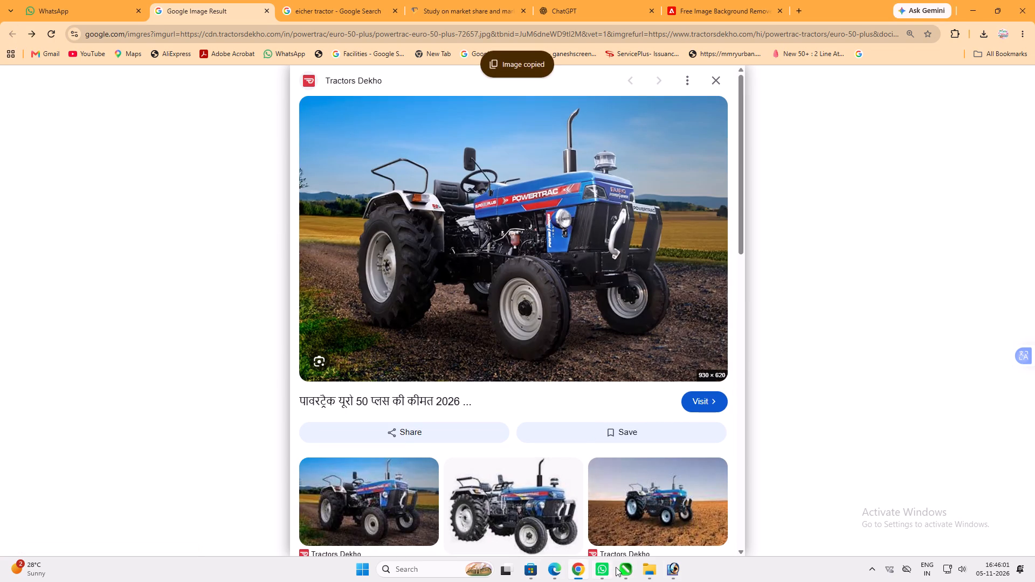
# Paste the field-background Powertrac picture into the DStrff banner and place it in the empty space beside the last blue tractor.
pyautogui.click(670, 565)
pyautogui.hotkey('ctrl', 'v')
pyautogui.press('v')
pyautogui.moveTo(515, 303); pyautogui.dragTo(872, 339)
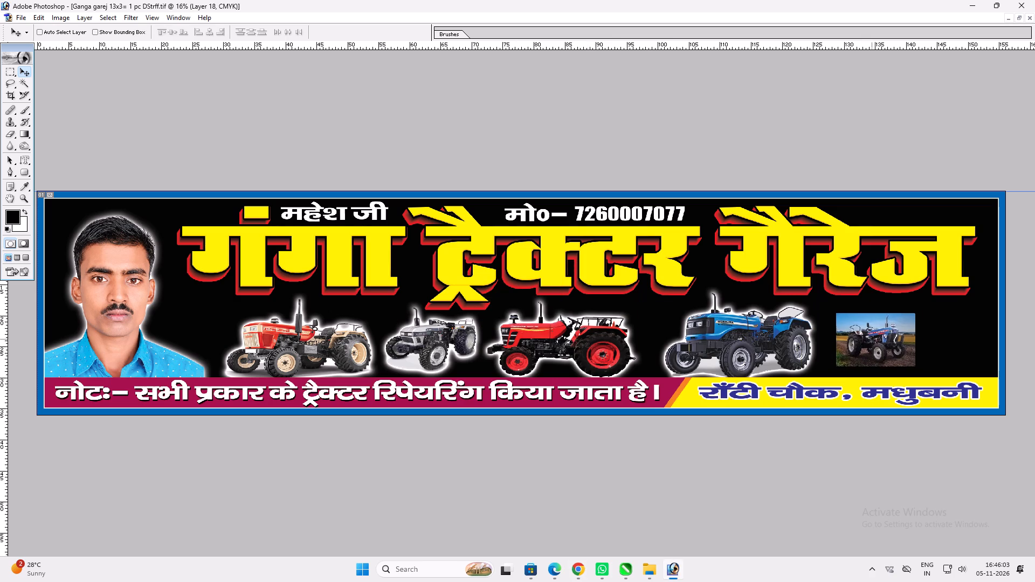
pyautogui.moveTo(872, 339); pyautogui.dragTo(877, 336)
# Flip the pasted Powertrac picture horizontally.
pyautogui.hotkey('ctrl', 't')
pyautogui.keyDown('ctrl'); pyautogui.rightClick(870, 332); pyautogui.keyUp('ctrl')
pyautogui.click(903, 467)
pyautogui.press('Return')
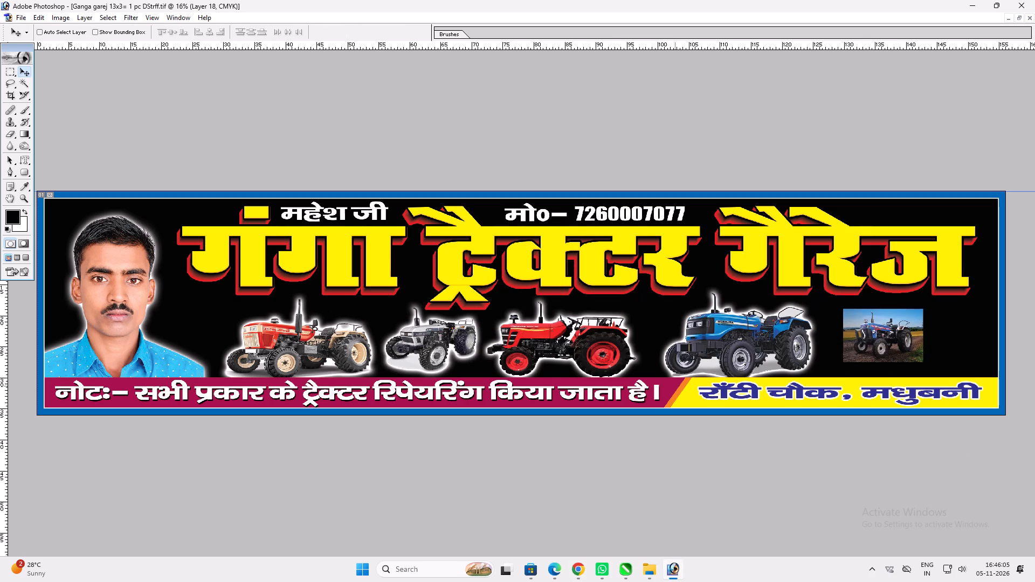
# Move the Powertrac picture against the banner's right border and enlarge it to fill the area below the heading.
pyautogui.press('v')
pyautogui.moveTo(857, 334); pyautogui.dragTo(933, 324)
pyautogui.hotkey('ctrl', 't')
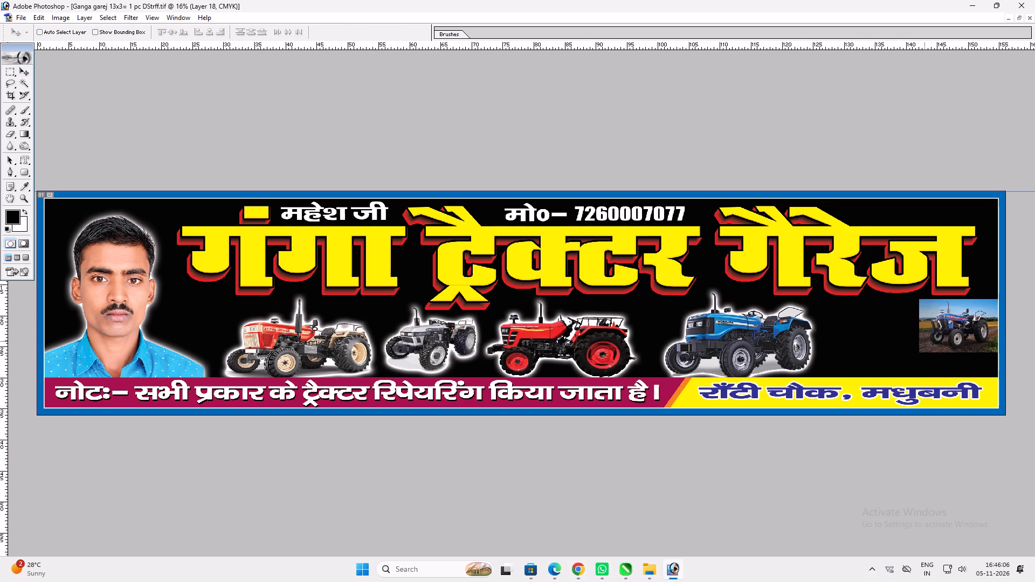
pyautogui.keyDown('shift'); pyautogui.moveTo(919, 352); pyautogui.dragTo(849, 354); pyautogui.keyUp('shift')
pyautogui.press('Return')
pyautogui.write('vv')
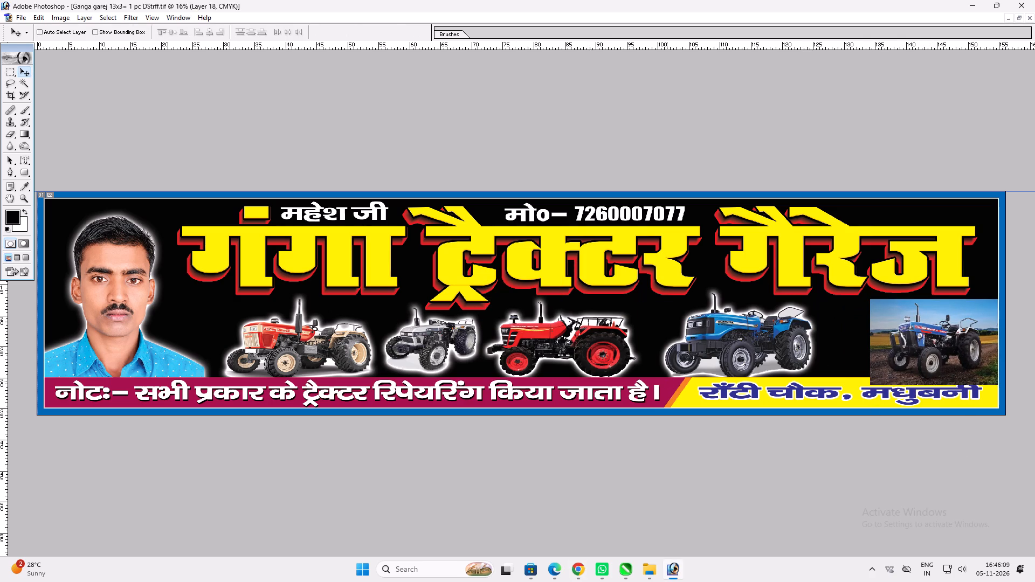
# Reorder the Powertrac picture's layer so it sits above the black background but behind the yellow address strip.
pyautogui.hotkey('ctrl', 'shift', '[')
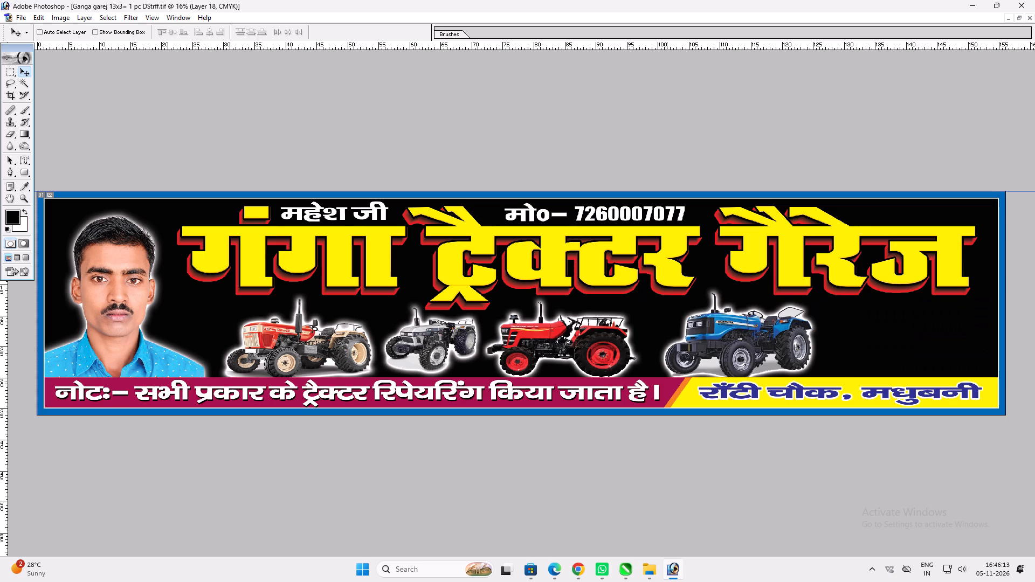
pyautogui.hotkey('ctrl', ']')
pyautogui.hotkey('ctrl', ']')
pyautogui.hotkey('ctrl', ']')
pyautogui.hotkey('ctrl', ']')
pyautogui.hotkey('ctrl', ']')
pyautogui.hotkey('ctrl', ']')
pyautogui.hotkey('ctrl', ']')
pyautogui.hotkey('ctrl', ']')
pyautogui.hotkey('ctrl', ']')
pyautogui.hotkey('ctrl', ']')
pyautogui.hotkey('ctrl', ']')
pyautogui.hotkey('ctrl', ']')
pyautogui.hotkey('ctrl', ']')
pyautogui.hotkey('ctrl', ']')
pyautogui.hotkey('ctrl', ']')
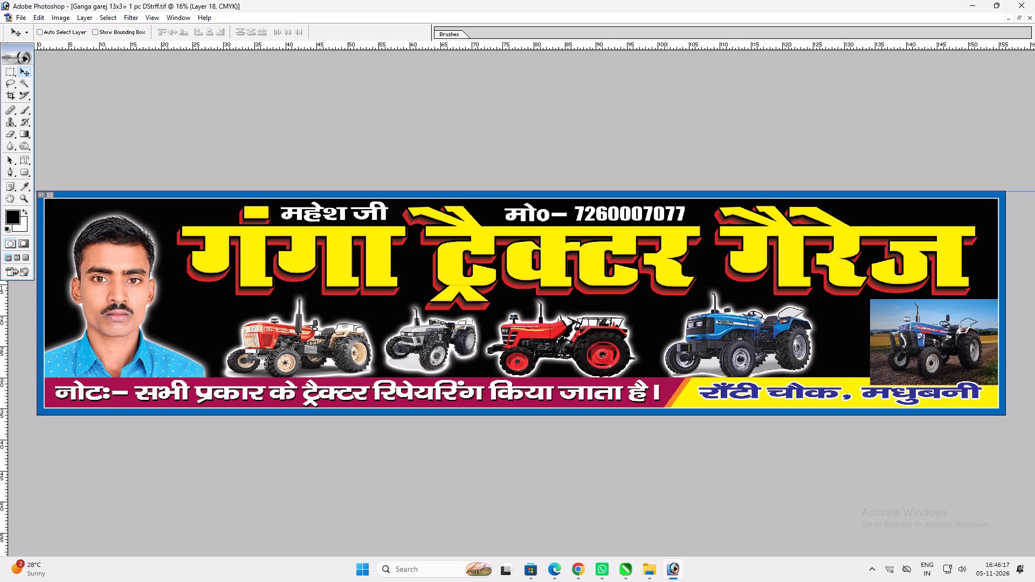
pyautogui.hotkey('ctrl', ']')
pyautogui.hotkey('ctrl', '[')
pyautogui.hotkey('ctrl', '[')
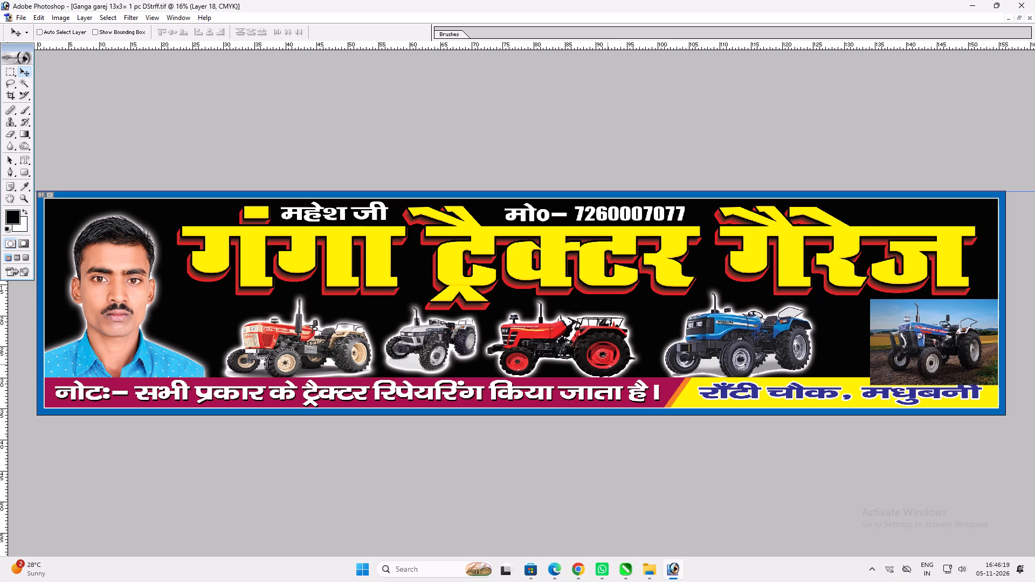
pyautogui.hotkey('ctrl', '[')
pyautogui.hotkey('ctrl', '[')
pyautogui.hotkey('ctrl', '[')
pyautogui.hotkey('ctrl', '[')
pyautogui.hotkey('ctrl', '[')
pyautogui.hotkey('ctrl', '[')
pyautogui.hotkey('ctrl', '[')
pyautogui.hotkey('ctrl', '[')
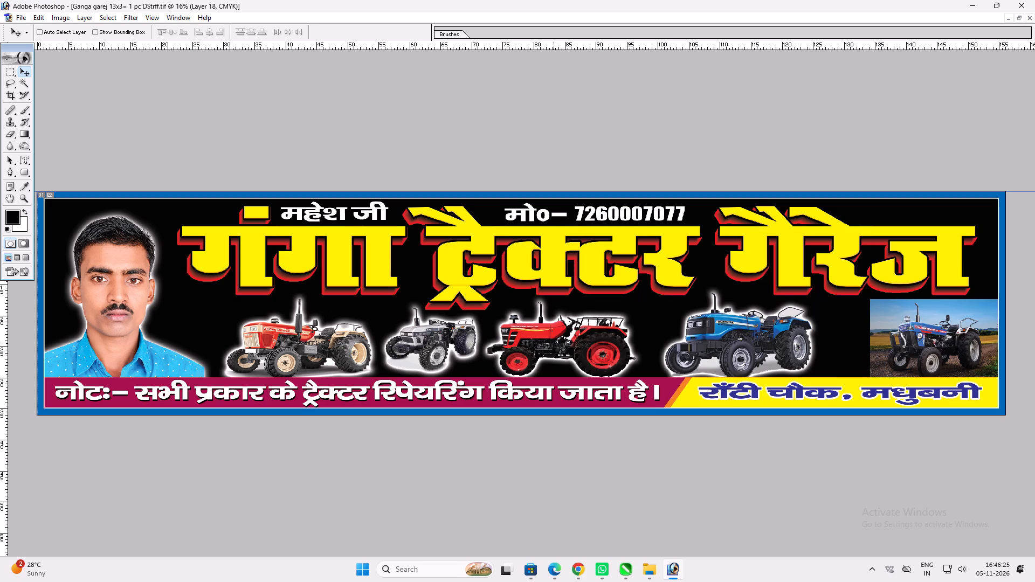
# Widen the Powertrac picture leftward toward the neighbouring blue tractor.
pyautogui.hotkey('ctrl', 't')
pyautogui.keyDown('shift'); pyautogui.moveTo(868, 335); pyautogui.dragTo(848, 330); pyautogui.keyUp('shift')
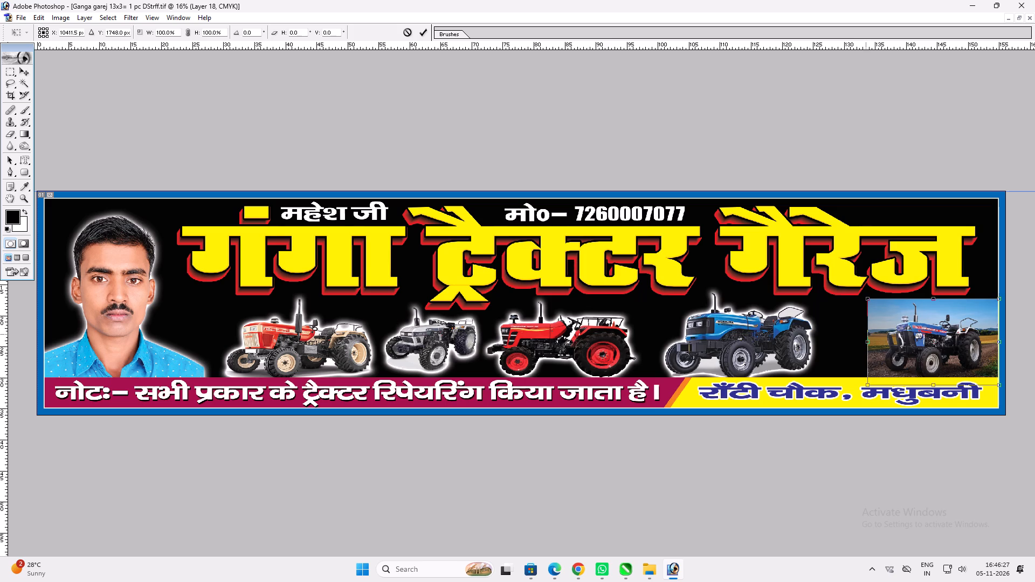
pyautogui.keyDown('shift'); pyautogui.moveTo(848, 330); pyautogui.dragTo(830, 332); pyautogui.keyUp('shift')
pyautogui.hotkey('shift', 'Return')
pyautogui.press('v')
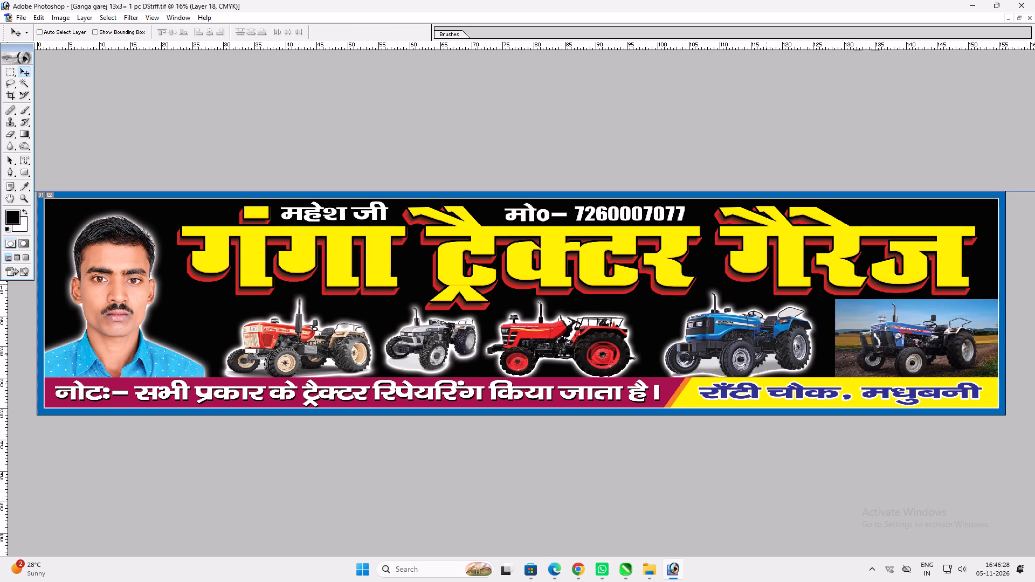
# Nudge the widened Powertrac picture to align with the banner's inner right border and slightly lower.
pyautogui.keyDown('shift'); pyautogui.click(830, 358); pyautogui.keyUp('shift')
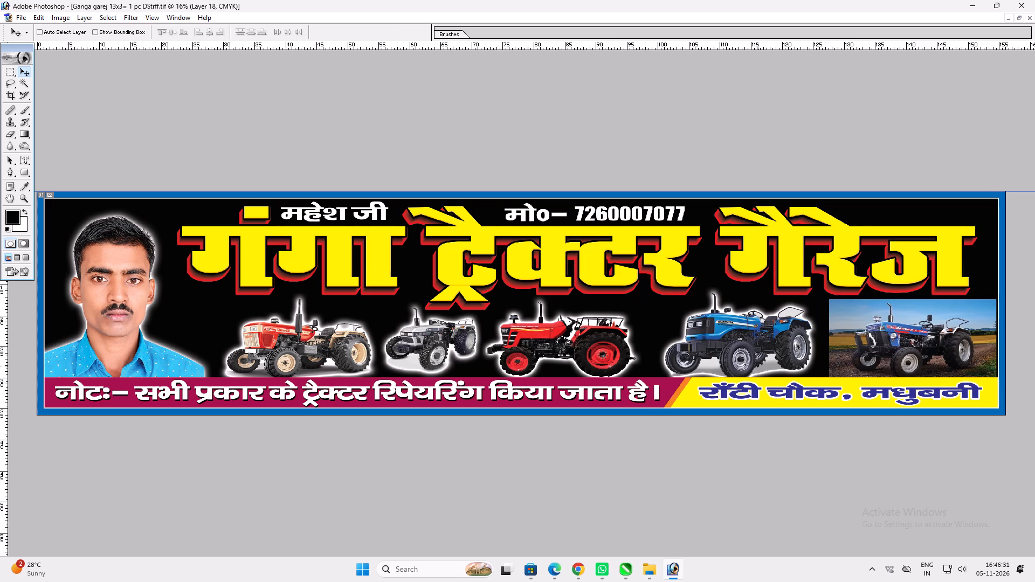
pyautogui.press('Right')
pyautogui.press('Right')
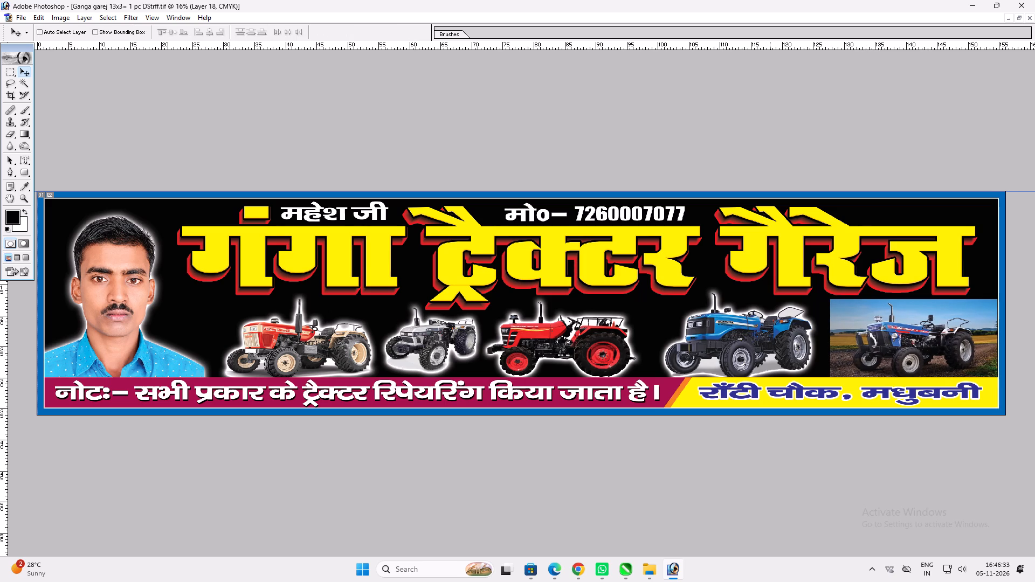
pyautogui.press('Down')
pyautogui.press('Down')
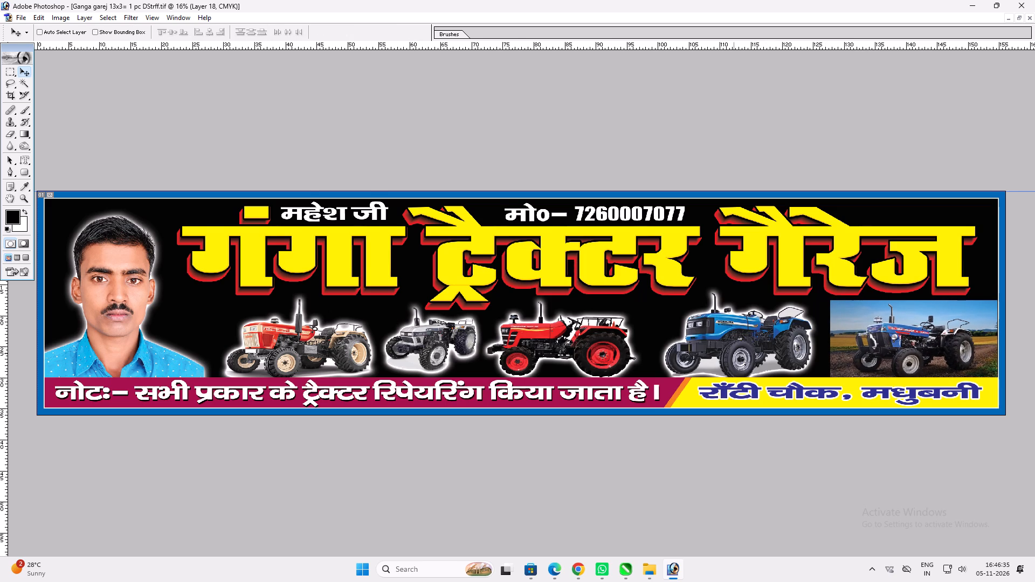
# Show both banners in separate windows and copy the Powertrac picture into the DStr banner, over its old Powertrac tractor.
pyautogui.press('f')
pyautogui.press('f')
pyautogui.press('f')
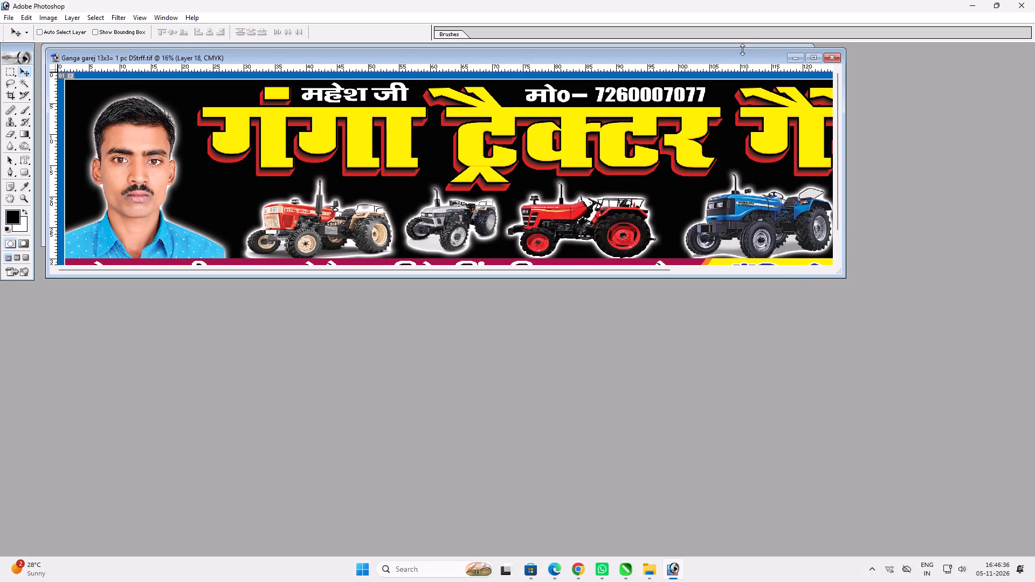
pyautogui.moveTo(741, 53); pyautogui.dragTo(735, 321)
pyautogui.moveTo(710, 450); pyautogui.dragTo(661, 192)
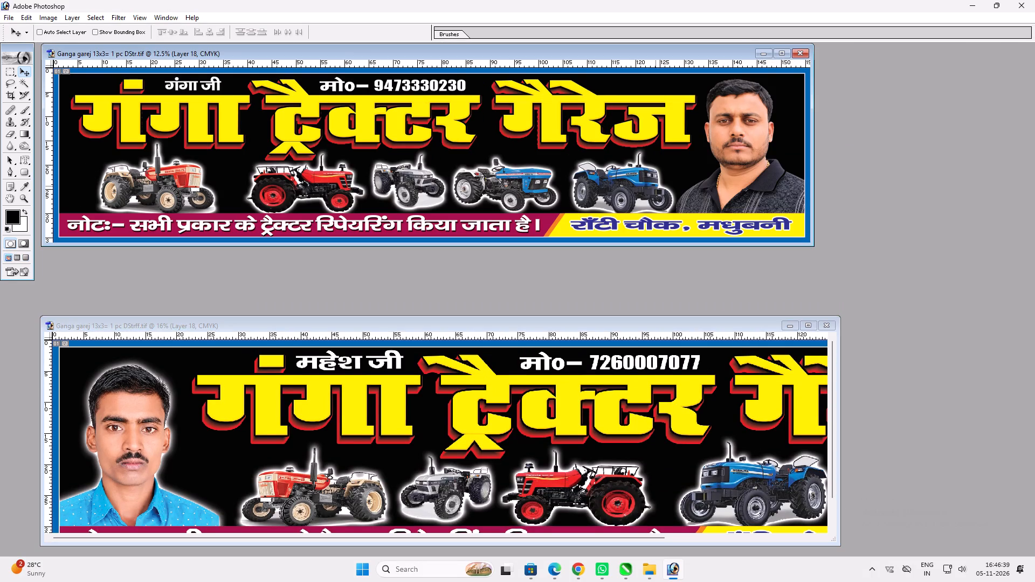
pyautogui.moveTo(673, 185); pyautogui.dragTo(549, 127)
pyautogui.moveTo(720, 177); pyautogui.dragTo(530, 185)
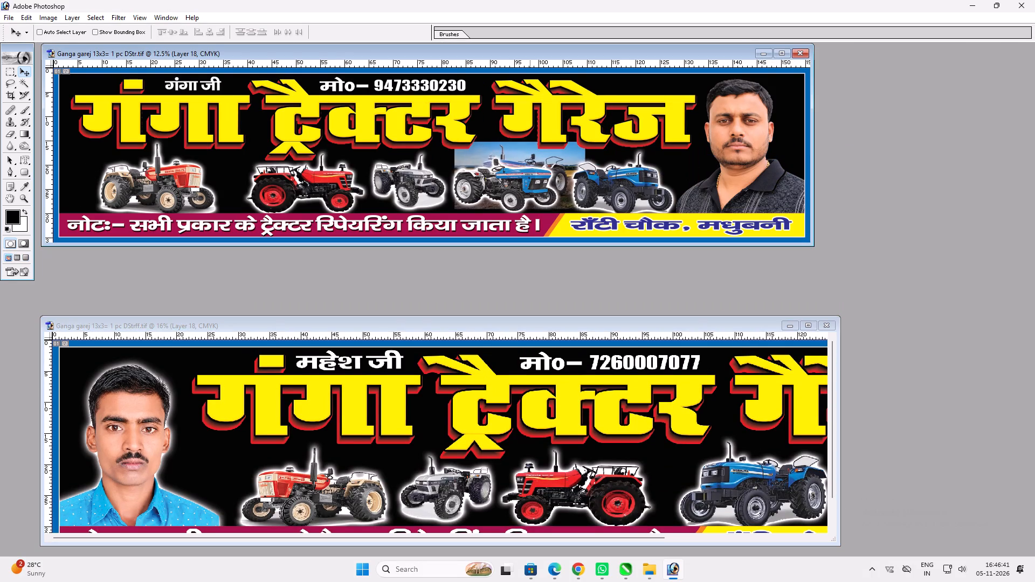
pyautogui.moveTo(530, 185); pyautogui.dragTo(530, 192)
# Delete the old blue Powertrac tractor's layer from the DStr banner.
pyautogui.keyDown('ctrl'); pyautogui.click(517, 186); pyautogui.keyUp('ctrl')
pyautogui.hotkey('alt', 'l')
pyautogui.hotkey('alt', 'l')
pyautogui.hotkey('alt', 'l')
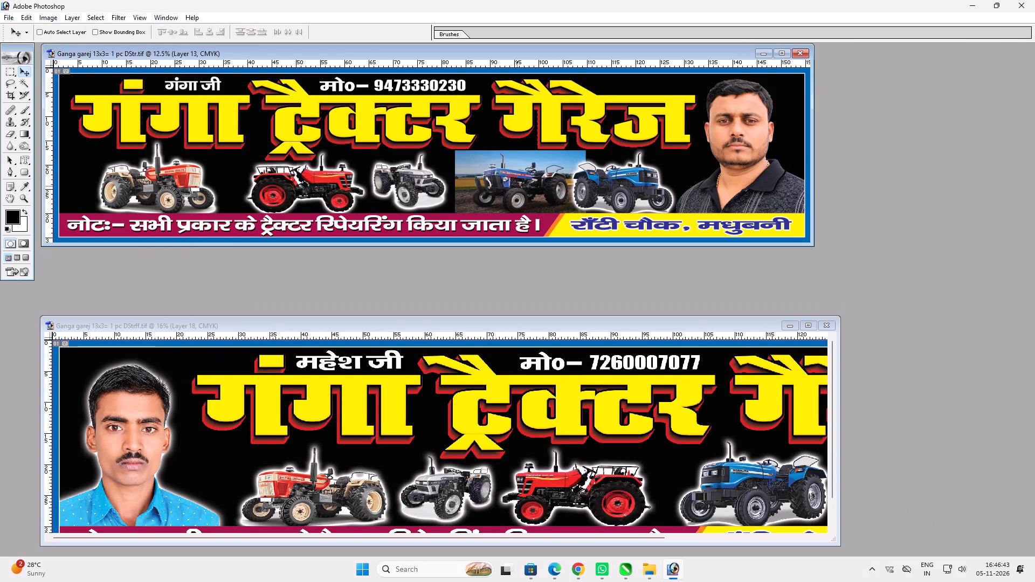
# Flip the Powertrac picture in the DStr banner horizontally.
pyautogui.keyDown('ctrl'); pyautogui.click(512, 188); pyautogui.keyUp('ctrl')
pyautogui.hotkey('ctrl', 't')
pyautogui.rightClick(511, 192)
pyautogui.click(564, 317)
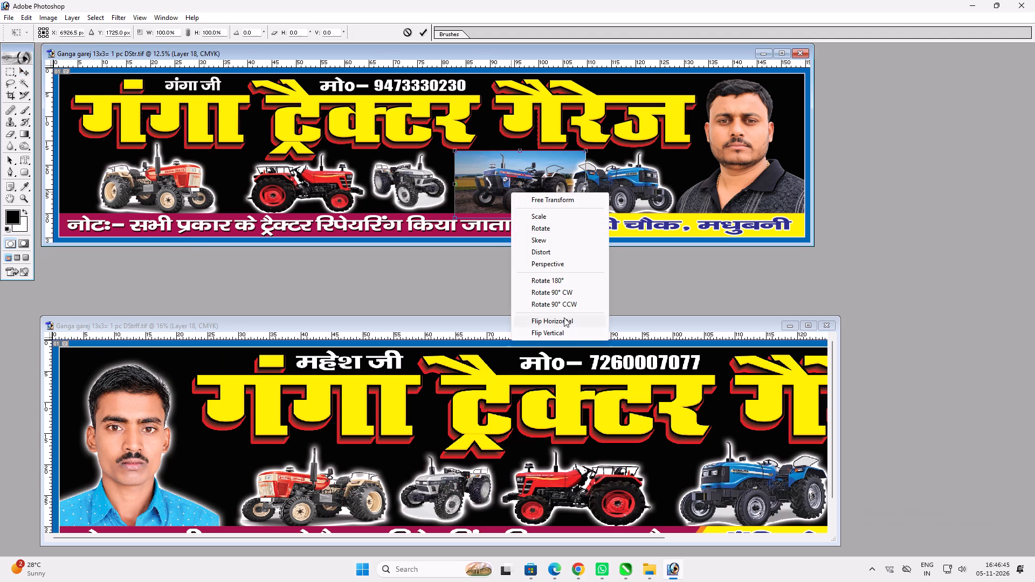
pyautogui.press('Return')
# Scale down the Powertrac picture to fit between the grey tractor and the last blue tractor.
pyautogui.hotkey('ctrl', 't')
pyautogui.keyDown('shift'); pyautogui.moveTo(585, 153); pyautogui.dragTo(565, 160); pyautogui.keyUp('shift')
pyautogui.hotkey('shift', 'Return')
pyautogui.click(504, 191)
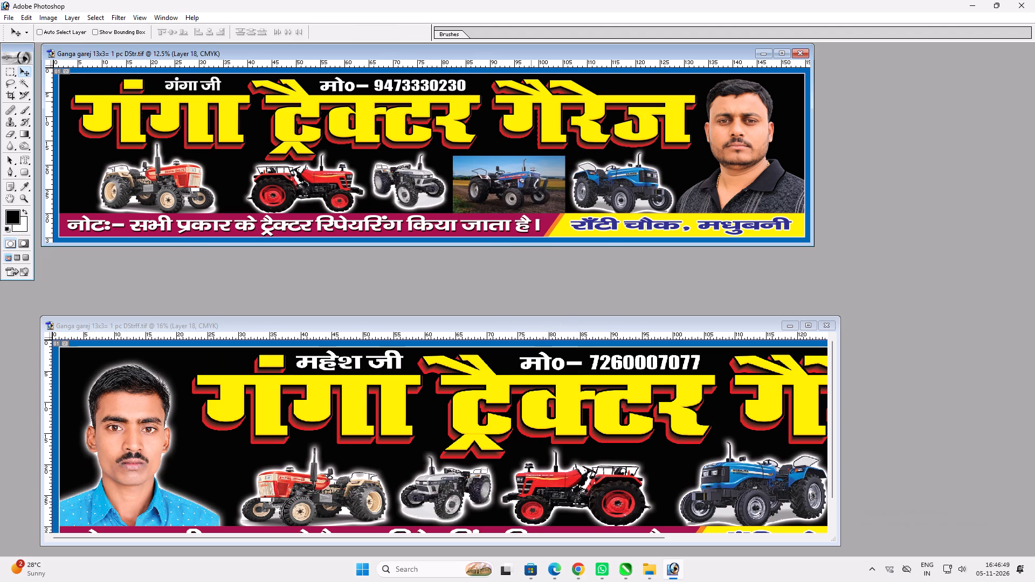
# Maximise the Ganga garej 13x3= 1 pc DStr banner and save it.
pyautogui.doubleClick(535, 51)
pyautogui.hotkey('ctrl', 's')
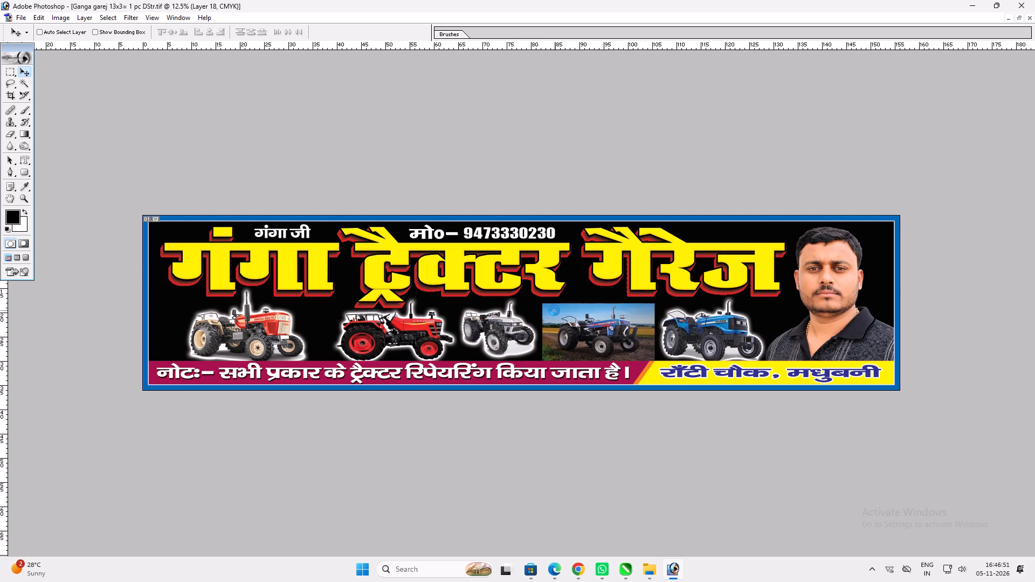
# Capture a rectangular screen snip of the whole Ganga garej banner, including a narrow margin around its blue border.
pyautogui.press('Print')
pyautogui.moveTo(136, 207); pyautogui.dragTo(914, 412)
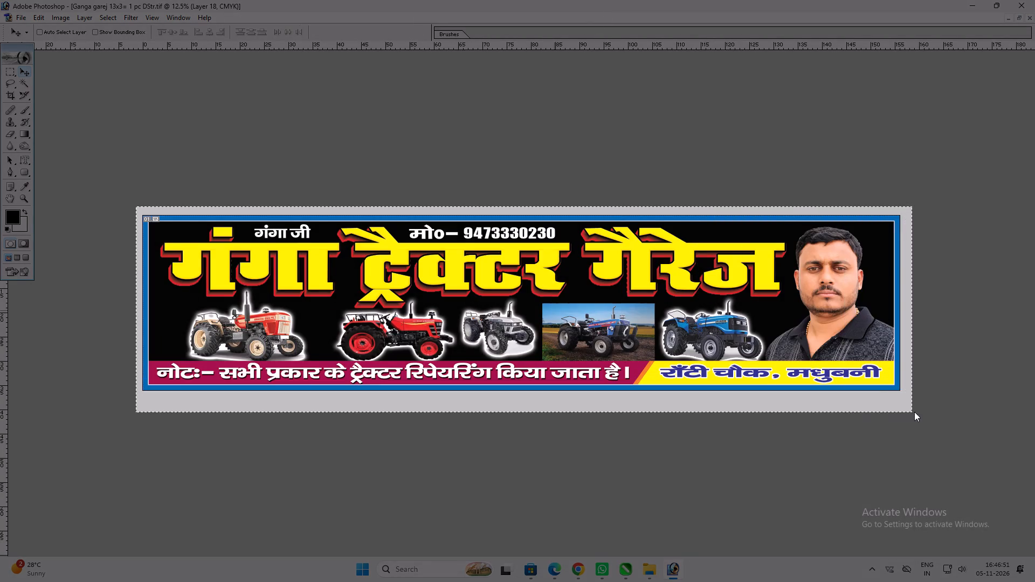
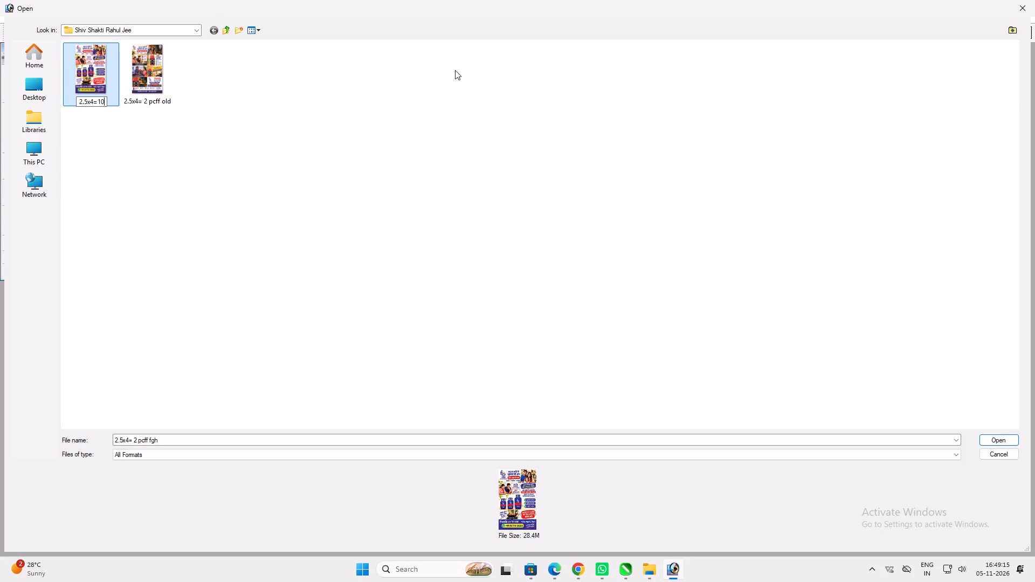
# Finish renaming the banner file with the blue bottles as 2.5x4=10pc old.
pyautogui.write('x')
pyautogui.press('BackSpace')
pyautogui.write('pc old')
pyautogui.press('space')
pyautogui.click(276, 206)
# Rename the 2.5x4= 2 pcff old banner file as 2.5x4= 10 pc Old.
pyautogui.click(153, 75)
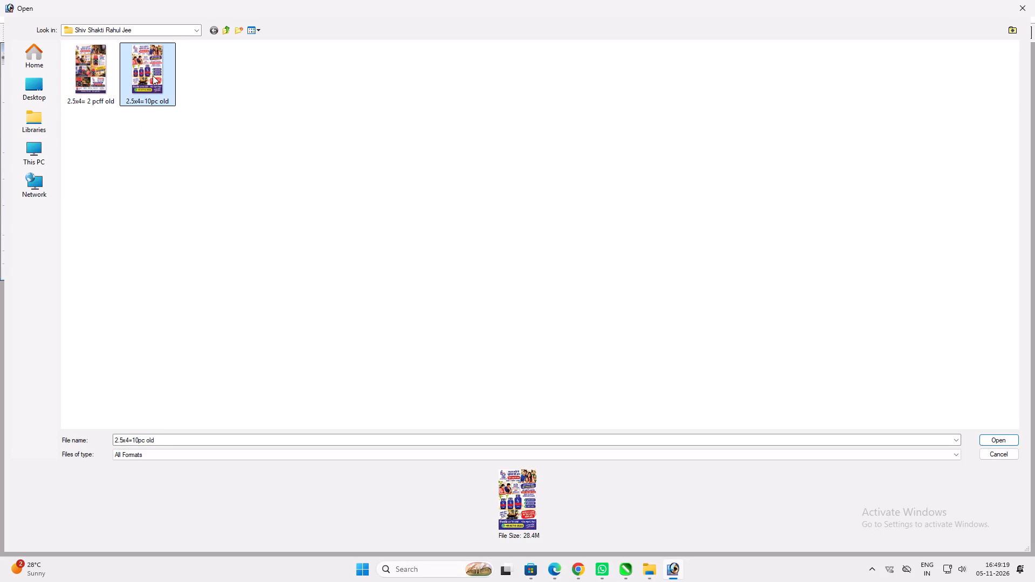
pyautogui.press('F2')
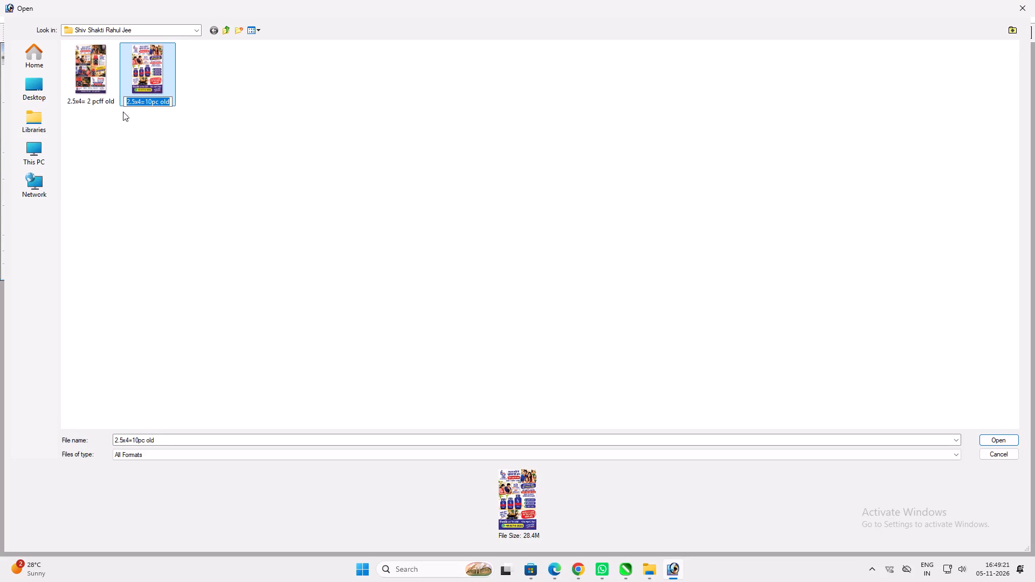
pyautogui.click(115, 102)
pyautogui.press('F2')
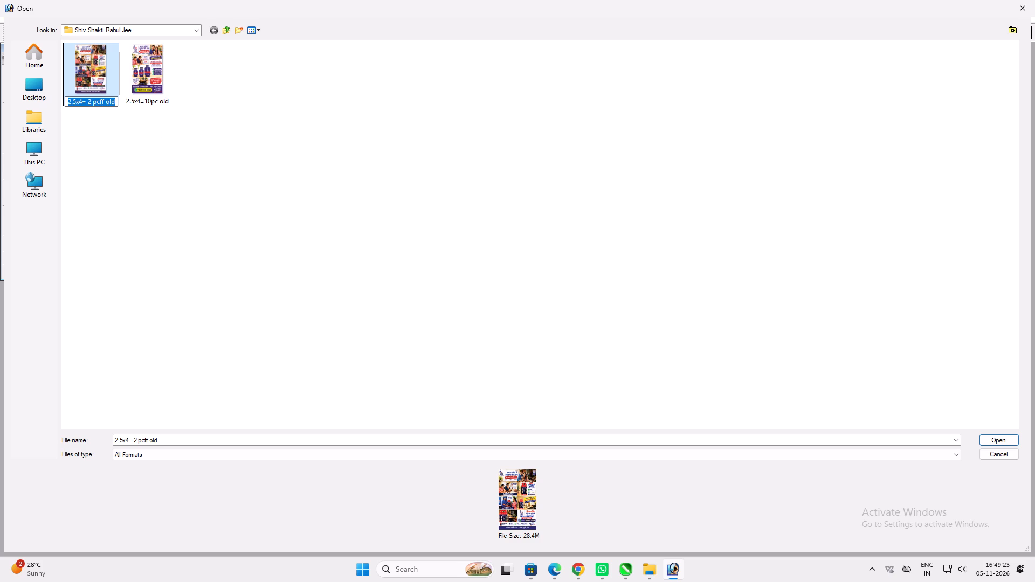
pyautogui.moveTo(88, 101); pyautogui.dragTo(440, 77)
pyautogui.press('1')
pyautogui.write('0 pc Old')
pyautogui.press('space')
pyautogui.click(381, 209)
pyautogui.click(223, 34)
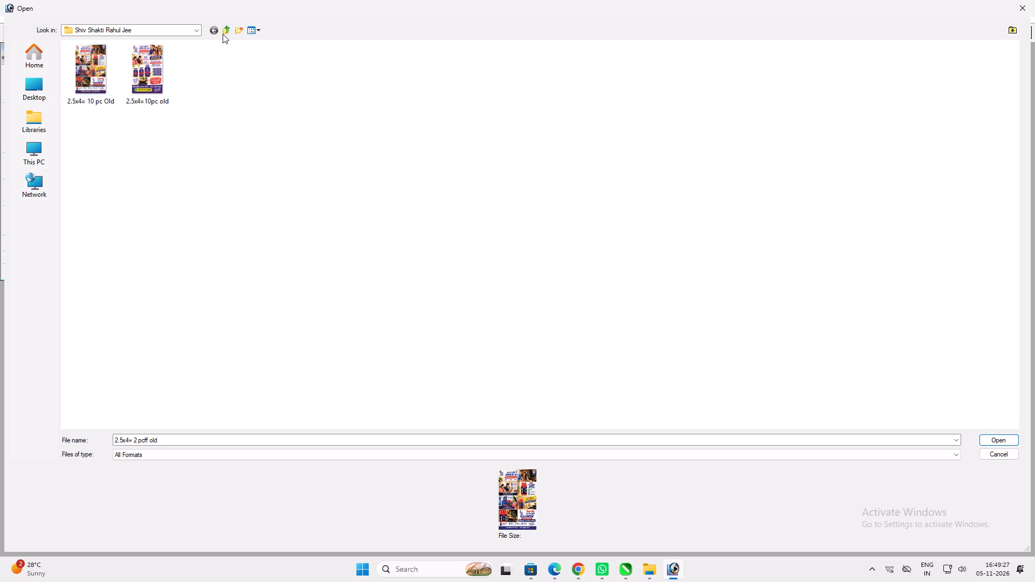
pyautogui.doubleClick(292, 95)
pyautogui.hotkey('ctrl', 'a')
pyautogui.press('Return')
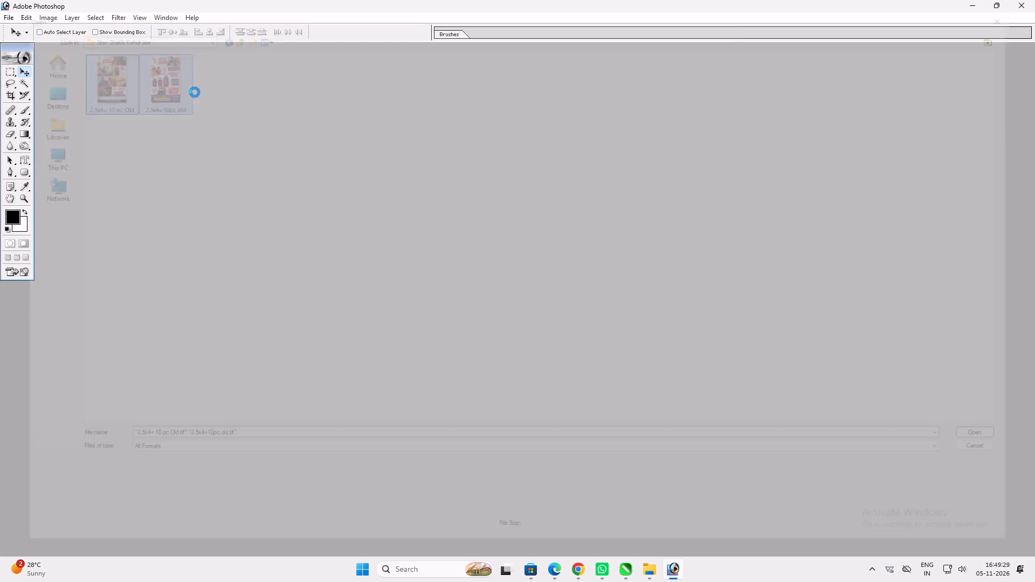
# Make sure the 2.5x4=10pc old.tif design is in CMYK mode, check its image size and close it.
pyautogui.hotkey('alt', 'i')
pyautogui.hotkey('alt', 'm')
pyautogui.hotkey('alt', 'c')
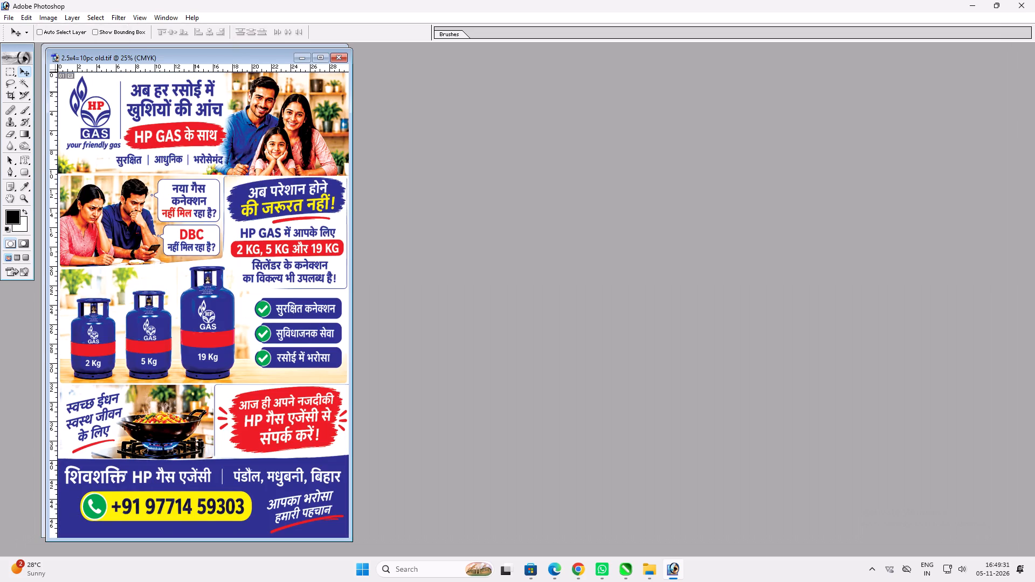
pyautogui.hotkey('alt', 'i')
pyautogui.hotkey('alt', 'i')
pyautogui.press('Return')
pyautogui.hotkey('ctrl', 'w')
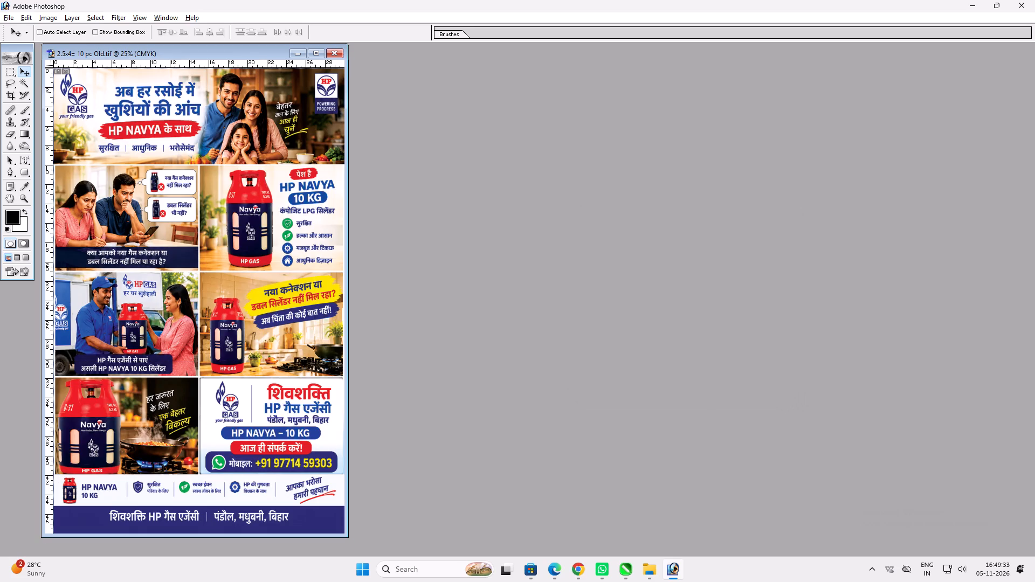
# Check the image size of the 2.5x4= 10 pc Old.tif design, and save and close the file.
pyautogui.hotkey('alt', 'i')
pyautogui.hotkey('alt', 'i')
pyautogui.press('Return')
pyautogui.hotkey('ctrl', 's')
pyautogui.hotkey('ctrl', 'w')
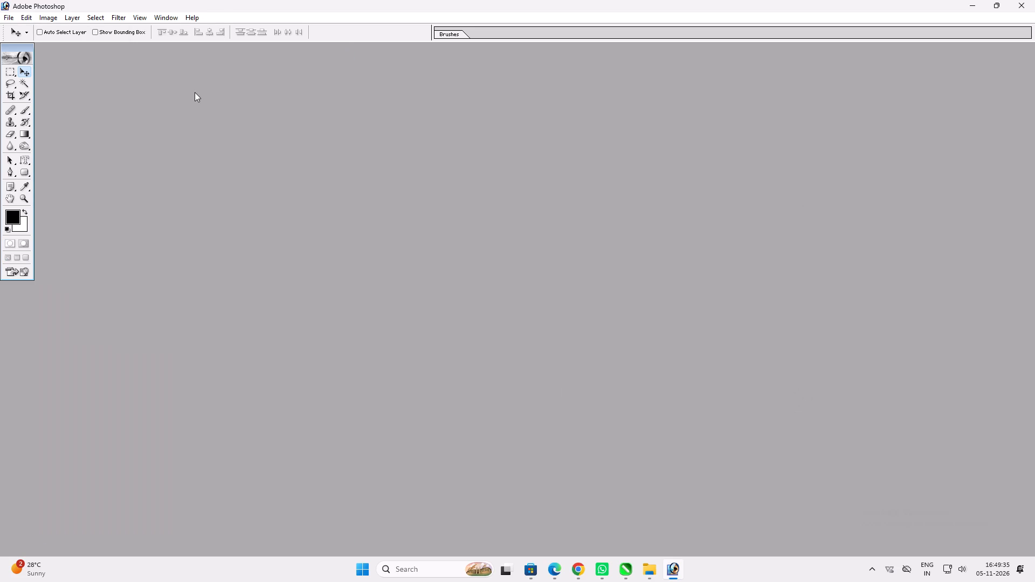
# Open both Ganga garej 13x3= 1 pc banners from the Viskarma Hording folder and maximise the DStrff one.
pyautogui.doubleClick(584, 347)
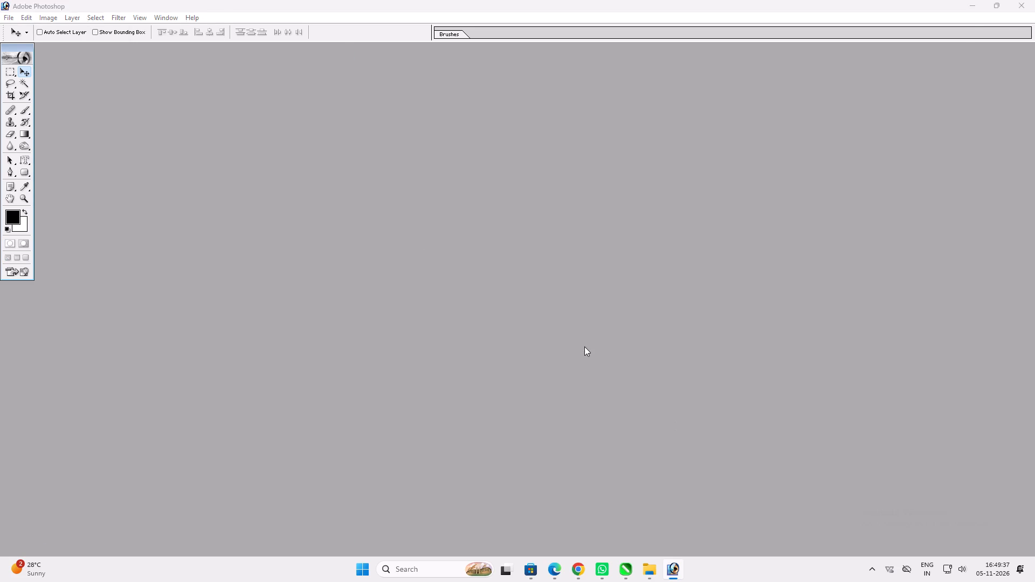
pyautogui.click(229, 32)
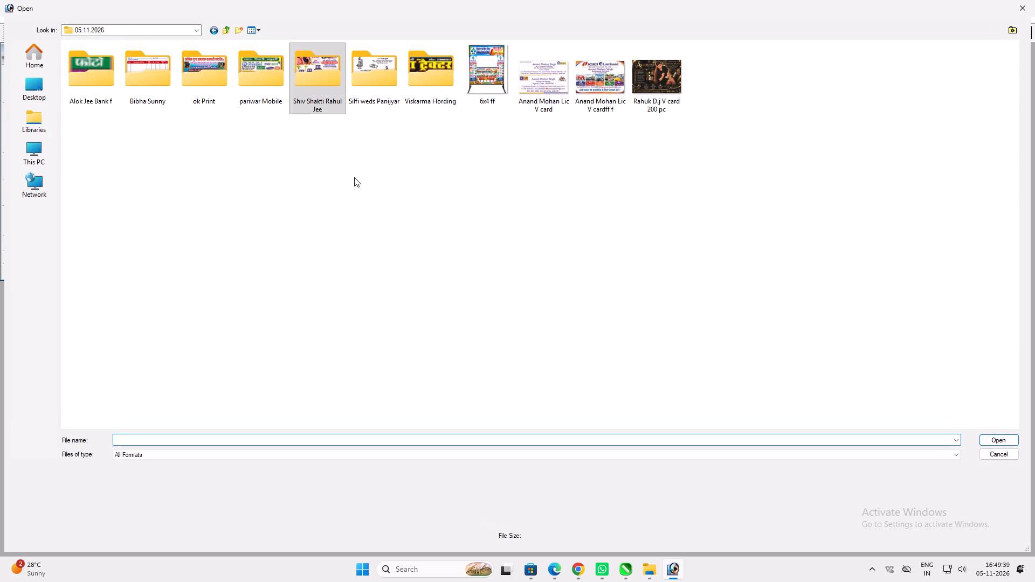
pyautogui.click(354, 177)
pyautogui.doubleClick(426, 88)
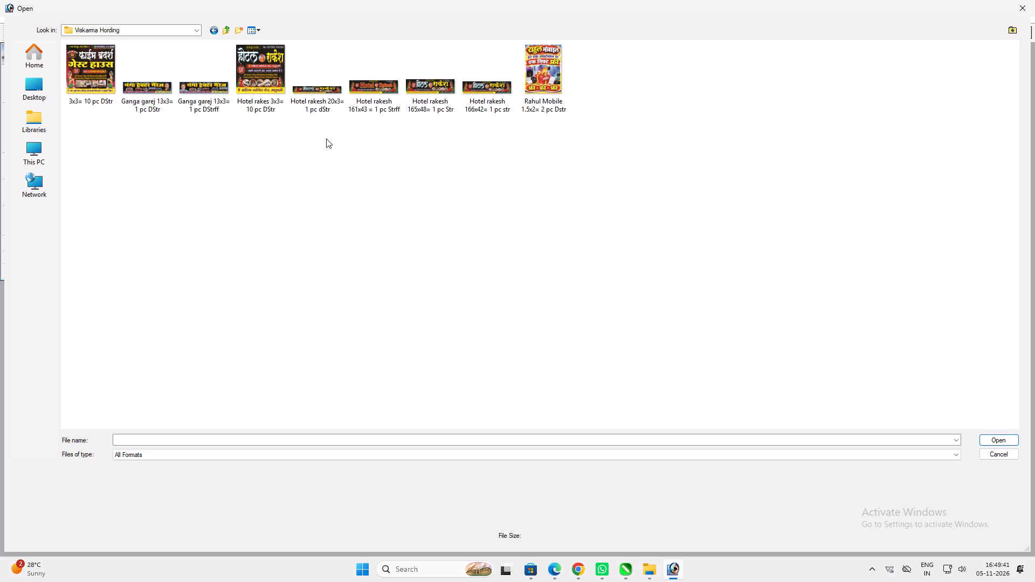
pyautogui.moveTo(219, 128); pyautogui.dragTo(149, 70)
pyautogui.press('Return')
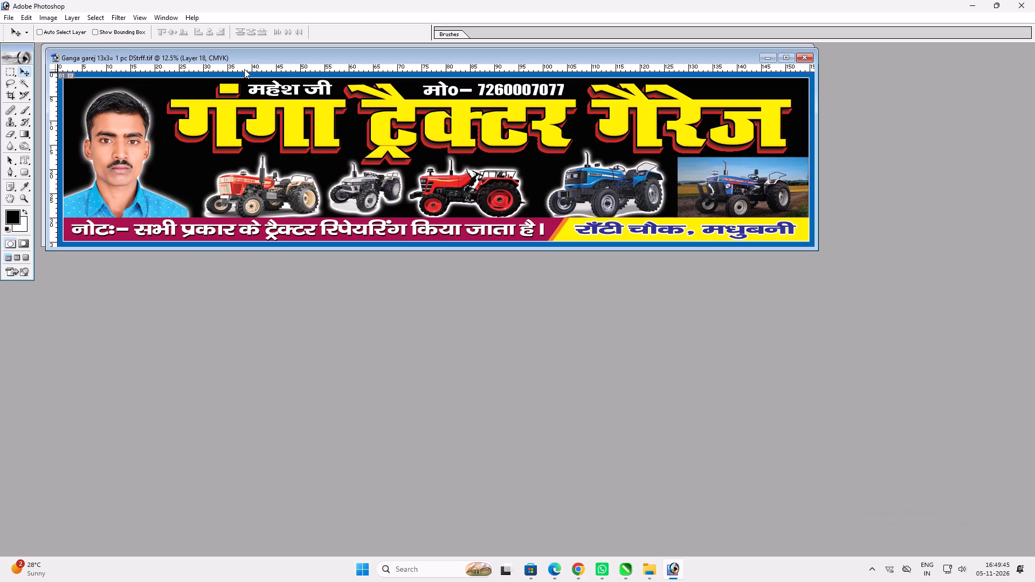
pyautogui.doubleClick(249, 56)
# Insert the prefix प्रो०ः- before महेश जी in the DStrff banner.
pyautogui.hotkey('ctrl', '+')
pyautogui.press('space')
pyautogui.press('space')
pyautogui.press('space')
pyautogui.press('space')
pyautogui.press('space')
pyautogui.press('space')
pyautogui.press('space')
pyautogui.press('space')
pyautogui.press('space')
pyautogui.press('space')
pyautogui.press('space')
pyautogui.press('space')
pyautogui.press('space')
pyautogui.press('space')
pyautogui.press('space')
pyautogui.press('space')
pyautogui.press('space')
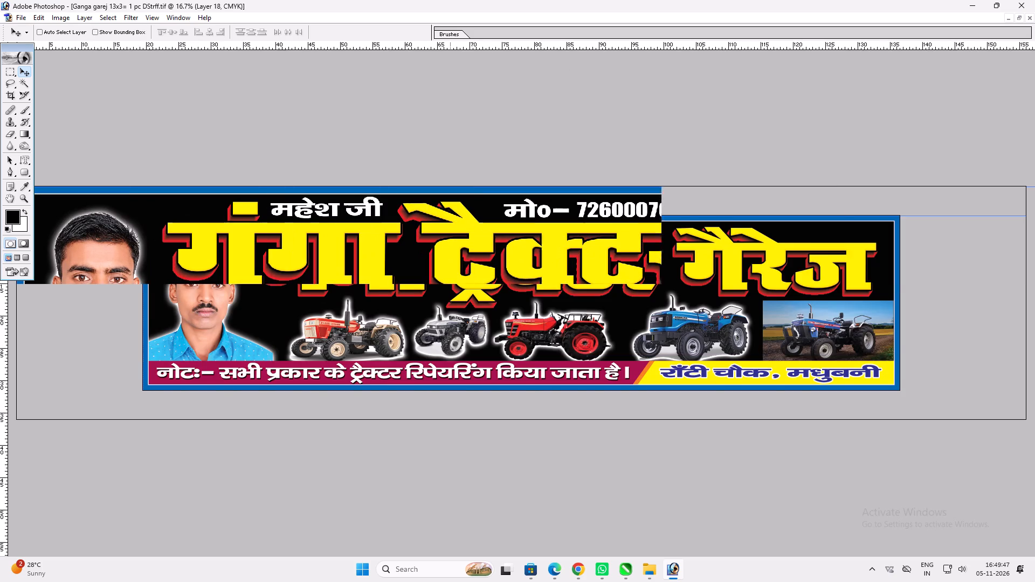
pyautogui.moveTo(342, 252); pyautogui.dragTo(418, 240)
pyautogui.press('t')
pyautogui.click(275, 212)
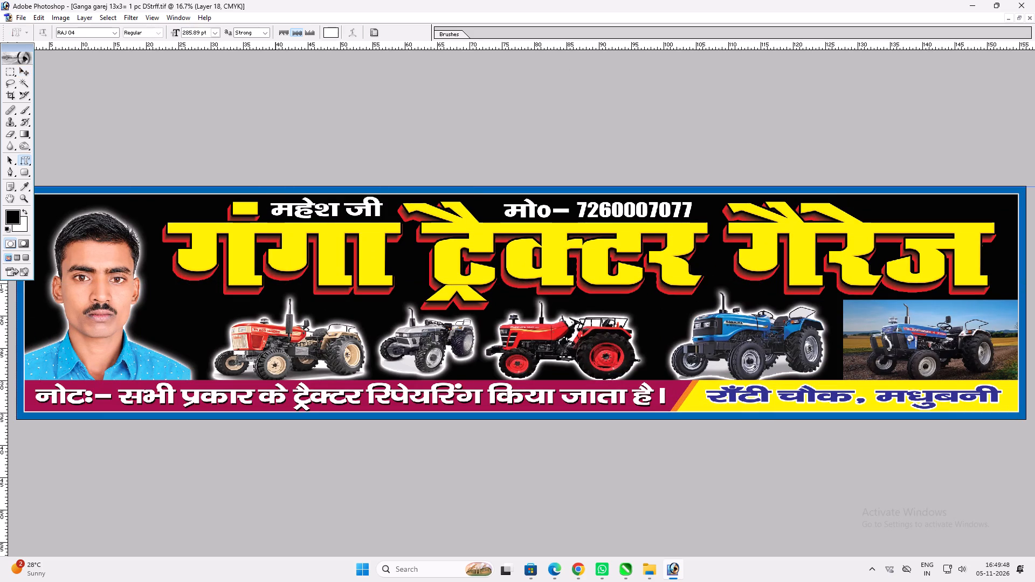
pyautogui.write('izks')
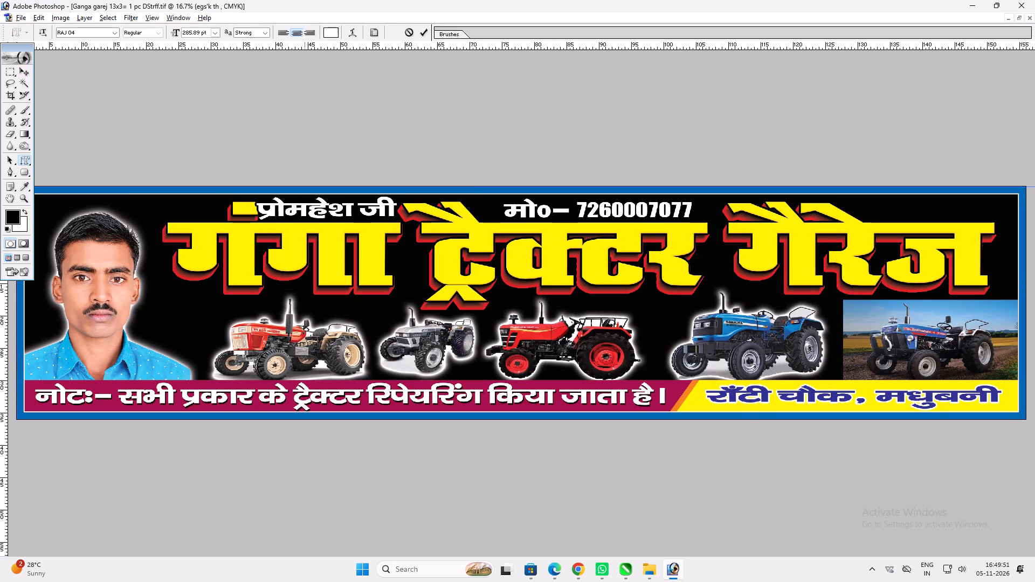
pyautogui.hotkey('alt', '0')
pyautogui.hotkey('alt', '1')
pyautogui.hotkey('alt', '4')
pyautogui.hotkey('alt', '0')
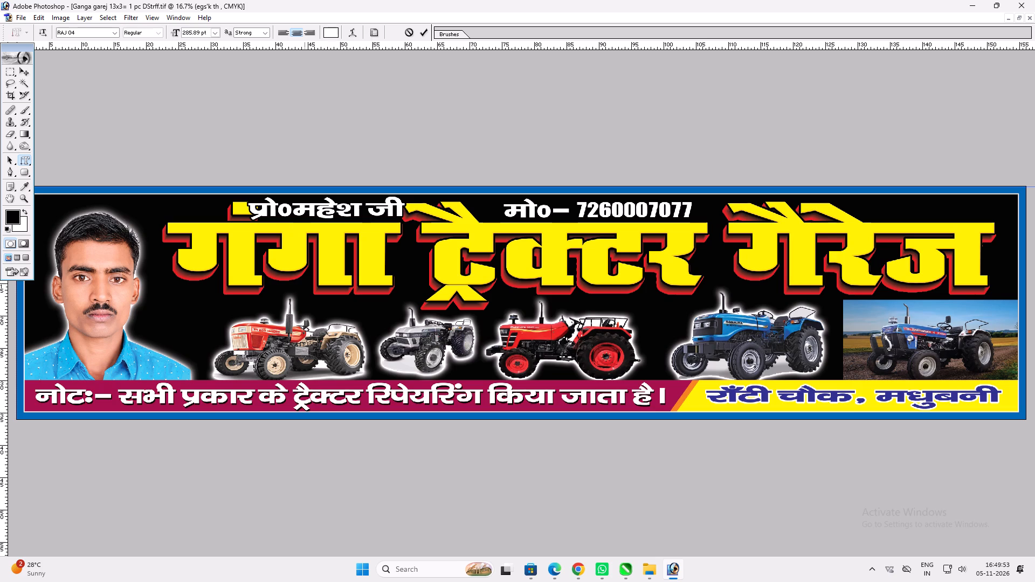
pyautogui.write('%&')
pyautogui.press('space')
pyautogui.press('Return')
# Scale down the प्रो०ः- महेश जी text to fit between the dot of गंगा and the top of ट्रैक्टर.
pyautogui.hotkey('ctrl', 't')
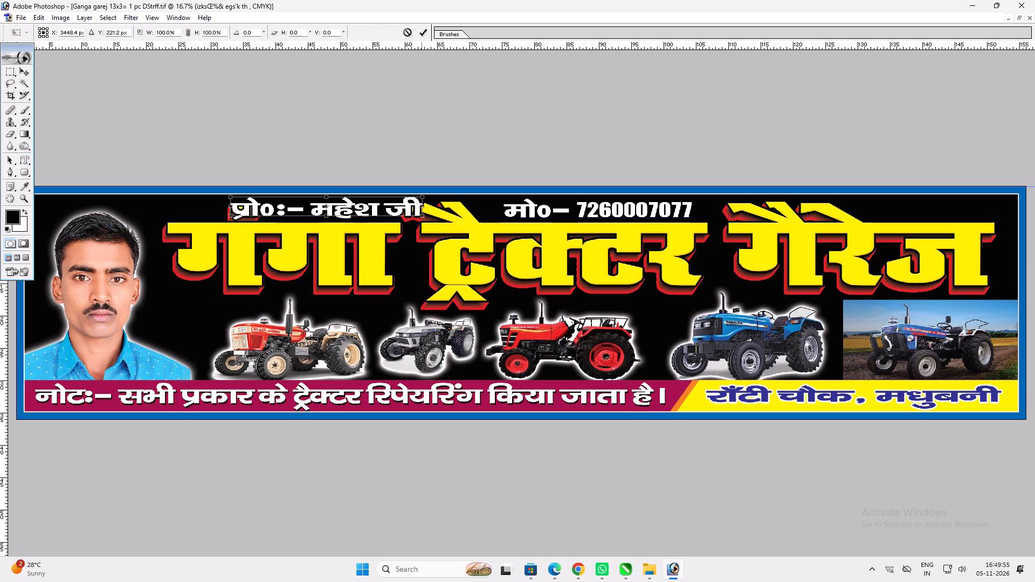
pyautogui.keyDown('alt'); pyautogui.keyDown('shift'); pyautogui.moveTo(422, 213); pyautogui.dragTo(404, 216); pyautogui.keyUp('shift'); pyautogui.keyUp('alt')
pyautogui.keyDown('alt'); pyautogui.keyDown('shift'); pyautogui.moveTo(404, 207); pyautogui.dragTo(385, 208); pyautogui.keyUp('shift'); pyautogui.keyUp('alt')
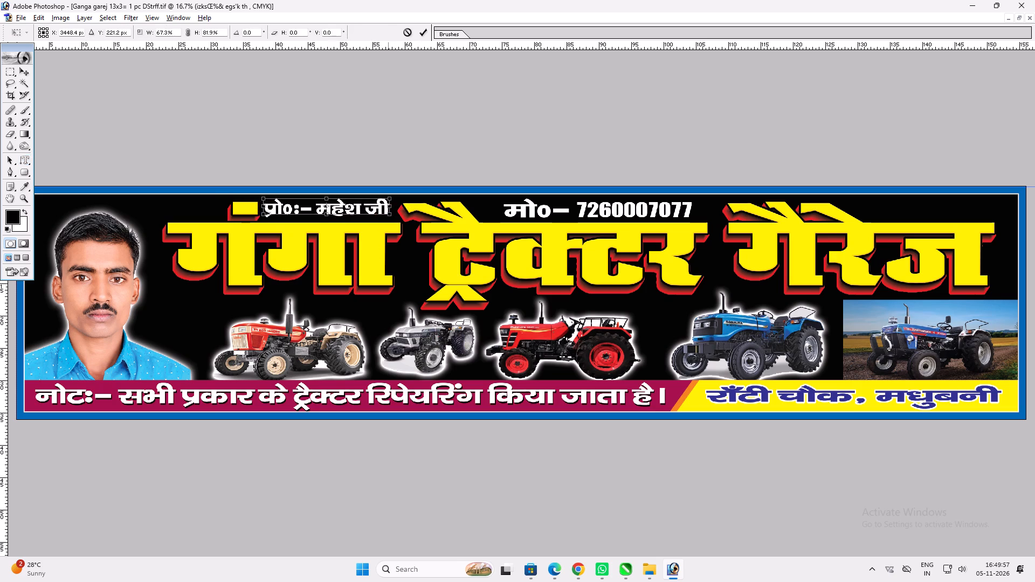
pyautogui.keyDown('alt'); pyautogui.keyDown('shift'); pyautogui.moveTo(385, 208); pyautogui.dragTo(384, 207); pyautogui.keyUp('shift'); pyautogui.keyUp('alt')
pyautogui.press('Return')
pyautogui.press('v')
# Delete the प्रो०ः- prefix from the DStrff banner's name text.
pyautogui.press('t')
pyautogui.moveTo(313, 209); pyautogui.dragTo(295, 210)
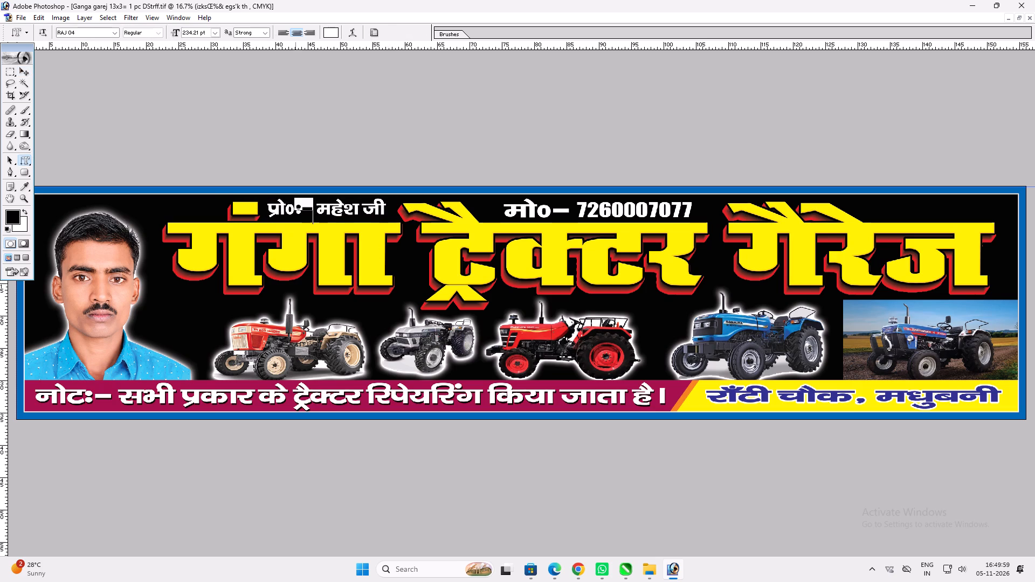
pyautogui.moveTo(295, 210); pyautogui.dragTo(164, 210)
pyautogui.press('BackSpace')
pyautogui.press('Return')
# Widen the महेश जी text in the DStrff banner toward the dot of गंगा.
pyautogui.hotkey('ctrl', 't')
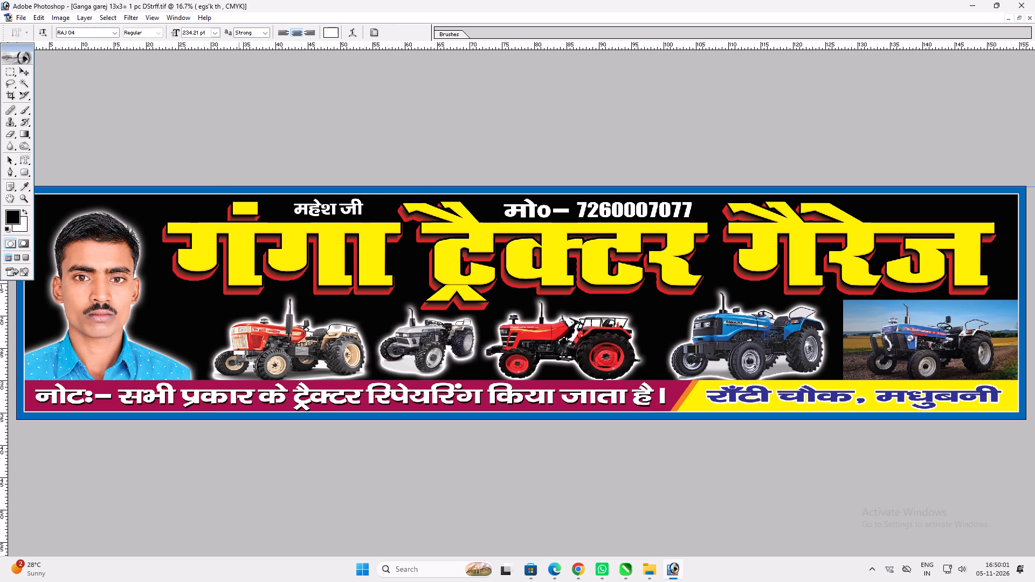
pyautogui.keyDown('shift'); pyautogui.moveTo(291, 207); pyautogui.dragTo(274, 212); pyautogui.keyUp('shift')
pyautogui.hotkey('shift', 'Return')
pyautogui.press('v')
pyautogui.press('v')
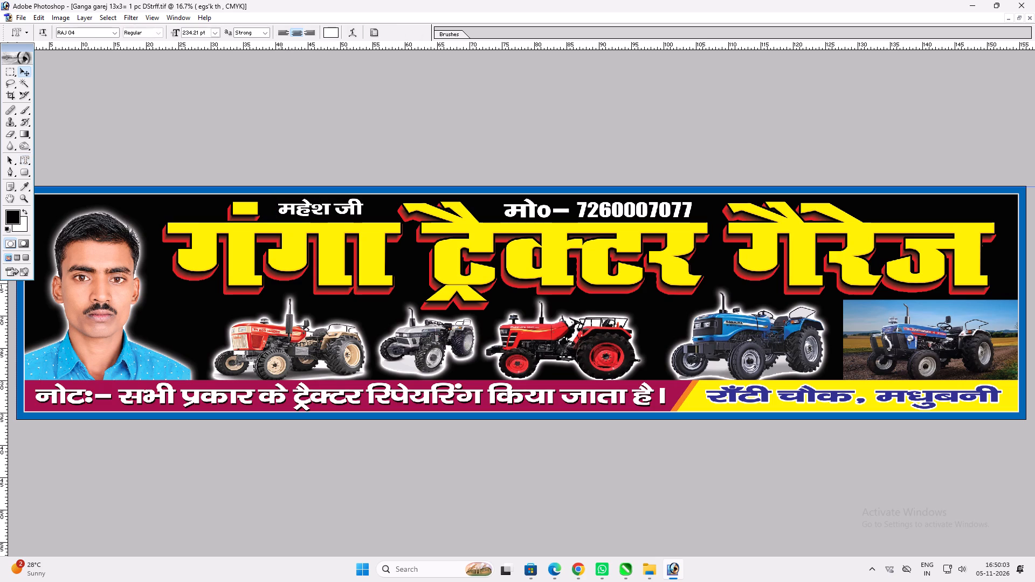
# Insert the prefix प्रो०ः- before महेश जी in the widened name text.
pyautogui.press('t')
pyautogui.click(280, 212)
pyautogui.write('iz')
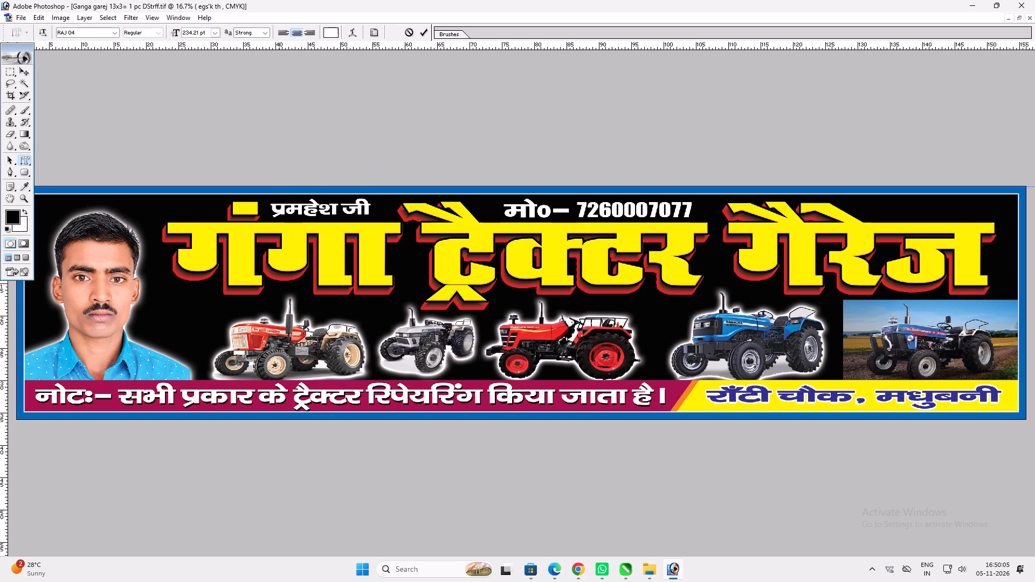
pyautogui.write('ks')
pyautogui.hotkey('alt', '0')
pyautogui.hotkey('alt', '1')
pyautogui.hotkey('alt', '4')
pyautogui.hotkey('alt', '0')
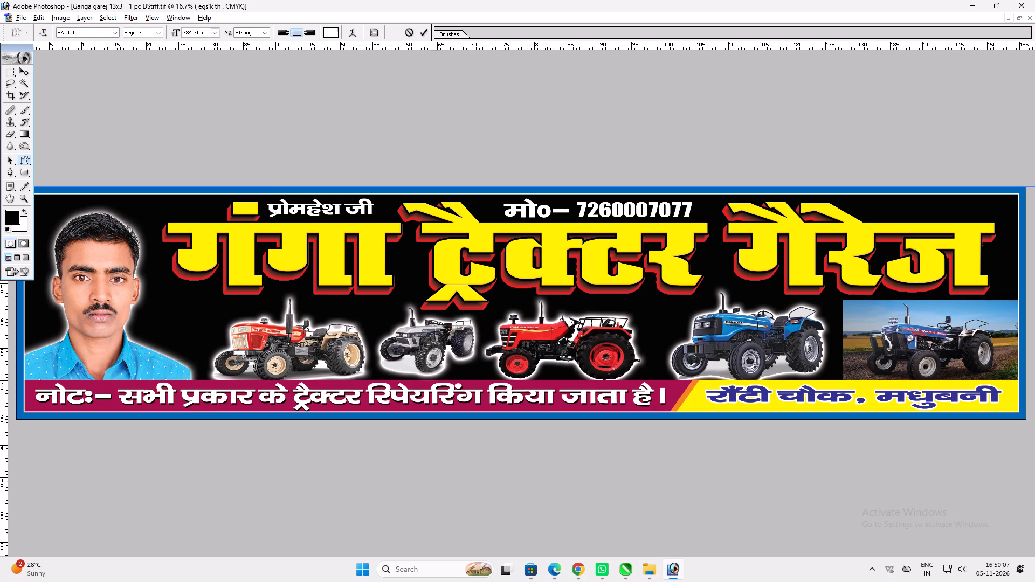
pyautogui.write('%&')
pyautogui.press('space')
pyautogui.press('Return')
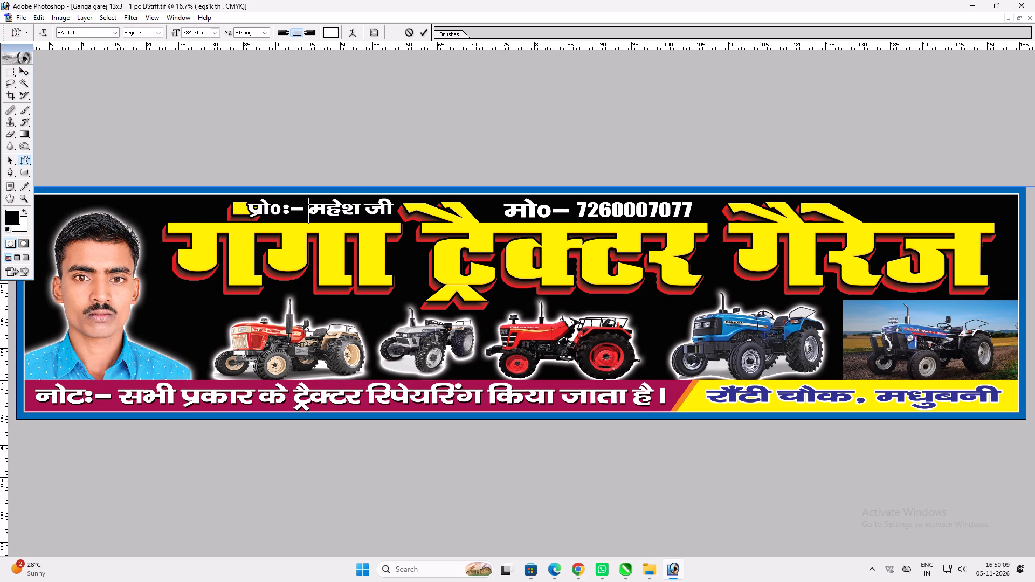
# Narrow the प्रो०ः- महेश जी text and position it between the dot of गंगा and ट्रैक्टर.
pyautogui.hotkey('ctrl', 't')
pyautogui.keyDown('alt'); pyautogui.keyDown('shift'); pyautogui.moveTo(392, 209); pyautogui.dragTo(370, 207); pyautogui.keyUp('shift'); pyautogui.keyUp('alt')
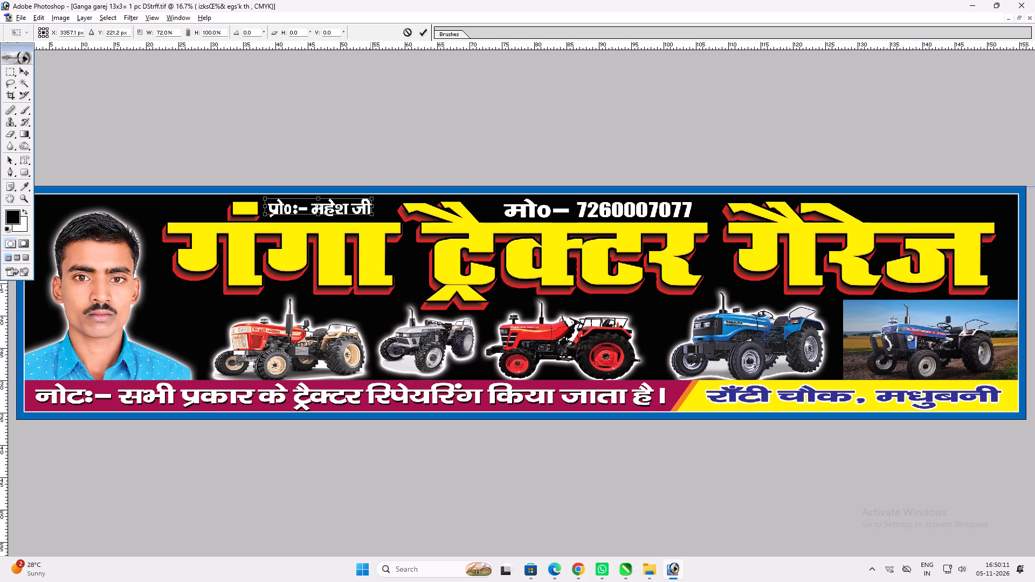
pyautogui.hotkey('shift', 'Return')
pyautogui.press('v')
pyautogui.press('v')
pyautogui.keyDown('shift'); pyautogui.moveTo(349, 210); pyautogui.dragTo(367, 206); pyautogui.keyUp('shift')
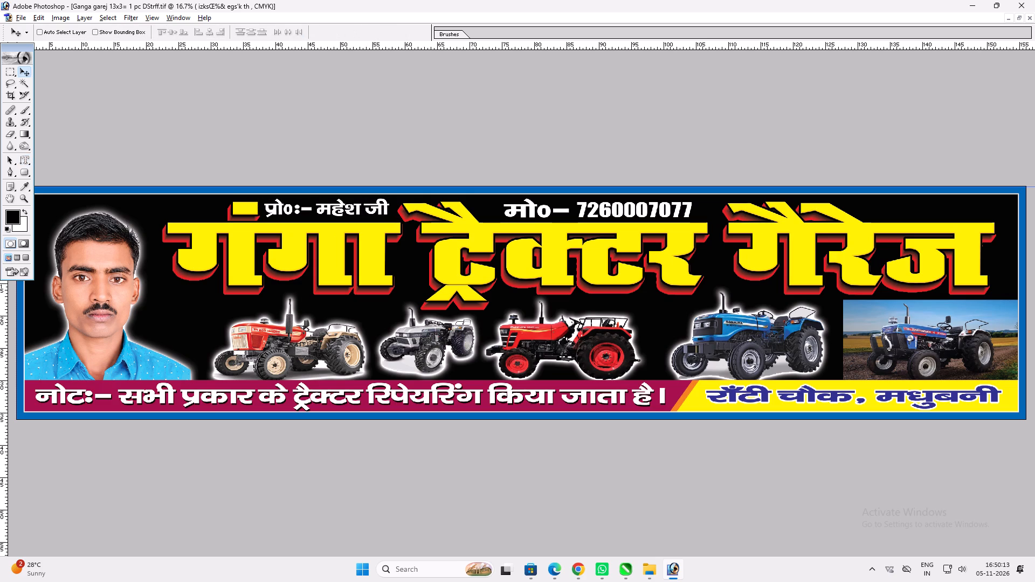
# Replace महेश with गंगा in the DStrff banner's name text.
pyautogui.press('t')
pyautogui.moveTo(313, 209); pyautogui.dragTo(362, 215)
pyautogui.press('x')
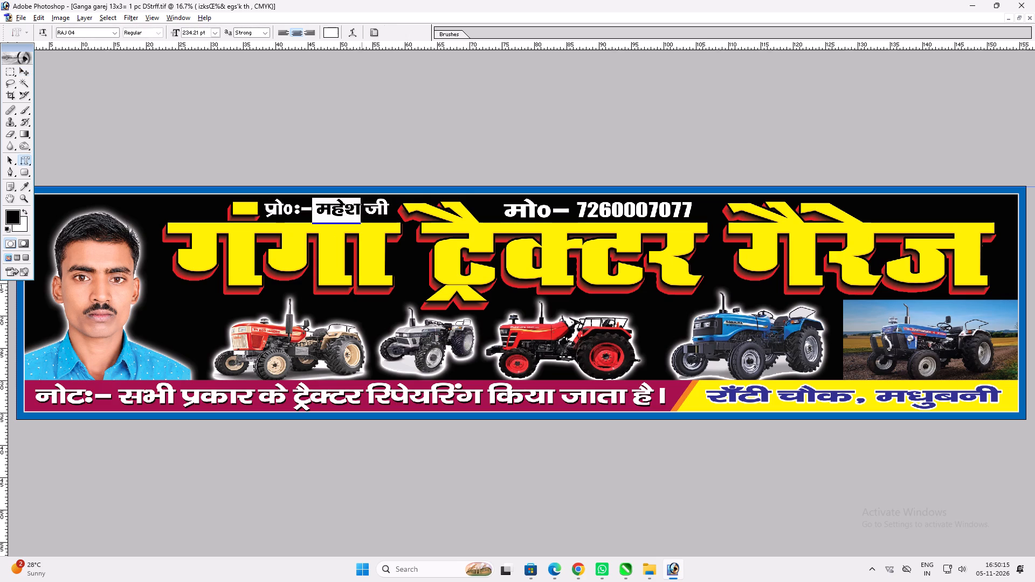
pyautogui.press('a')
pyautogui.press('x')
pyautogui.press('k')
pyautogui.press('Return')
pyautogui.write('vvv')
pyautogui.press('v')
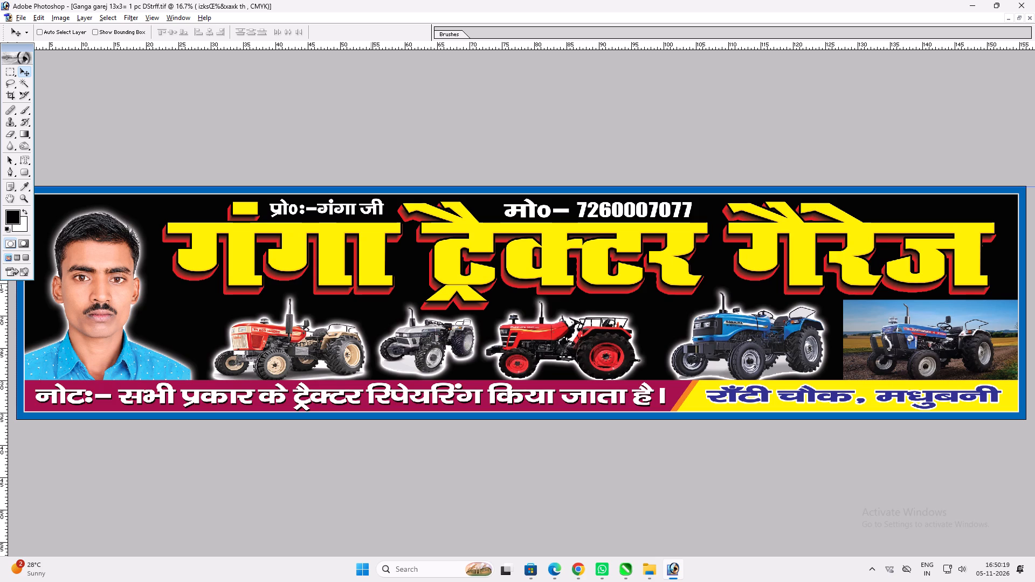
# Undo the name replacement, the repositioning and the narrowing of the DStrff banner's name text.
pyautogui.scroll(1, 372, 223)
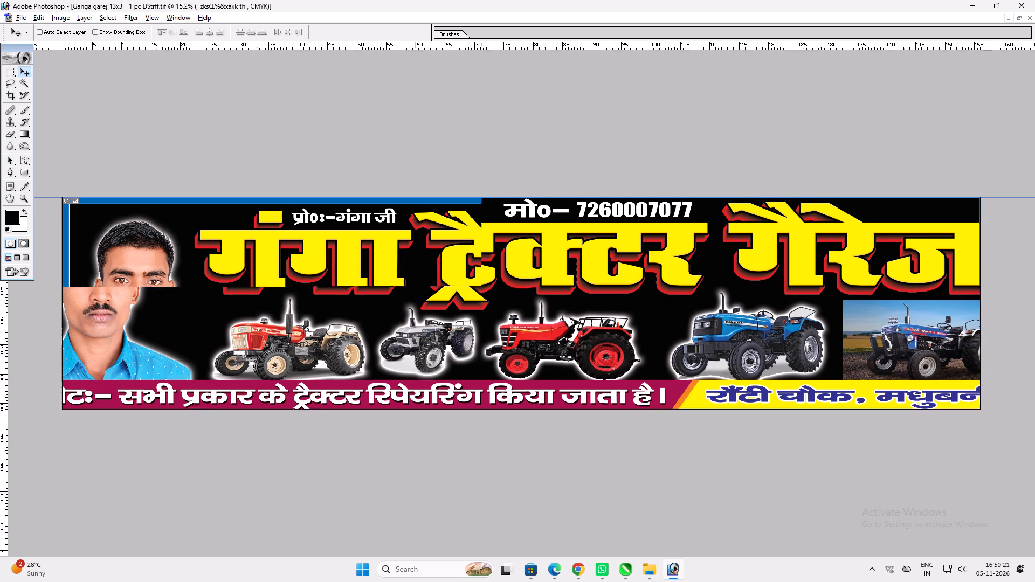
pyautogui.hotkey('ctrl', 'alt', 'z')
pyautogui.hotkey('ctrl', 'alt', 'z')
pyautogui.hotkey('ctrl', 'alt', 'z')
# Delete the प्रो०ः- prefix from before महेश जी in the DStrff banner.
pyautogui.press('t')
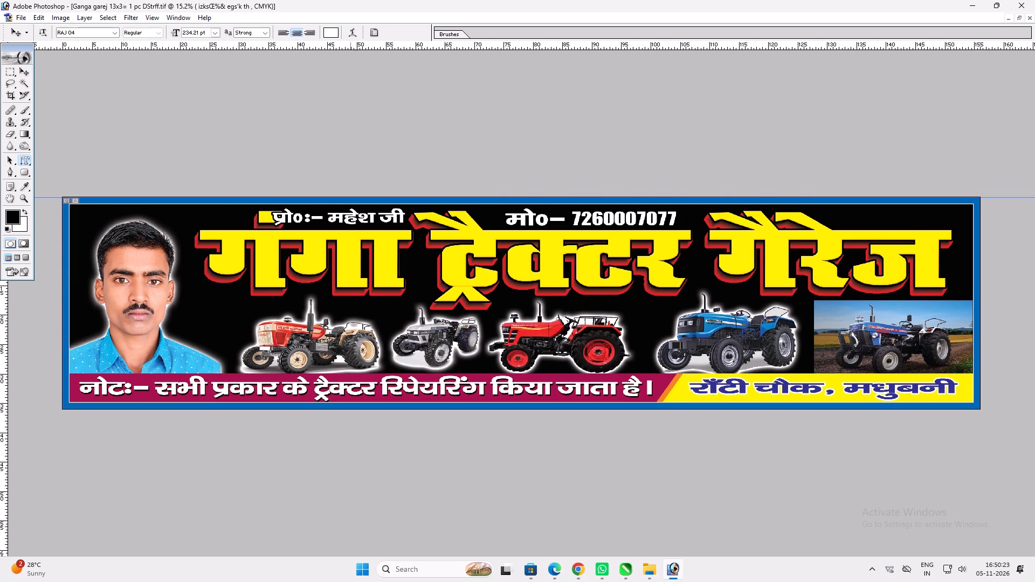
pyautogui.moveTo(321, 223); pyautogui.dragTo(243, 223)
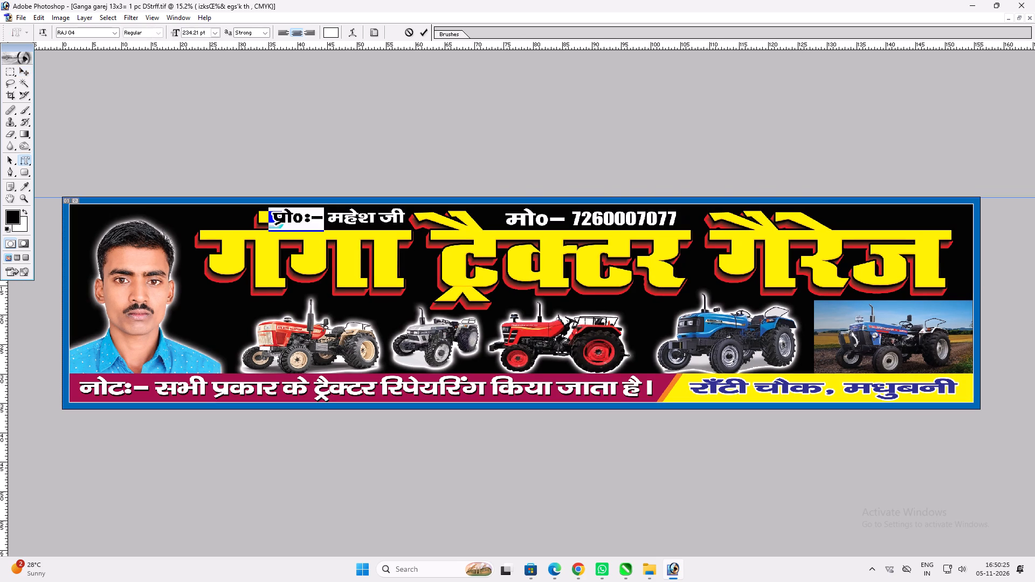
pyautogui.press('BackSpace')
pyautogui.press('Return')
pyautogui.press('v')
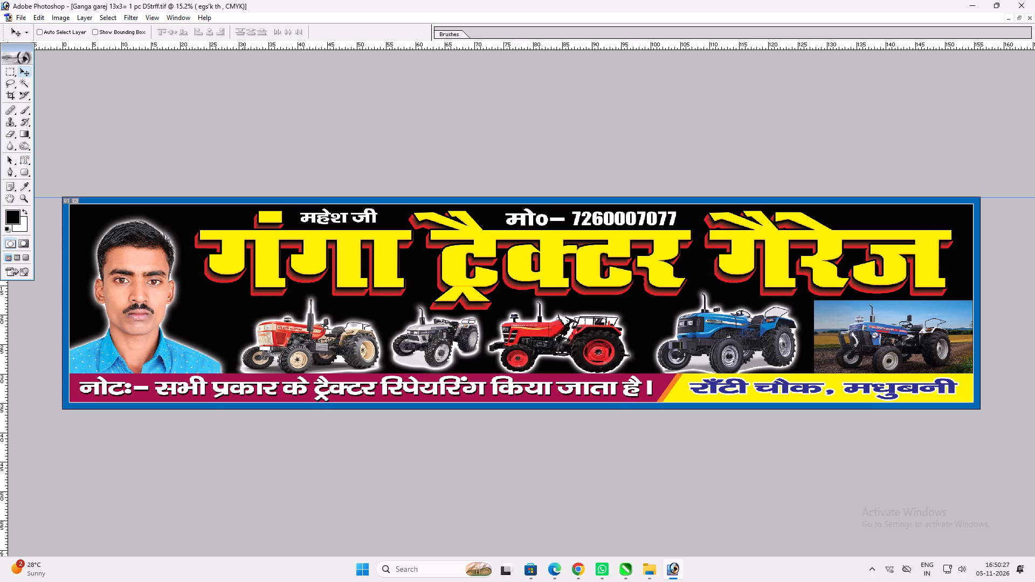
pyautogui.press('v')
# Place a copy of the महेश जी text above the end of गैरेज and change its wording to प्रो०ः- गंगा जी.
pyautogui.keyDown('alt'); pyautogui.keyDown('shift'); pyautogui.moveTo(345, 221); pyautogui.dragTo(895, 230); pyautogui.keyUp('shift'); pyautogui.keyUp('alt')
pyautogui.press('t')
pyautogui.click(869, 222)
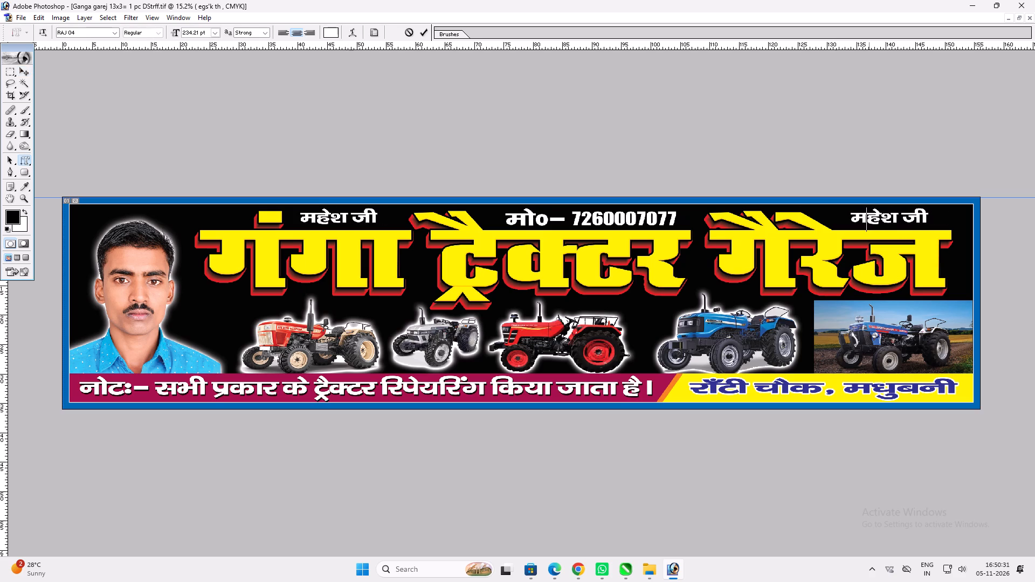
pyautogui.write('izks')
pyautogui.hotkey('ctrl', 'a')
pyautogui.write('izks')
pyautogui.hotkey('alt', '0')
pyautogui.hotkey('alt', '1')
pyautogui.hotkey('alt', '4')
pyautogui.hotkey('alt', '0')
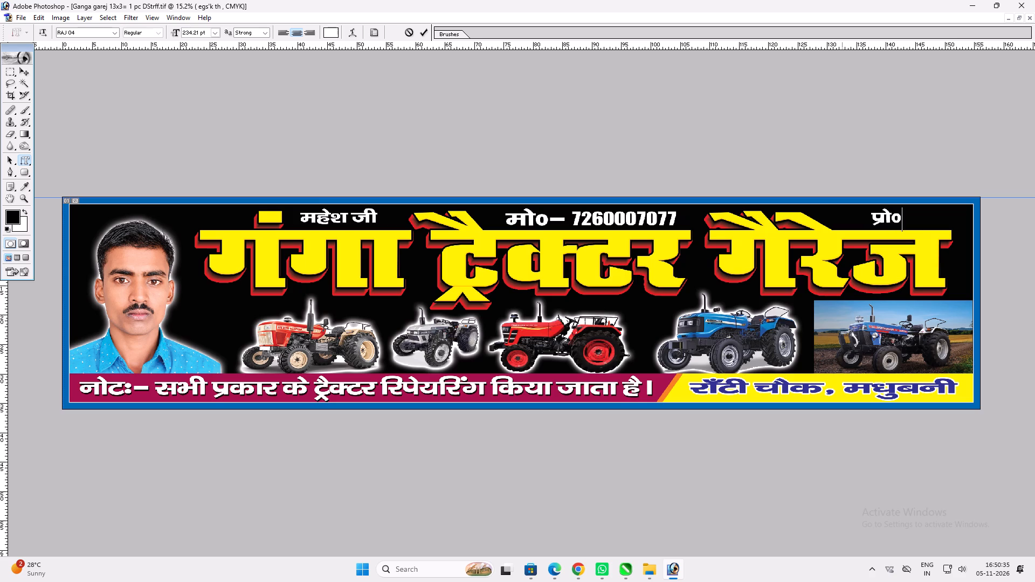
pyautogui.write('%& xakx')
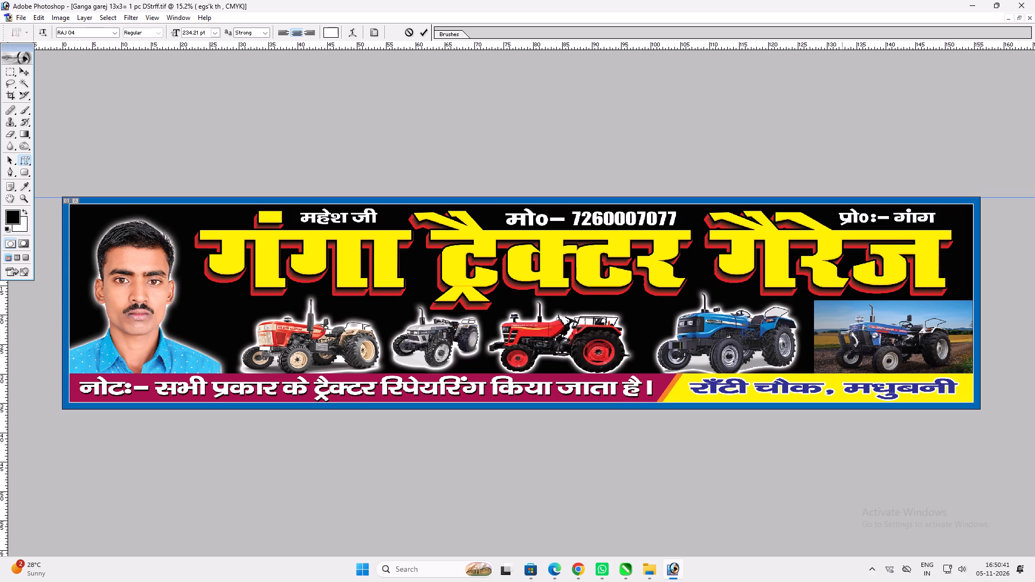
pyautogui.press('BackSpace')
pyautogui.press('BackSpace')
pyautogui.write('xk th')
pyautogui.press('Return')
pyautogui.write('vv')
pyautogui.keyDown('shift'); pyautogui.moveTo(855, 227); pyautogui.dragTo(865, 225); pyautogui.keyUp('shift')
# Switch to the Ganga garej DStr banner and insert the prefix प्रो०ः- before गंगा जी.
pyautogui.write('ff')
pyautogui.press('f')
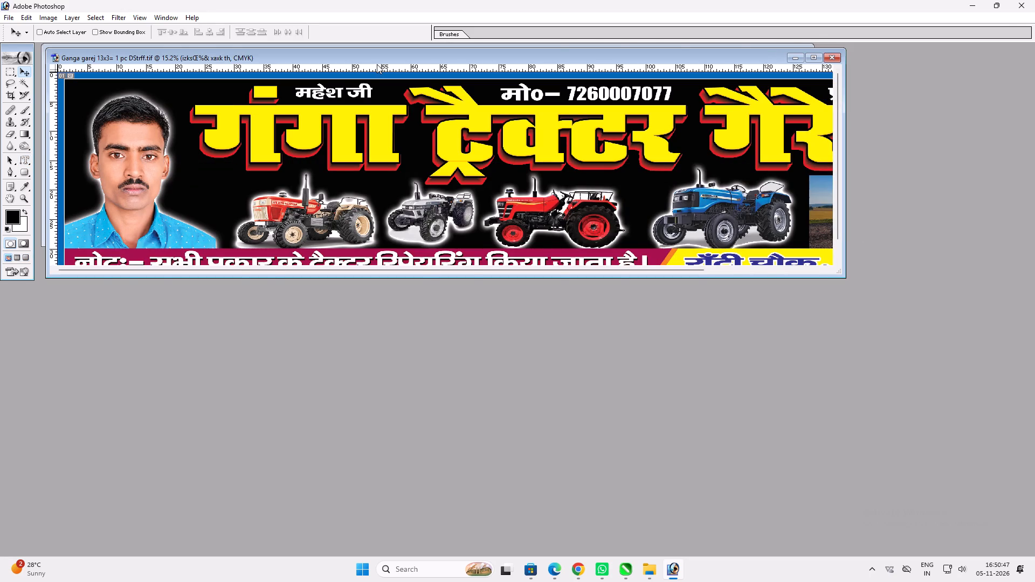
pyautogui.doubleClick(375, 61)
pyautogui.hotkey('ctrl', 'Tab')
pyautogui.hotkey('ctrl', '0')
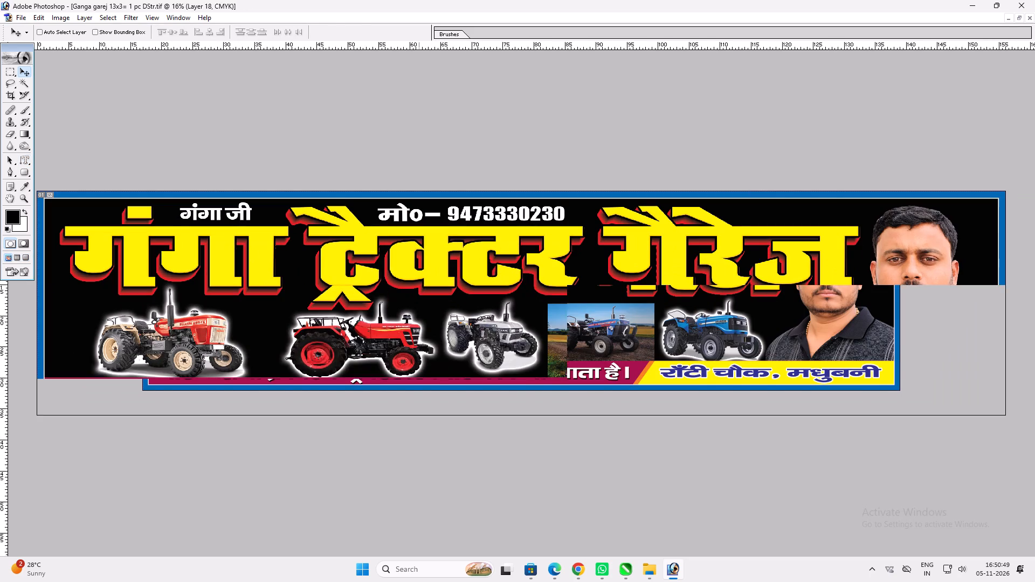
pyautogui.press('t')
pyautogui.click(184, 214)
pyautogui.write('izks')
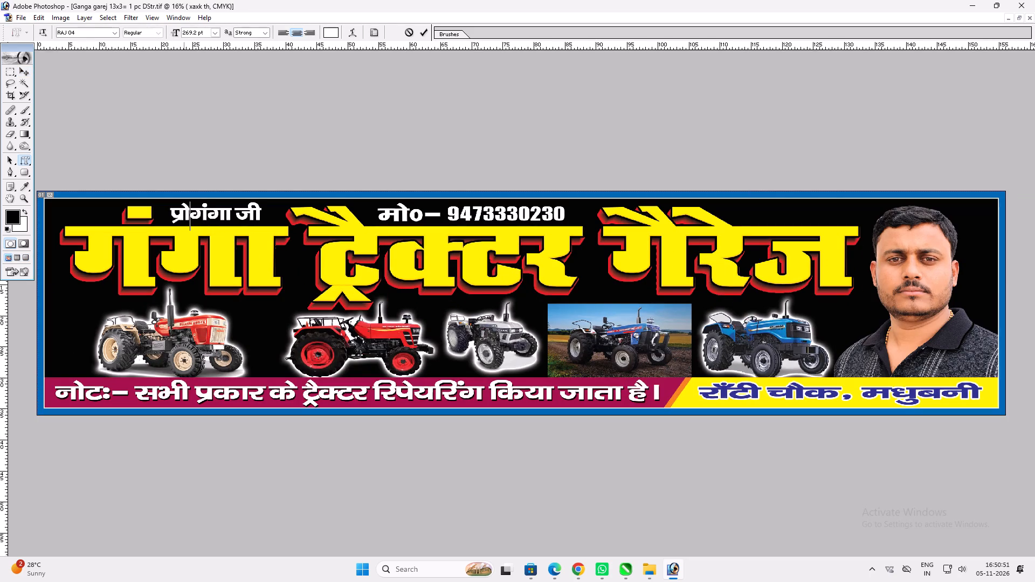
pyautogui.hotkey('alt', '0')
pyautogui.hotkey('alt', '1')
pyautogui.hotkey('alt', '4')
pyautogui.hotkey('alt', '0')
pyautogui.write('%&')
pyautogui.press('space')
pyautogui.press('Return')
pyautogui.write('vv')
# Scale down the DStr banner's प्रो०ः- गंगा जी text and fit it between the dot of गंगा and ट्रैक्टर.
pyautogui.hotkey('ctrl', 't')
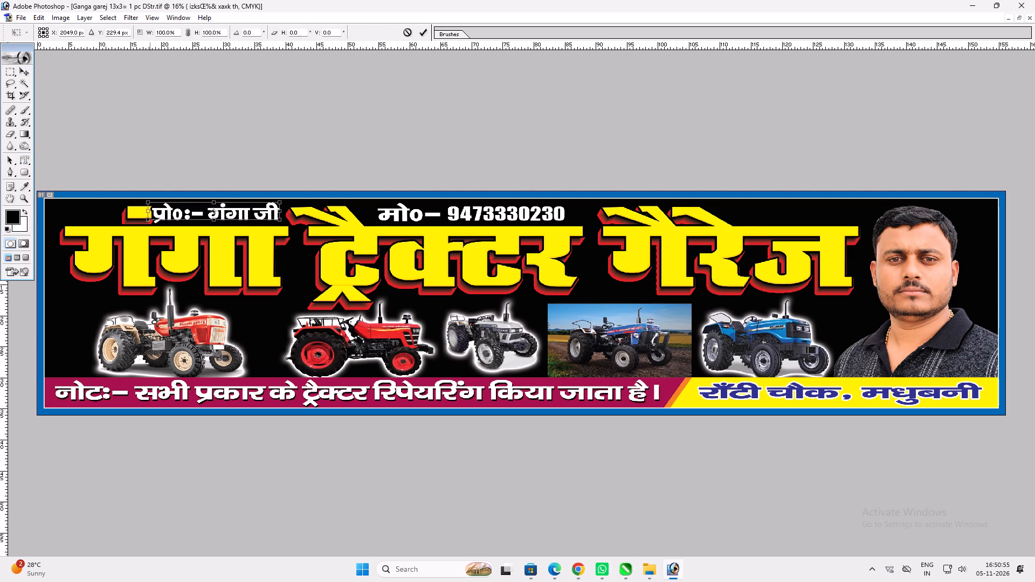
pyautogui.keyDown('shift'); pyautogui.moveTo(149, 219); pyautogui.dragTo(158, 217); pyautogui.keyUp('shift')
pyautogui.hotkey('shift', 'Return')
pyautogui.press('v')
pyautogui.keyDown('alt'); pyautogui.keyDown('shift'); pyautogui.moveTo(237, 199); pyautogui.dragTo(243, 204); pyautogui.keyUp('shift'); pyautogui.keyUp('alt')
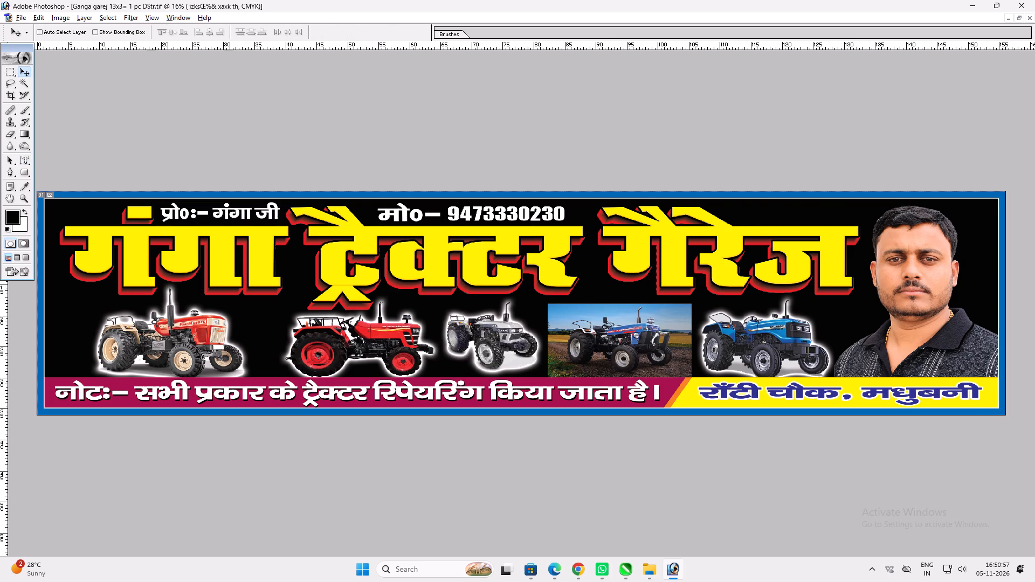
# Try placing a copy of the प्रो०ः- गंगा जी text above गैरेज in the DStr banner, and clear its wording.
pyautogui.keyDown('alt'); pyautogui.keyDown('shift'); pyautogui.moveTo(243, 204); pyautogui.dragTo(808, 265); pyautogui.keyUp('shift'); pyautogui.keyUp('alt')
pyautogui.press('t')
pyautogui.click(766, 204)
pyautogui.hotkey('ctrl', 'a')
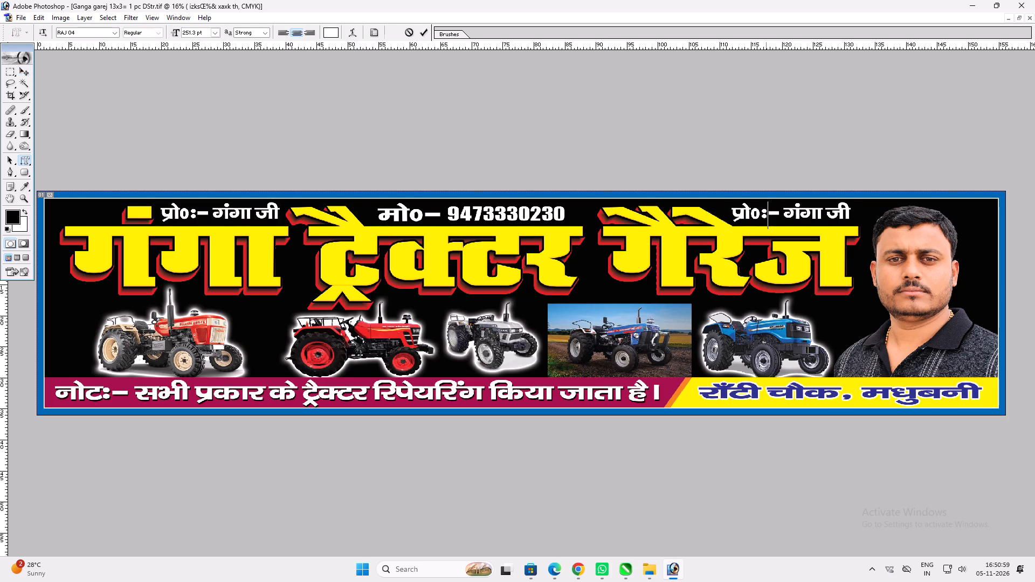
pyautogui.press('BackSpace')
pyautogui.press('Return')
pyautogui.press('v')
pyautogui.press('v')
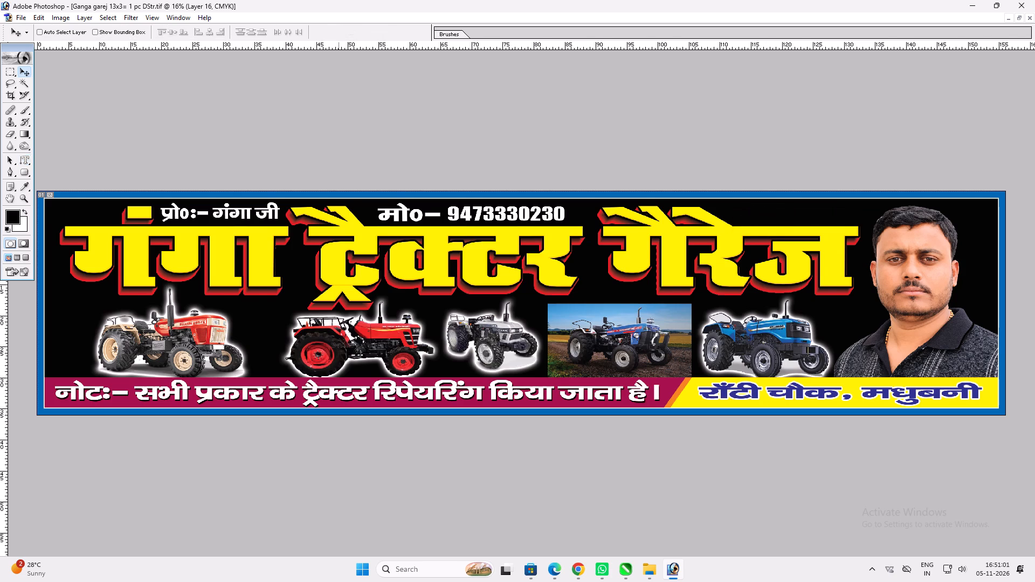
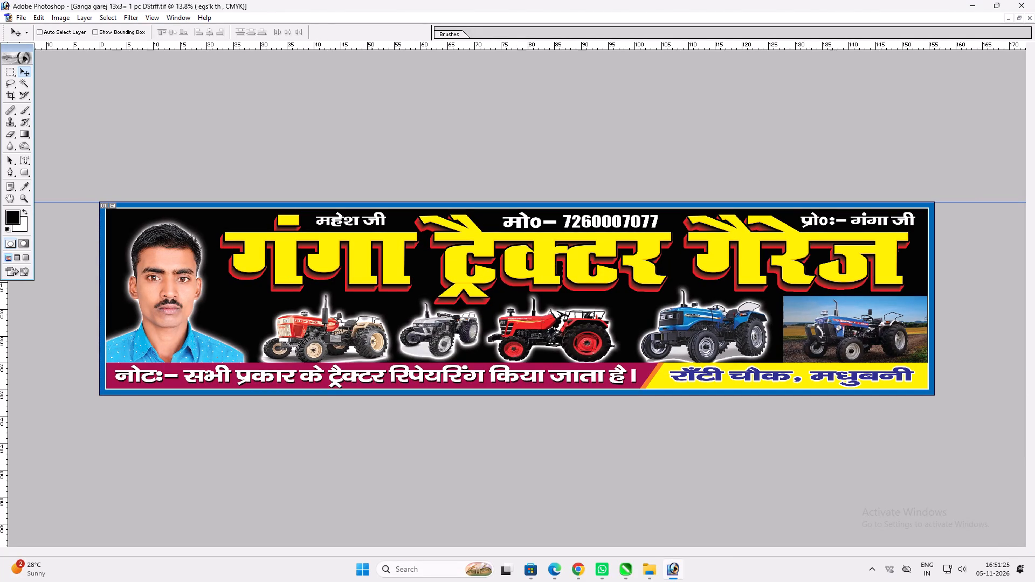
# Swap the two name texts in the DStr banner, placing महेश जी above the end of गैरेज and प्रो०ः- गंगा जी beside the dot of गंगा.
pyautogui.keyDown('ctrl'); pyautogui.click(370, 219); pyautogui.keyUp('ctrl')
pyautogui.keyDown('shift'); pyautogui.moveTo(370, 219); pyautogui.dragTo(370, 220); pyautogui.keyUp('shift')
pyautogui.keyDown('shift'); pyautogui.moveTo(370, 220); pyautogui.dragTo(865, 234); pyautogui.keyUp('shift')
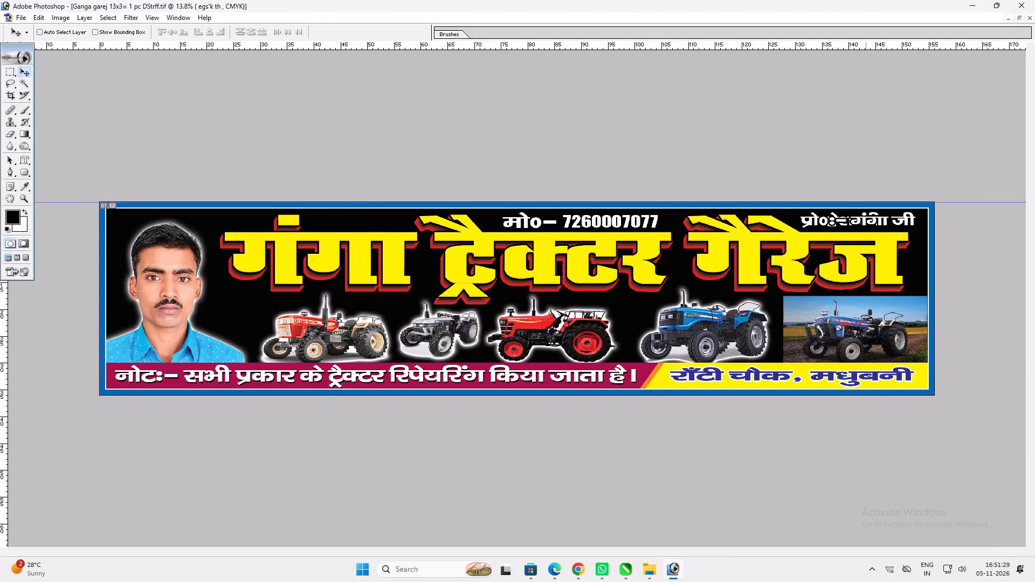
pyautogui.keyDown('ctrl'); pyautogui.click(864, 219); pyautogui.keyUp('ctrl')
pyautogui.moveTo(859, 219); pyautogui.dragTo(361, 218)
# Scale down the प्रो०ः- गंगा जी text slightly so it fits between the dot of गंगा and ट्रैक्टर, and save the banner.
pyautogui.hotkey('ctrl', 't')
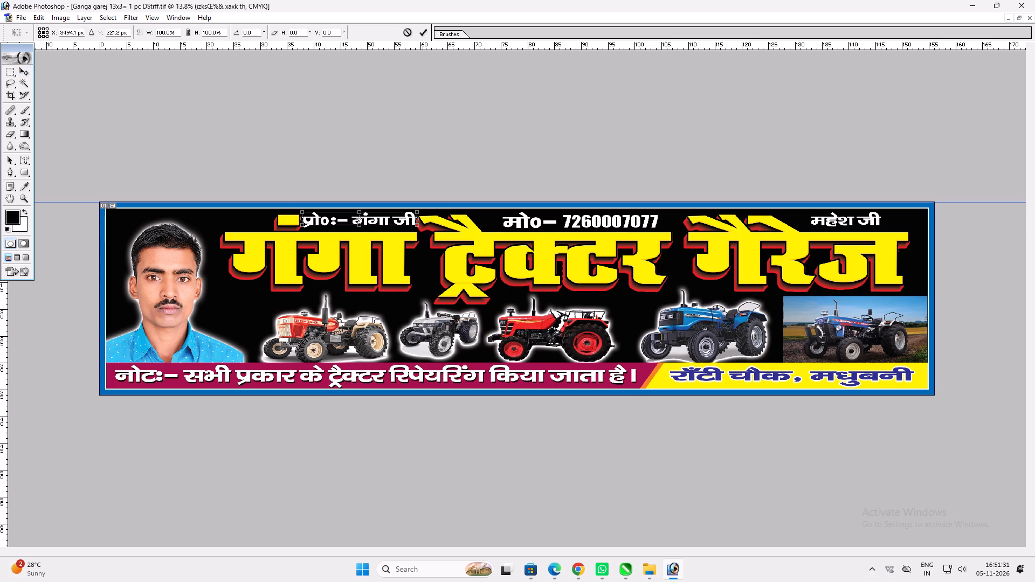
pyautogui.keyDown('alt'); pyautogui.keyDown('shift'); pyautogui.moveTo(417, 215); pyautogui.dragTo(409, 217); pyautogui.keyUp('shift'); pyautogui.keyUp('alt')
pyautogui.hotkey('shift', 'Return')
pyautogui.hotkey('ctrl', 's')
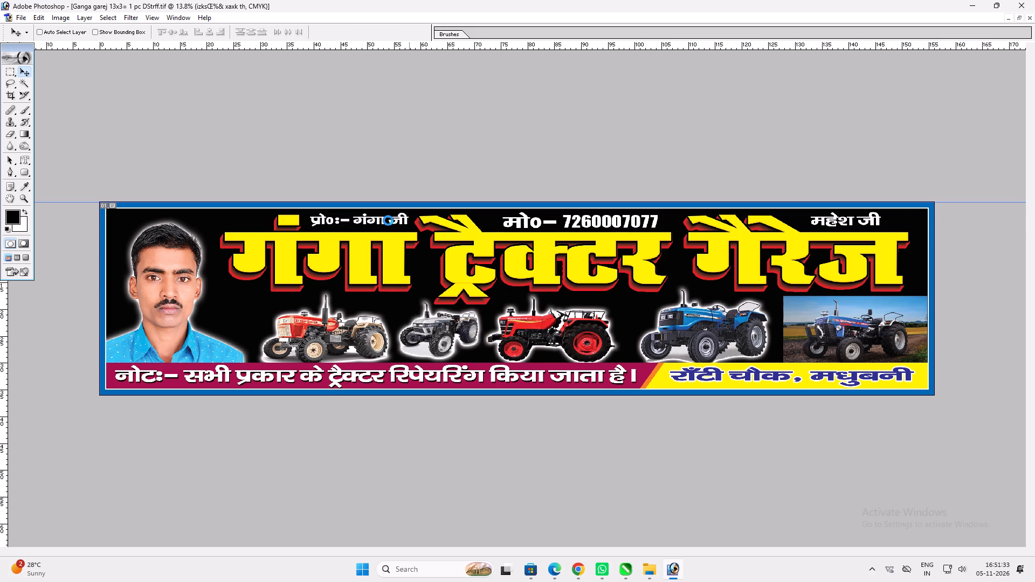
# Toggle the guide display and capture a screenshot of the whole Ganga garej DStr banner with the snipping tool.
pyautogui.hotkey('ctrl', 'h')
pyautogui.press('Print')
pyautogui.moveTo(94, 199); pyautogui.dragTo(127, 222)
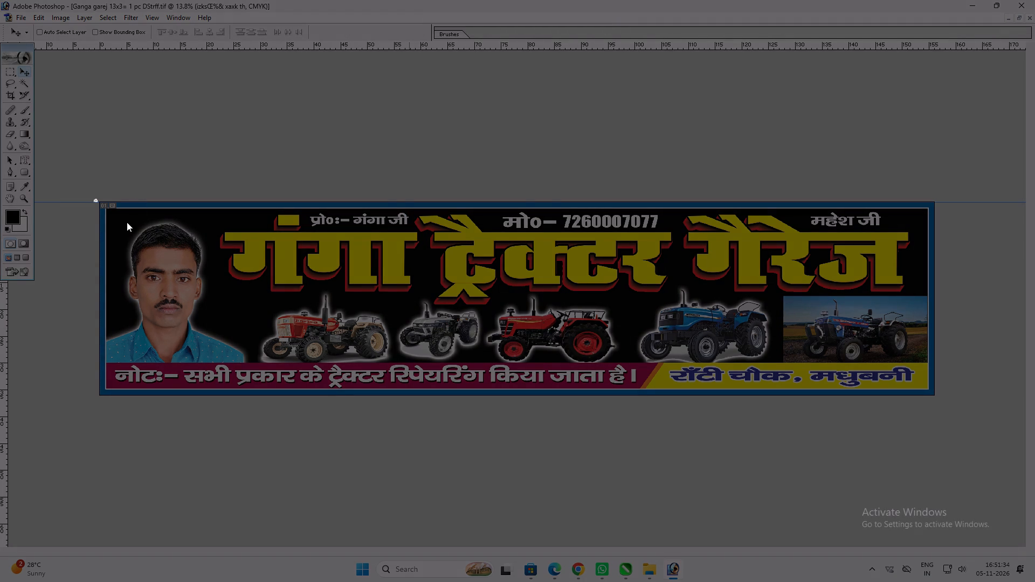
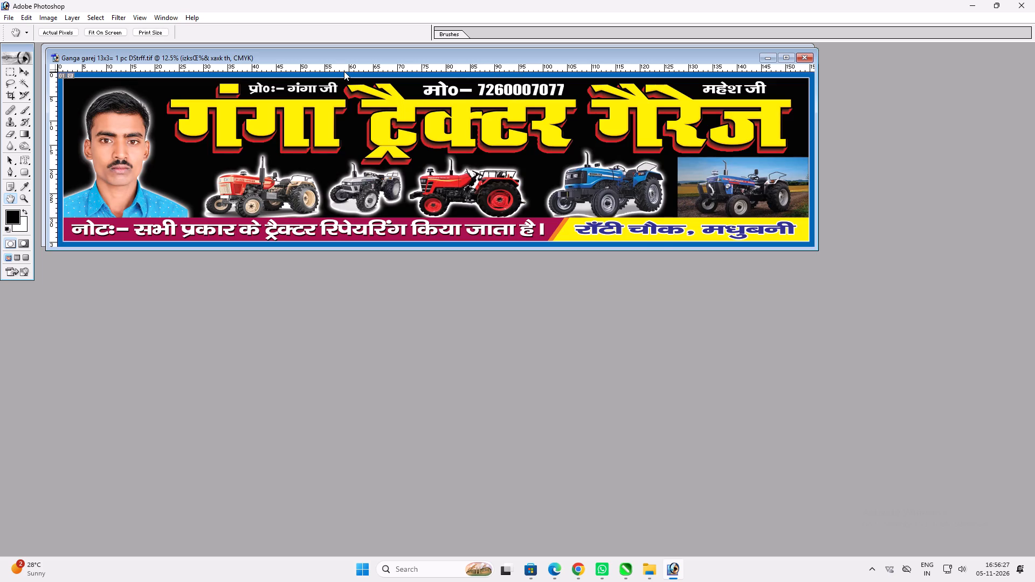
# Show both Ganga garej banners in full-screen view, fit the DStr banner to the screen, and compare their contents.
pyautogui.press('Return')
pyautogui.press('f')
pyautogui.hotkey('ctrl', '0')
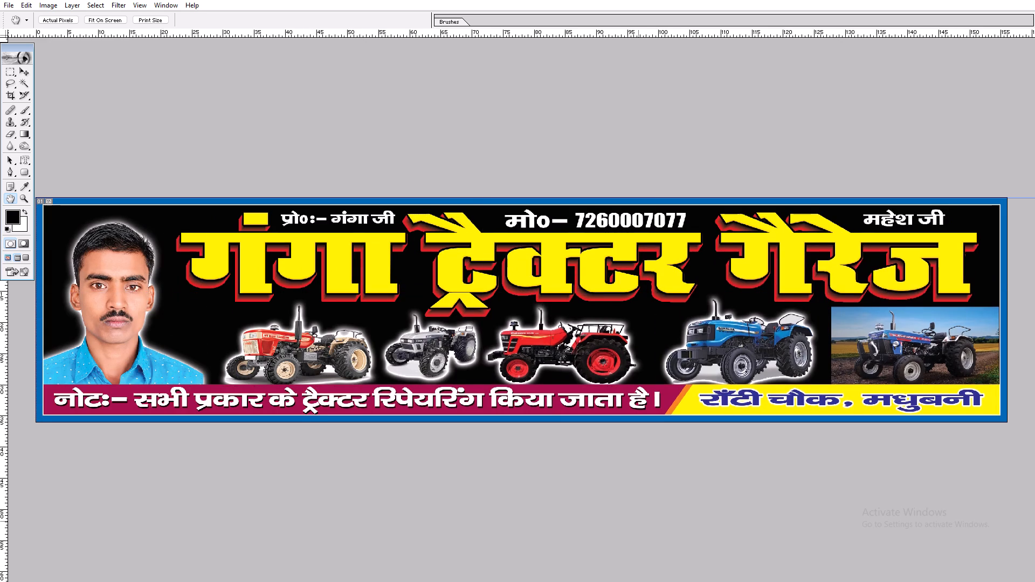
pyautogui.hotkey('ctrl', 'Tab')
pyautogui.press('f')
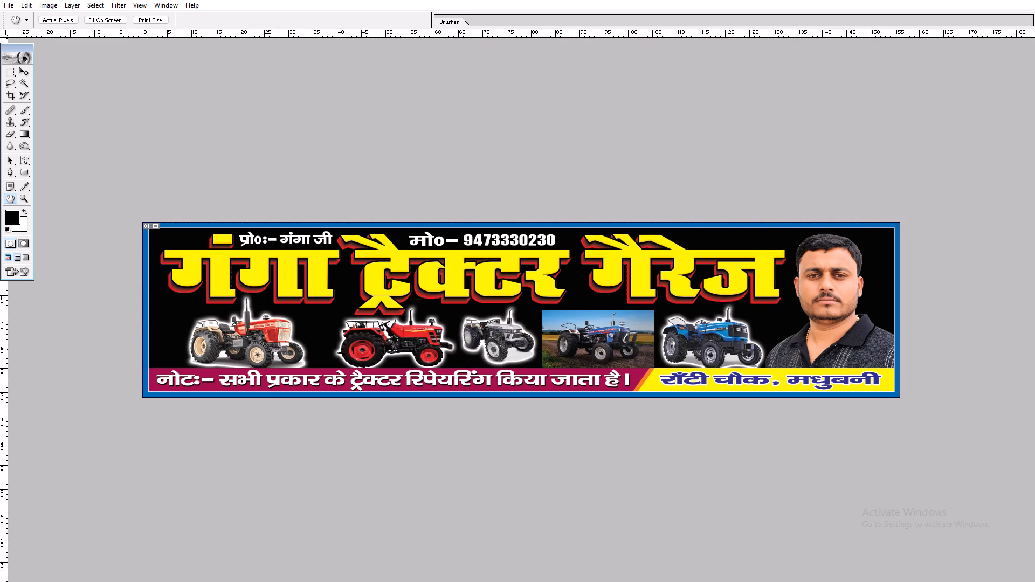
pyautogui.hotkey('ctrl', 'Tab')
# Open the mobile number text at the top of the DStr banner for editing with the Type tool.
pyautogui.press('t')
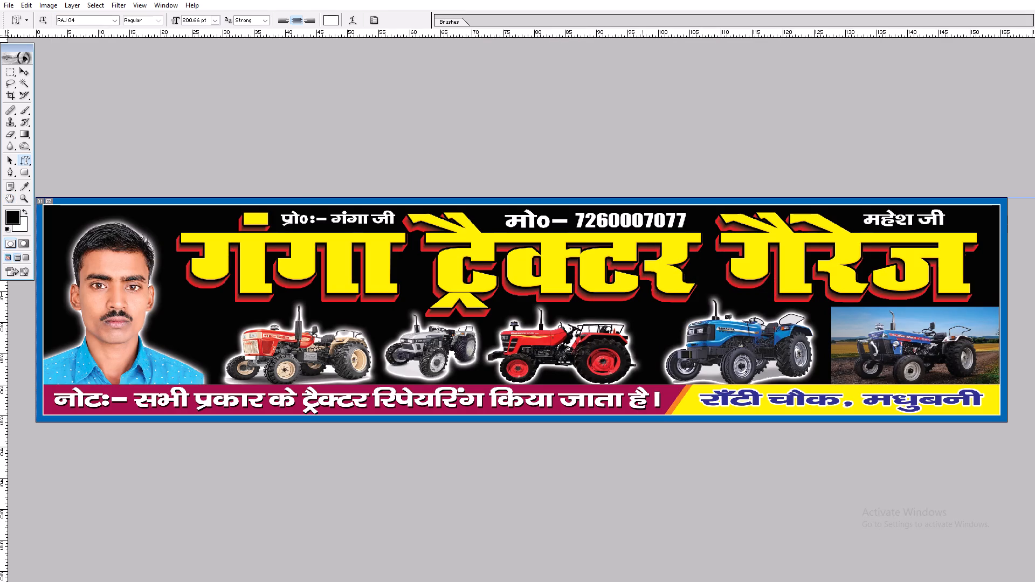
pyautogui.click(643, 227)
pyautogui.press('g')
pyautogui.hotkey('ctrl', 'z')
pyautogui.press('Return')
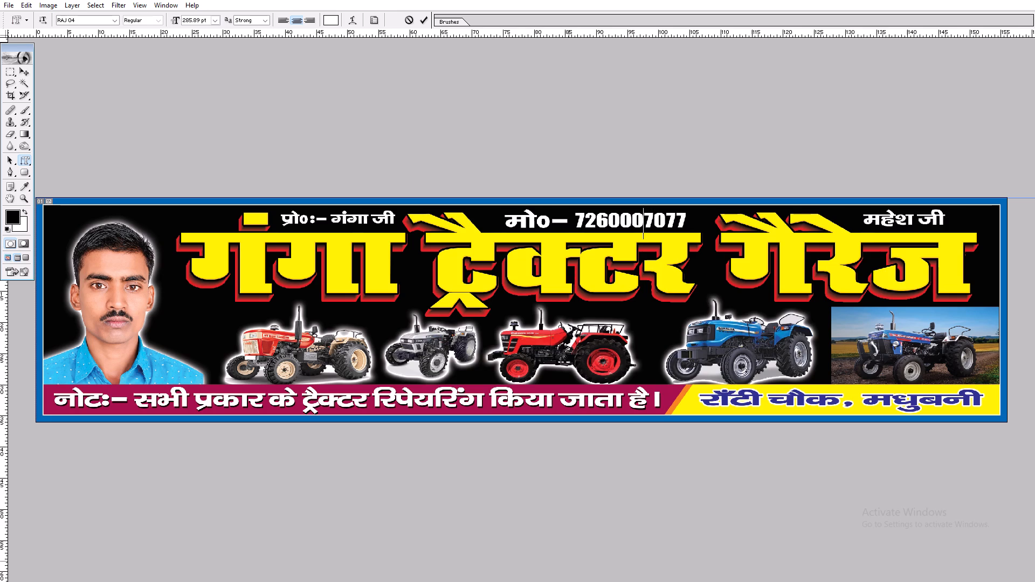
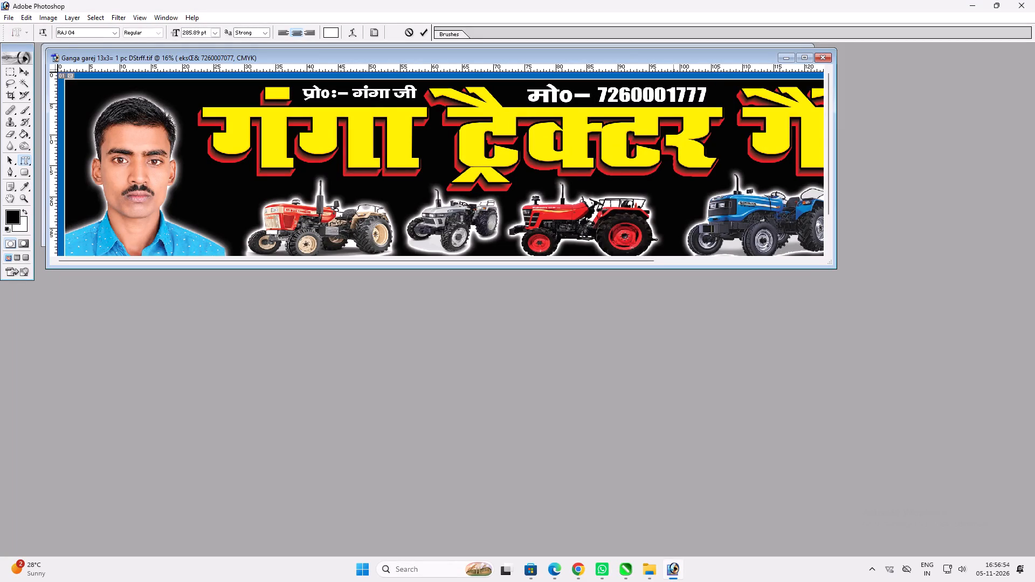
# Commit the corrected mobile number text in the Ganga garej DStr banner, check the banner in full-screen view, and save the file.
pyautogui.hotkey('ctrl', 'z')
pyautogui.hotkey('ctrl', 'z')
pyautogui.press('Return')
pyautogui.press('f')
pyautogui.press('f')
pyautogui.hotkey('ctrl', '0')
pyautogui.press('f')
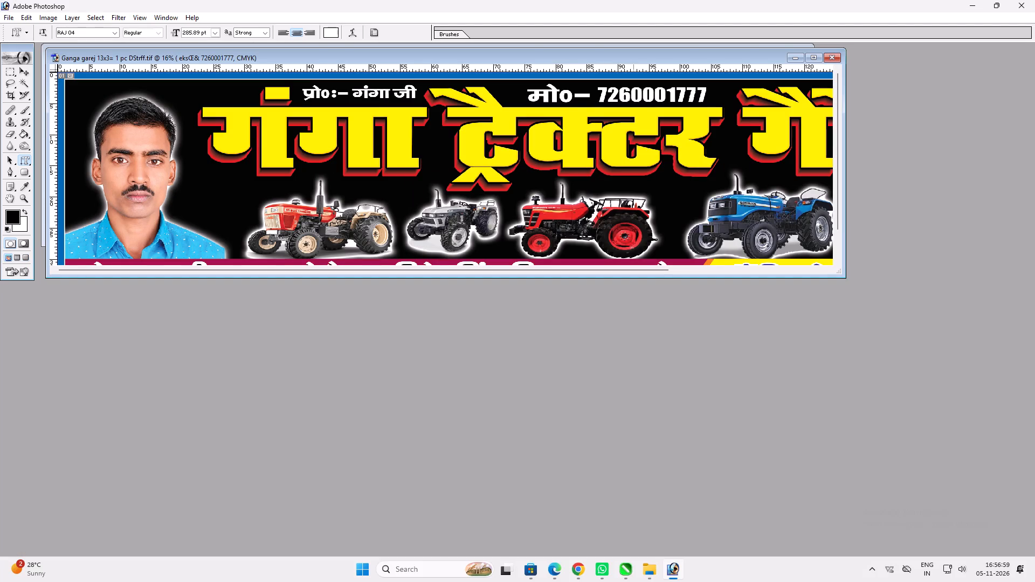
pyautogui.hotkey('ctrl', 'd')
pyautogui.press('f')
pyautogui.hotkey('ctrl', '0')
pyautogui.hotkey('ctrl', 's')
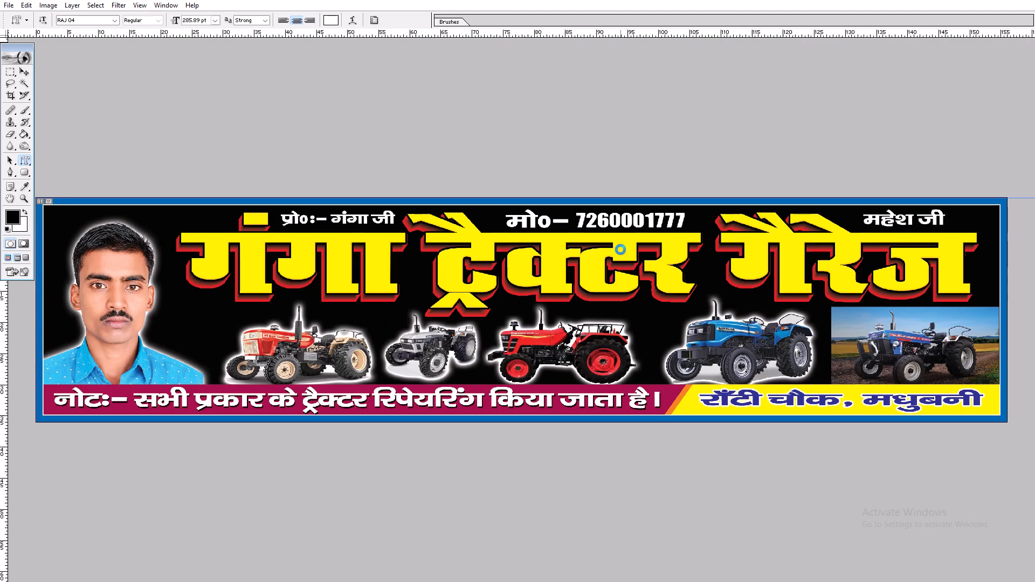
pyautogui.press('v')
pyautogui.press('v')
pyautogui.press('f')
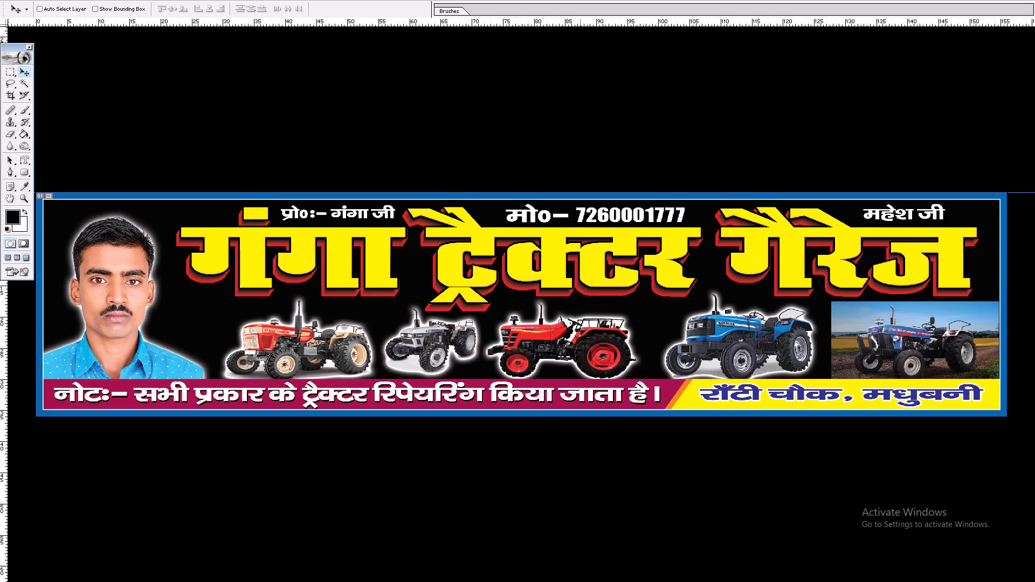
pyautogui.press('f')
# Switch to File Explorer, look through the local drives, and open the My Book (D:) drive.
pyautogui.click(650, 572)
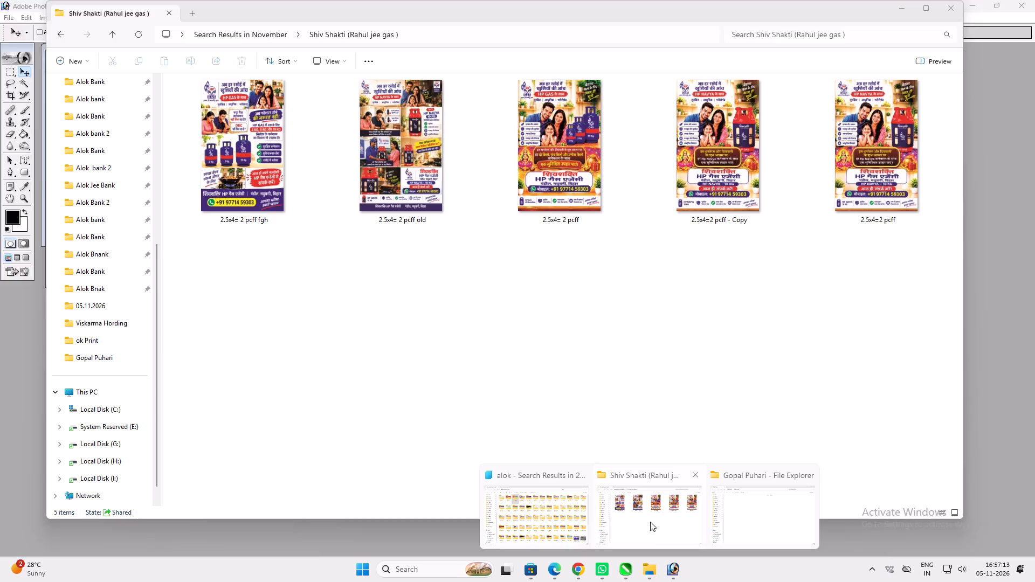
pyautogui.click(568, 505)
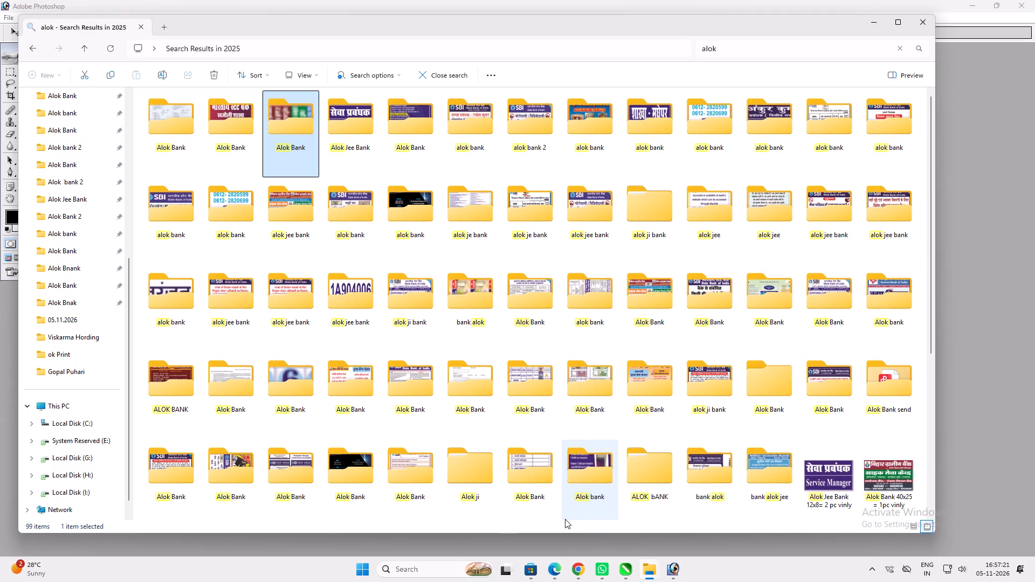
pyautogui.click(81, 468)
pyautogui.click(87, 439)
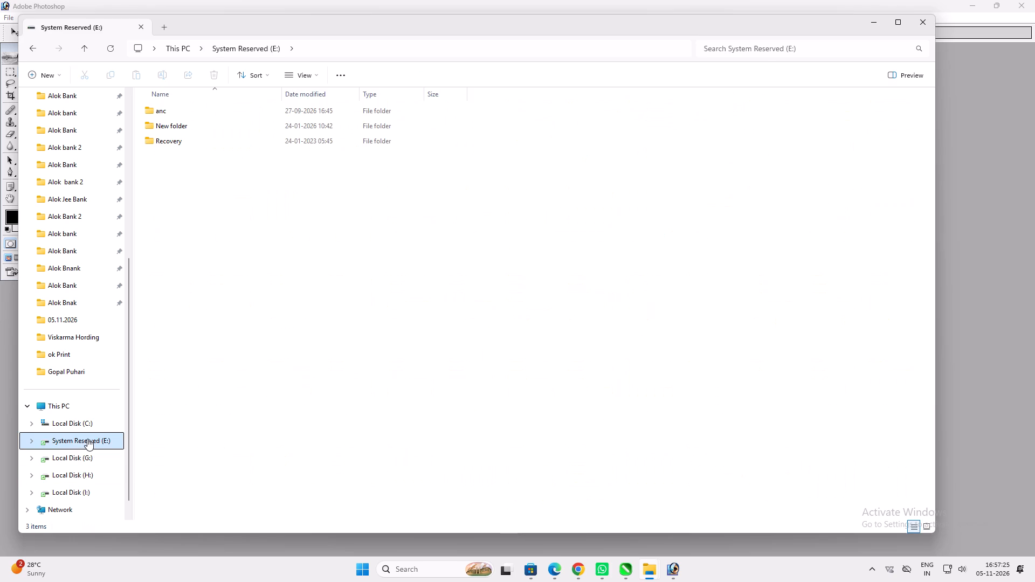
pyautogui.scroll(-2, 88, 439)
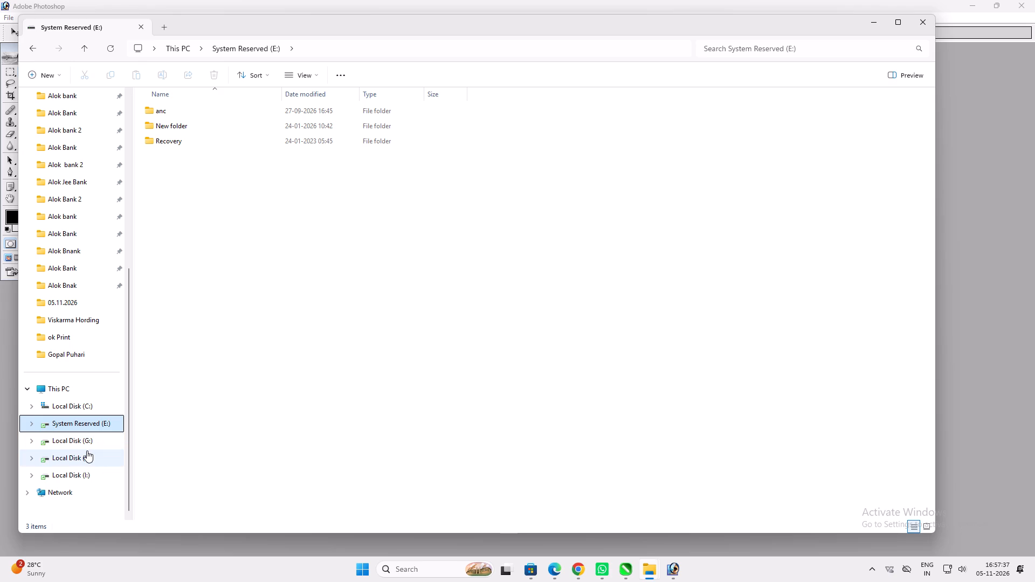
pyautogui.scroll(-2, 86, 452)
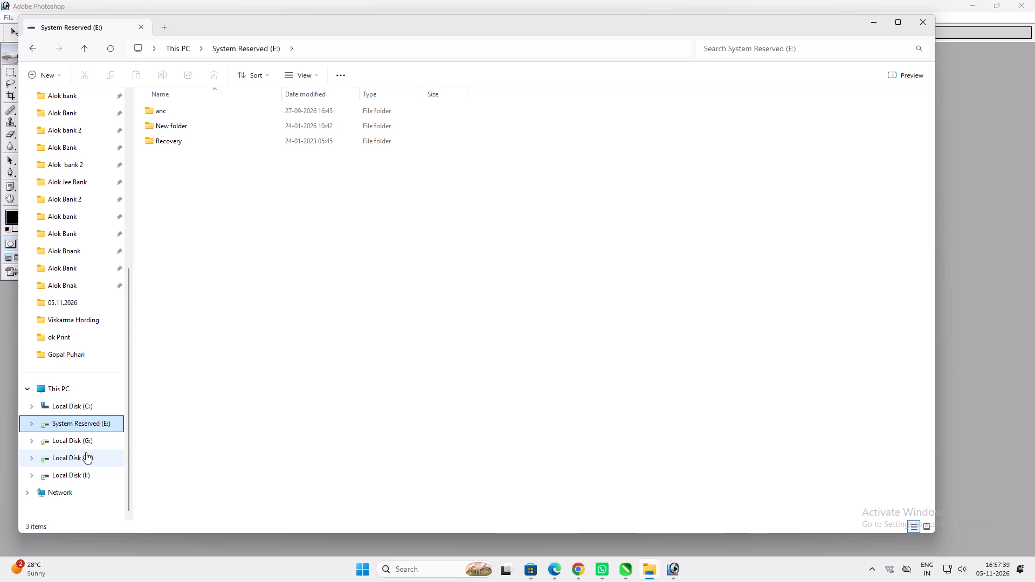
pyautogui.click(87, 465)
pyautogui.moveTo(92, 475); pyautogui.dragTo(99, 474)
pyautogui.click(92, 477)
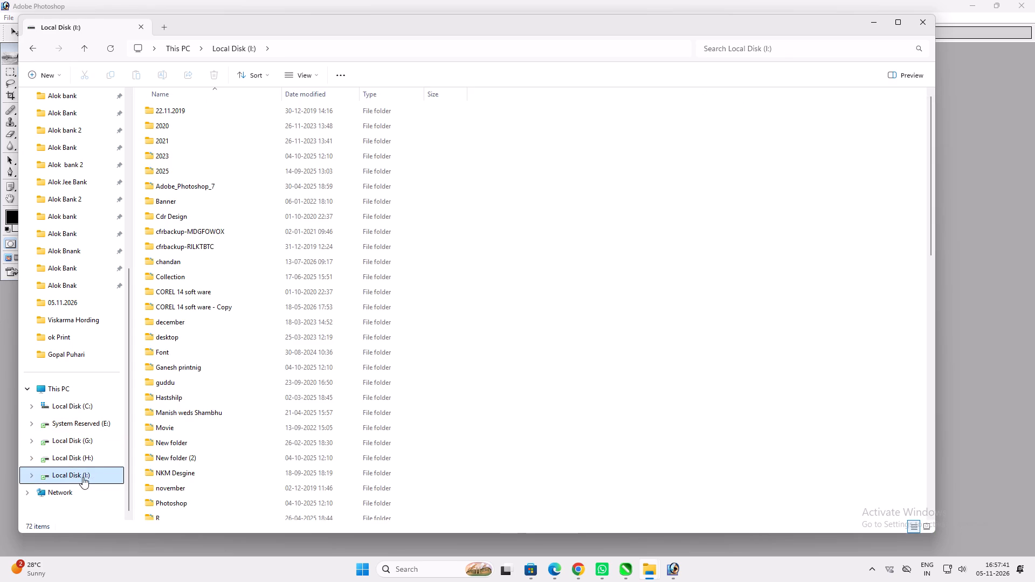
pyautogui.click(75, 463)
pyautogui.click(75, 445)
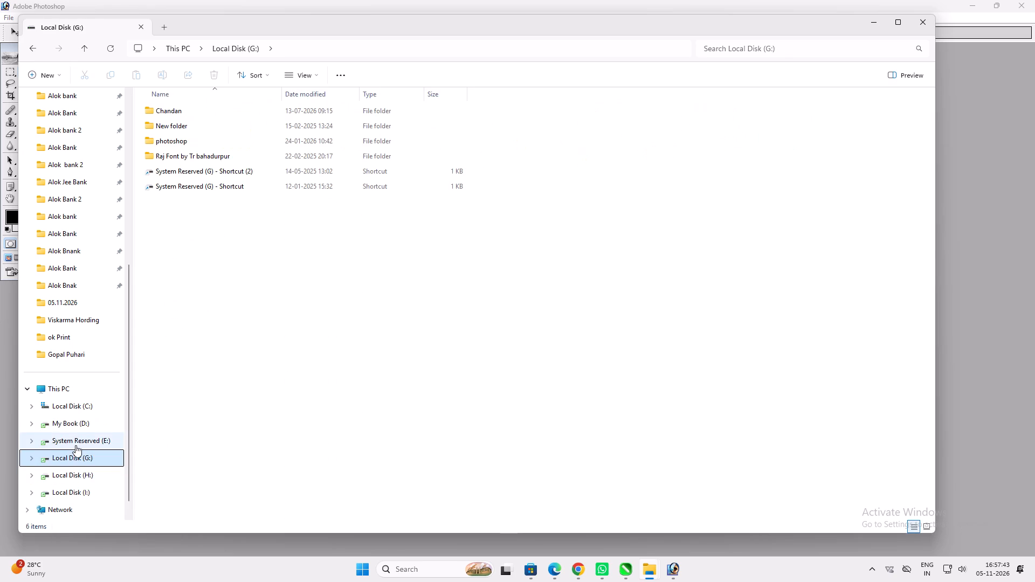
pyautogui.click(88, 289)
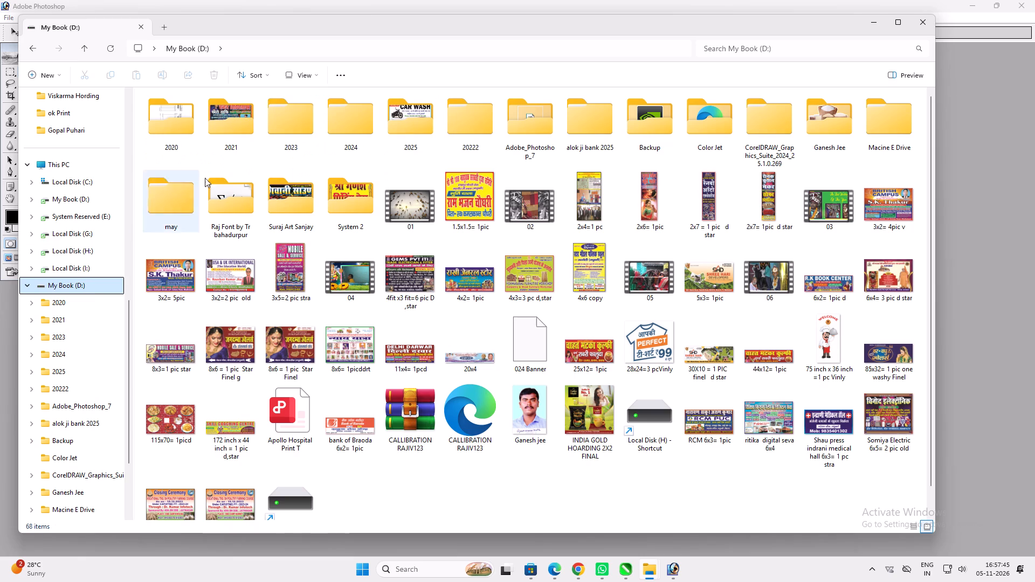
# Search the My Book (D:) drive for "gang".
pyautogui.click(716, 51)
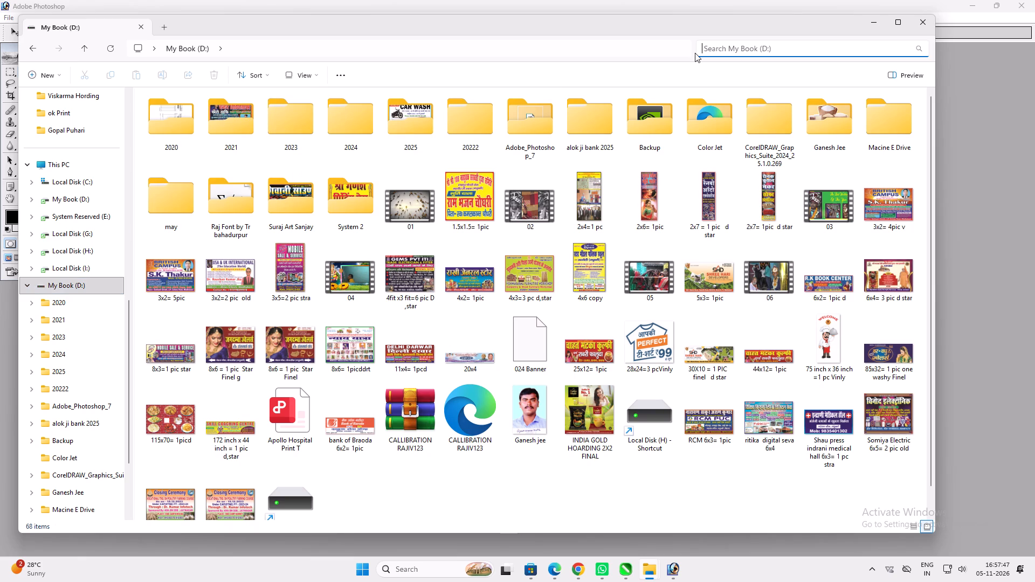
pyautogui.write('ga')
pyautogui.press('n')
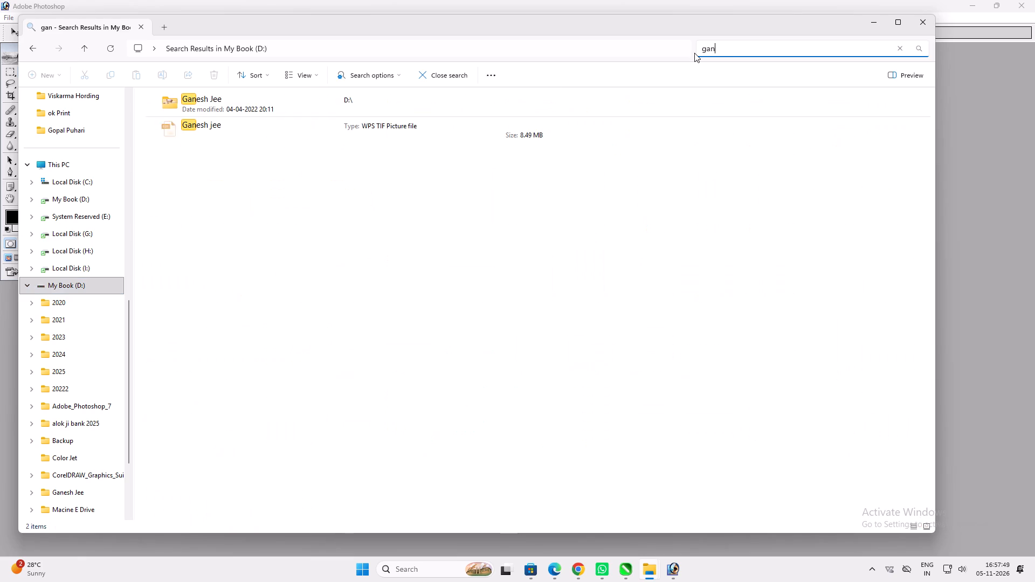
pyautogui.press('g')
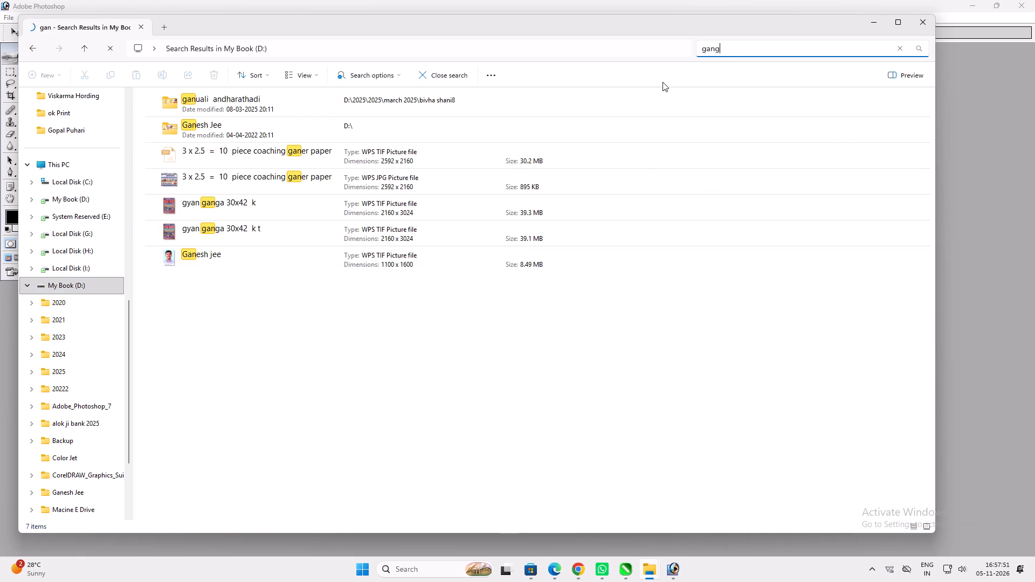
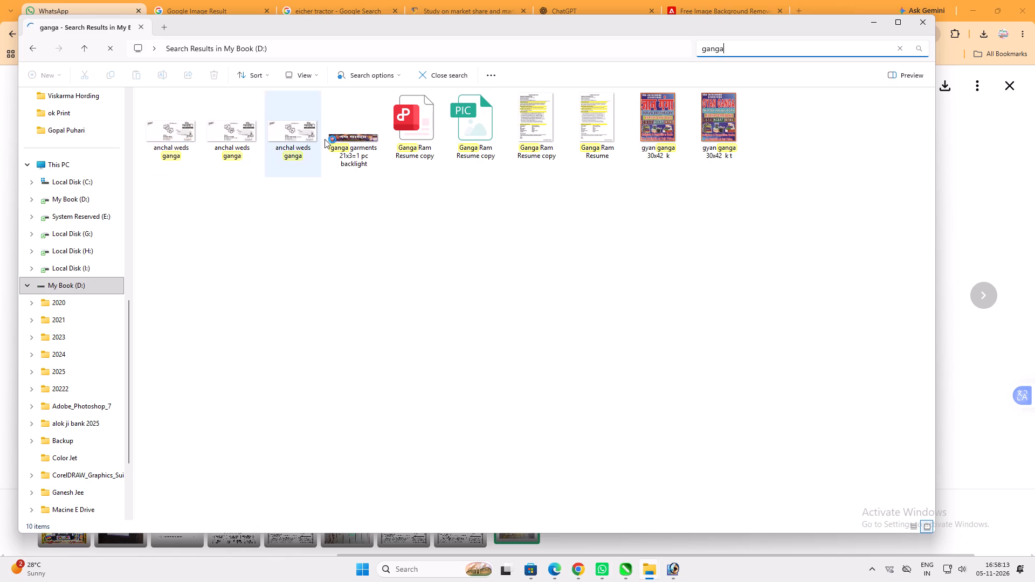
# Open the ganga garments 21x3=1 pc backlight image from the search results and browse the neighbouring images.
pyautogui.doubleClick(329, 133)
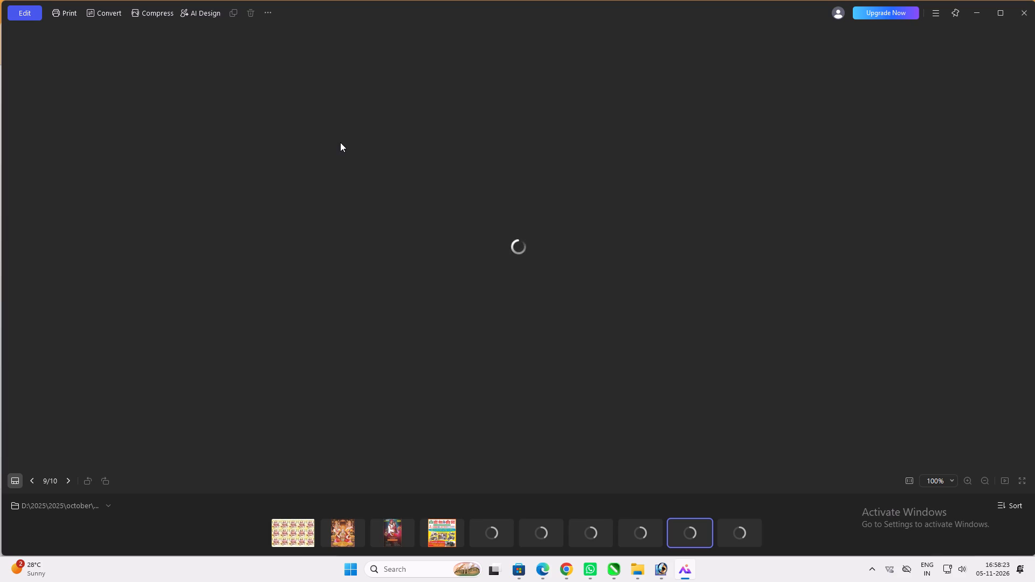
pyautogui.click(444, 525)
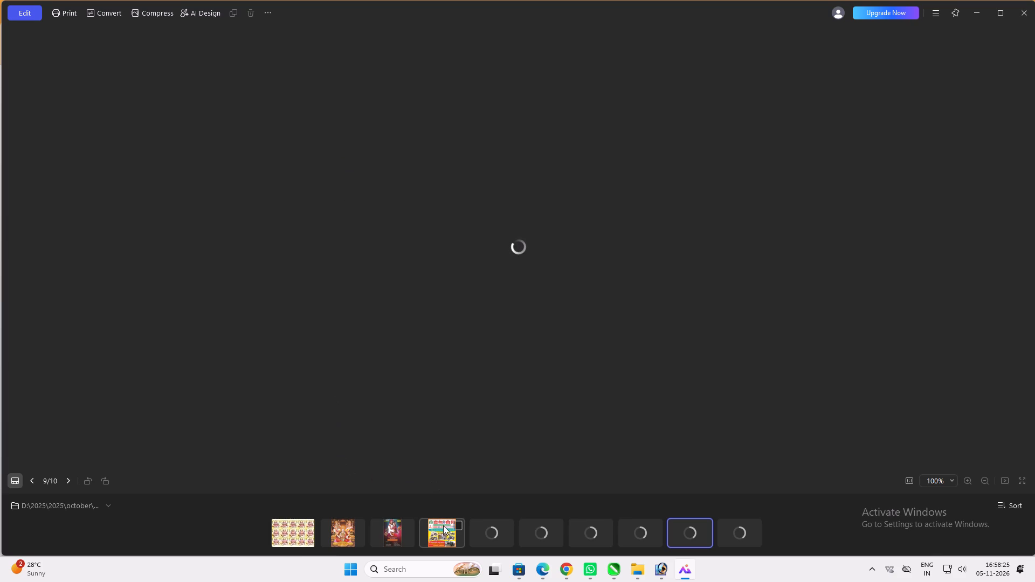
pyautogui.click(442, 525)
pyautogui.click(401, 534)
pyautogui.click(395, 530)
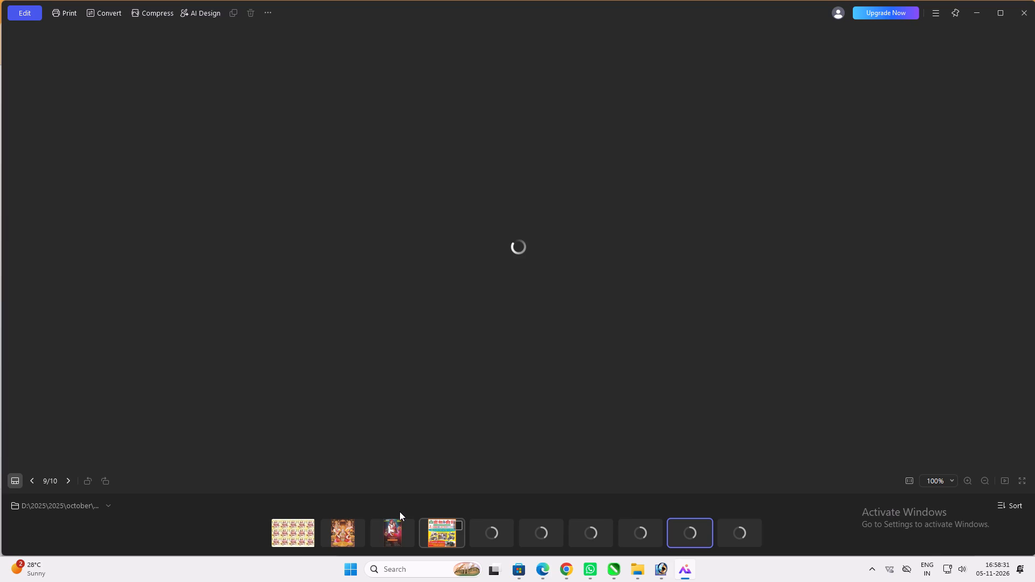
pyautogui.click(394, 521)
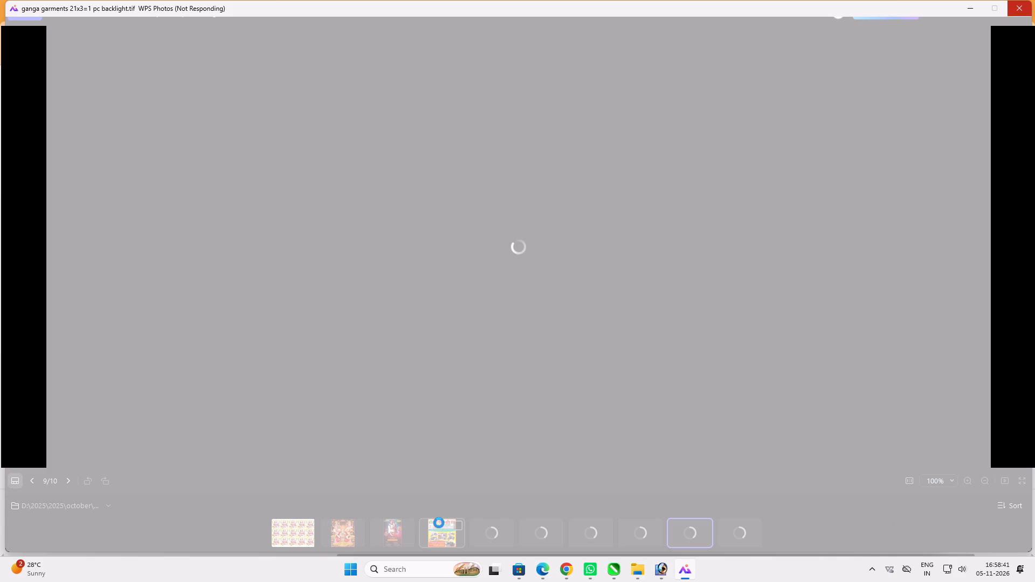
# Return to the My Book search results, open the Ganga 6x3= 1pic design in Photoshop, and switch to it.
pyautogui.click(639, 569)
pyautogui.click(575, 503)
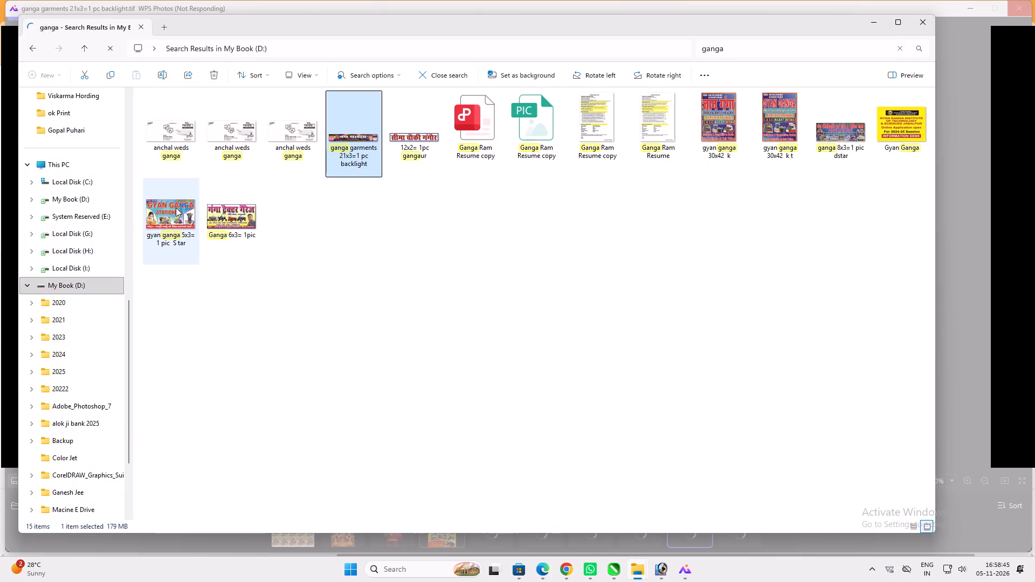
pyautogui.moveTo(222, 207); pyautogui.dragTo(689, 411)
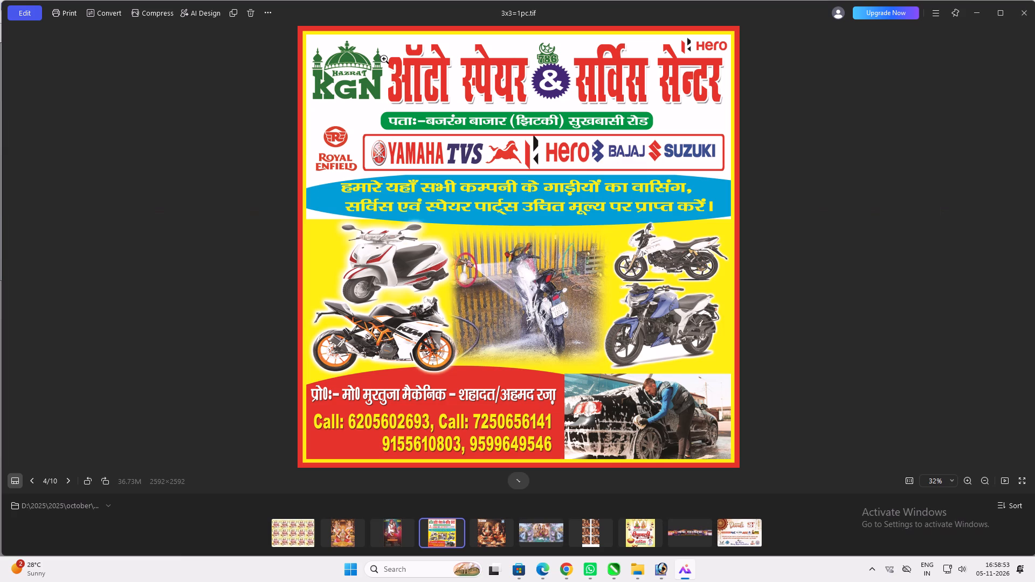
pyautogui.click(663, 571)
# Copy the background layer style from the Ganga 6x3 design and paste it onto the Ganga garej 13x3 banner's black background.
pyautogui.press('v')
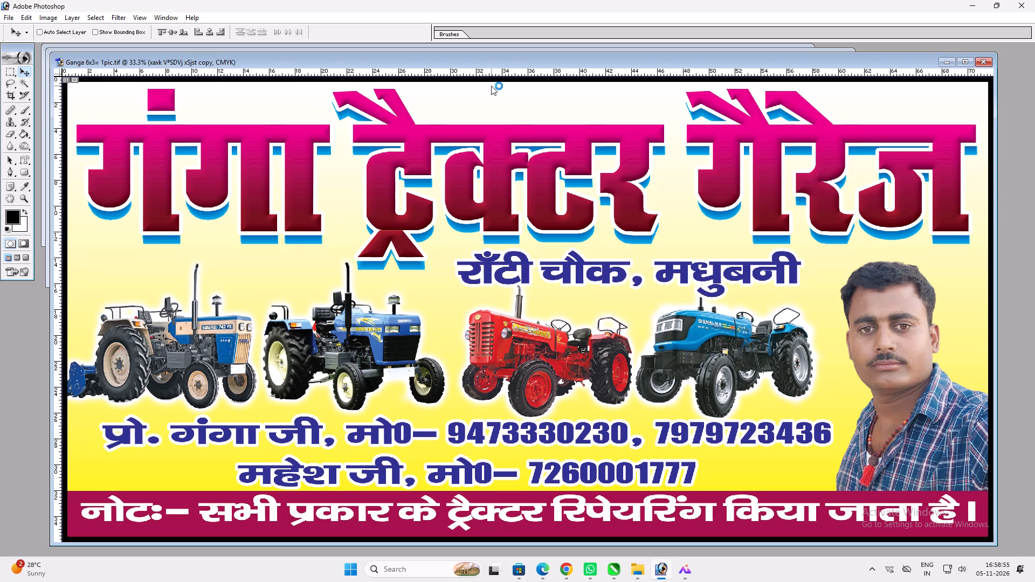
pyautogui.moveTo(481, 65); pyautogui.dragTo(539, 285)
pyautogui.keyDown('ctrl'); pyautogui.doubleClick(556, 336); pyautogui.keyUp('ctrl')
pyautogui.hotkey('alt', 'l')
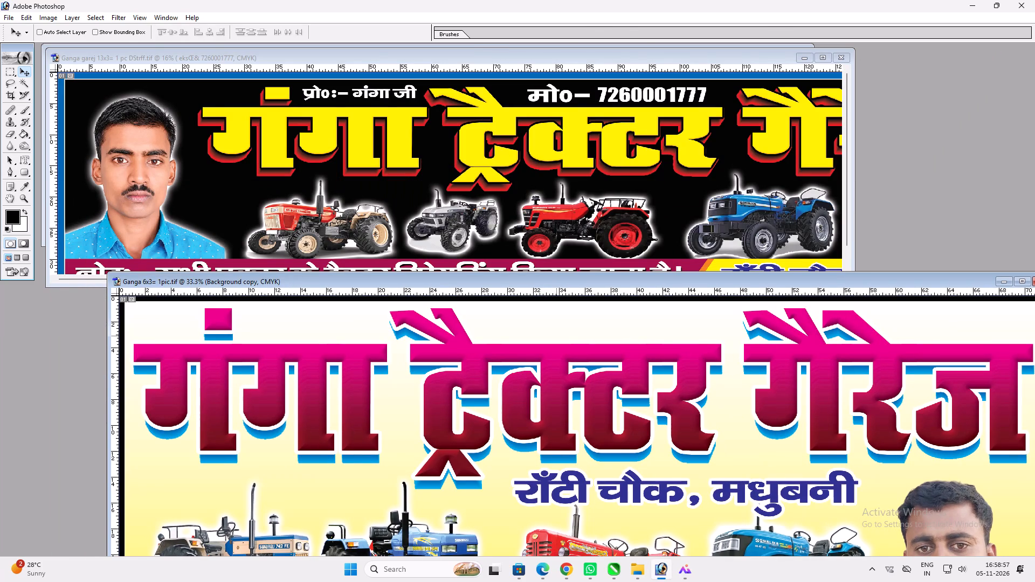
pyautogui.hotkey('alt', 'y')
pyautogui.hotkey('alt', 'c')
pyautogui.keyDown('ctrl'); pyautogui.doubleClick(384, 192); pyautogui.keyUp('ctrl')
pyautogui.hotkey('alt', 'l')
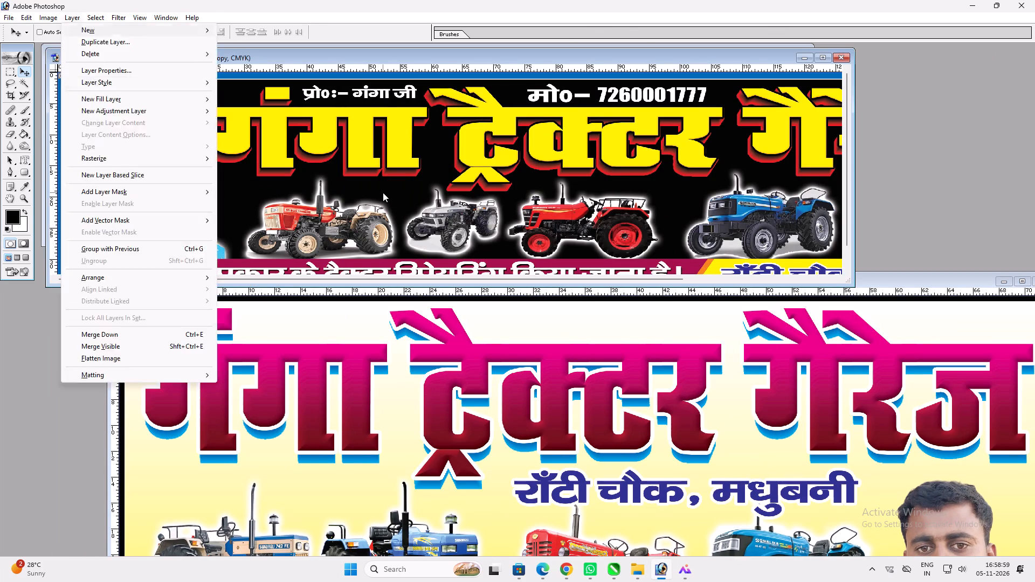
pyautogui.hotkey('alt', 'y')
pyautogui.write('pvv')
# Copy the 6x3 design's front heading layer style and paste it onto the 13x3 banner's yellow front heading.
pyautogui.click(468, 378)
pyautogui.rightClick(471, 376)
pyautogui.click(485, 380)
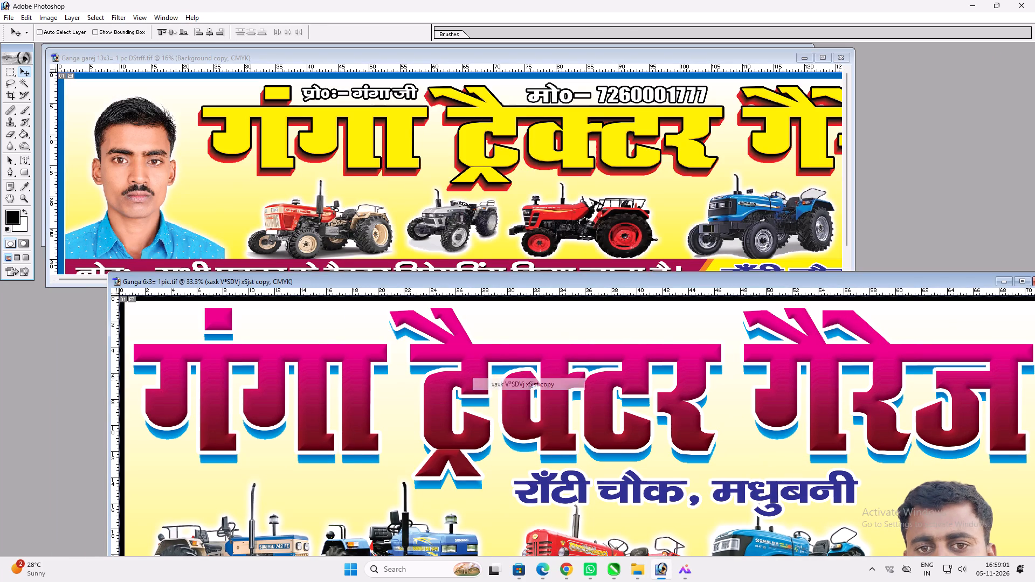
pyautogui.hotkey('alt', 'l')
pyautogui.hotkey('alt', 'y')
pyautogui.hotkey('alt', 'c')
pyautogui.click(478, 214)
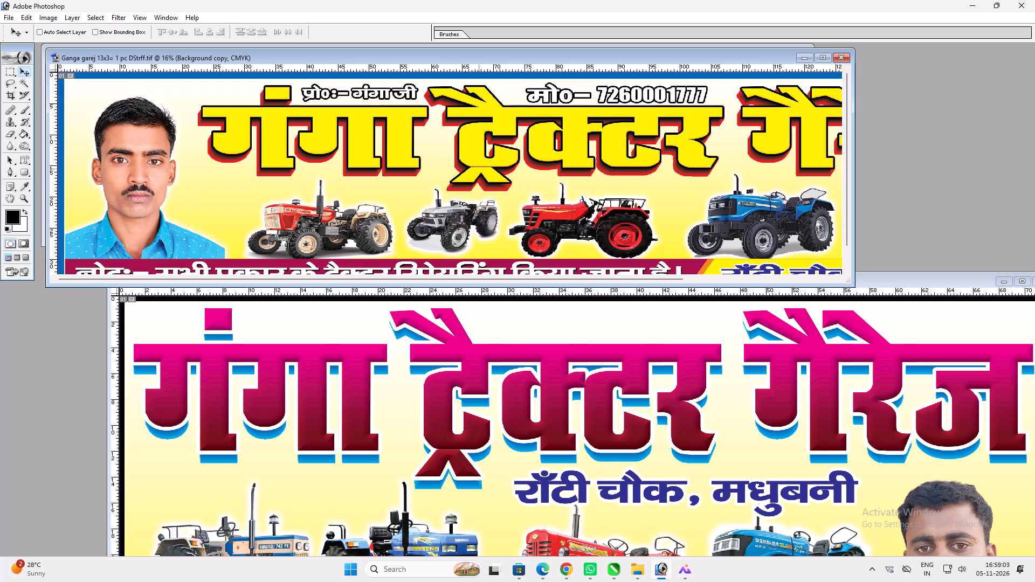
pyautogui.keyDown('ctrl'); pyautogui.click(479, 155); pyautogui.keyUp('ctrl')
pyautogui.hotkey('alt', 'l')
pyautogui.write('ypv')
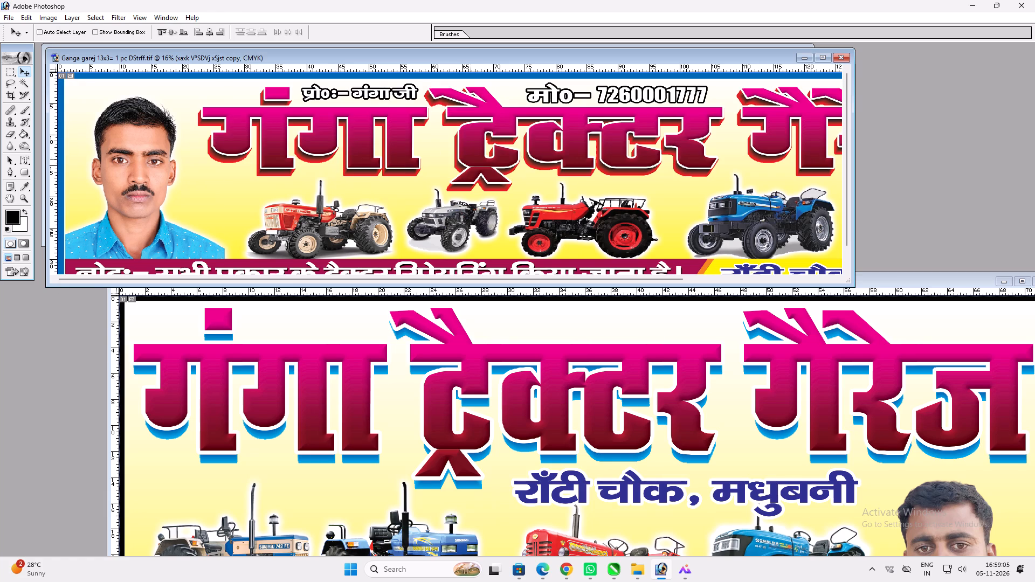
# Adjust the white stroke size of the front heading layer in the 13x3 banner.
pyautogui.rightClick(468, 141)
pyautogui.click(479, 147)
pyautogui.hotkey('alt', 'l')
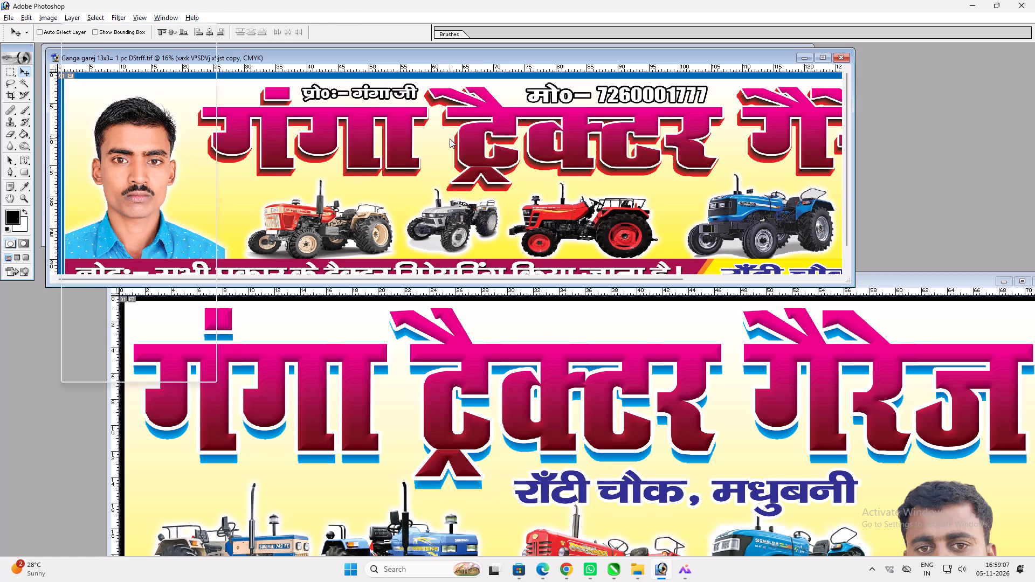
pyautogui.hotkey('alt', 'y')
pyautogui.press('k')
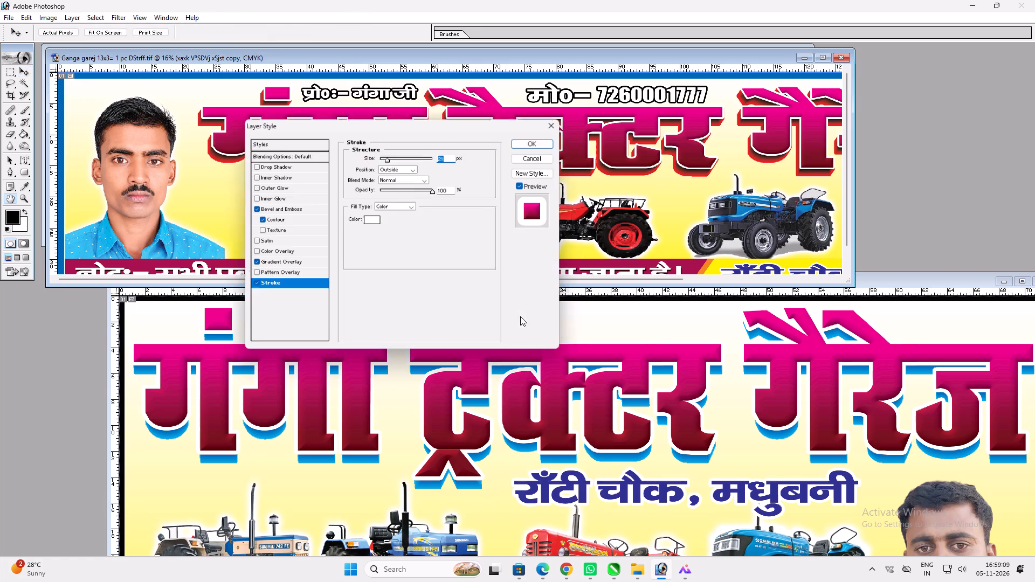
pyautogui.scroll(-4, 515, 313)
pyautogui.press('Return')
pyautogui.press('v')
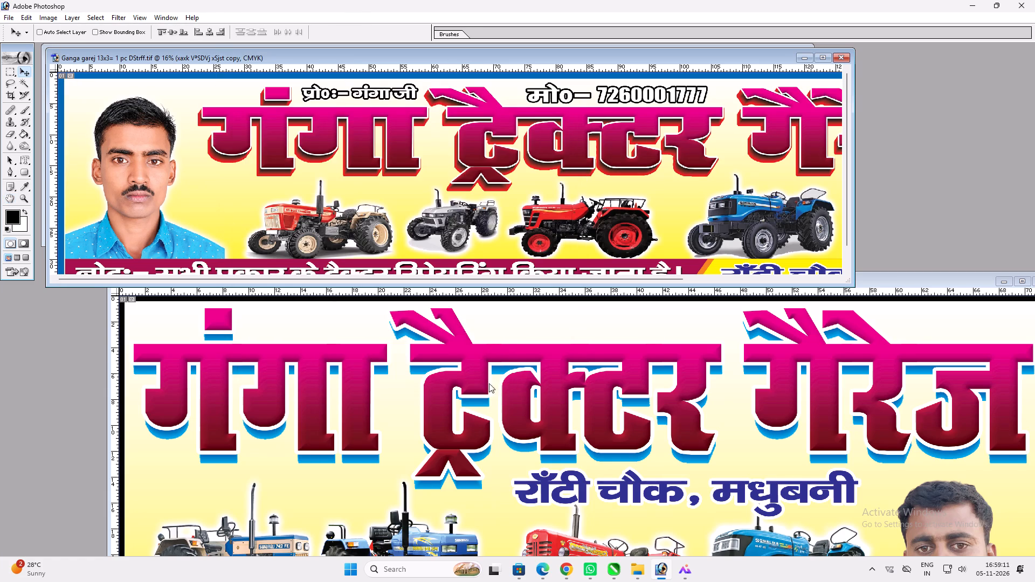
# Copy the 6x3 design's rear heading layer style and paste it onto the rear heading layer of the 13x3 banner.
pyautogui.rightClick(471, 372)
pyautogui.click(484, 376)
pyautogui.rightClick(481, 373)
pyautogui.click(506, 390)
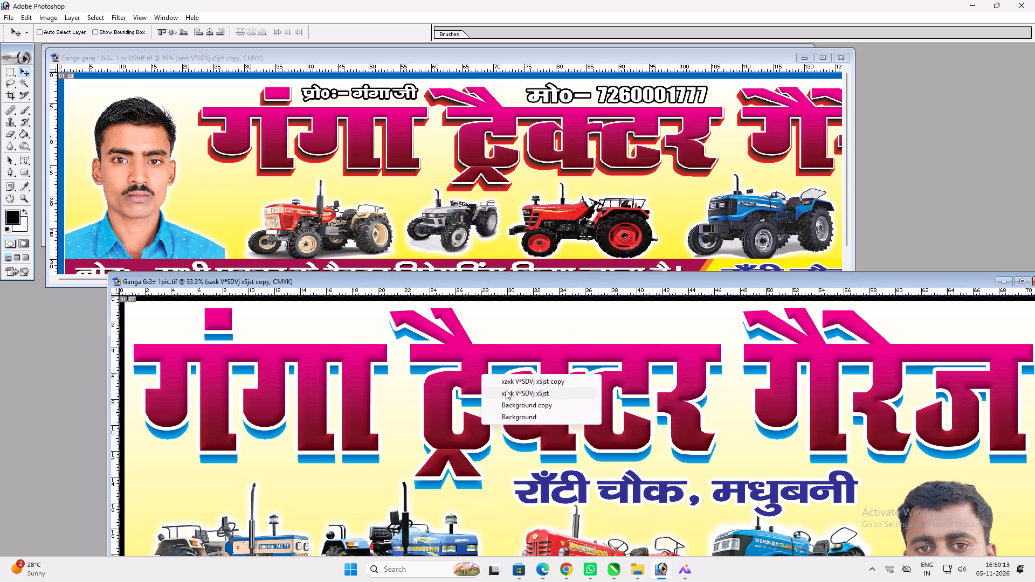
pyautogui.hotkey('alt', 'l')
pyautogui.hotkey('alt', 'y')
pyautogui.hotkey('alt', 'c')
pyautogui.click(502, 165)
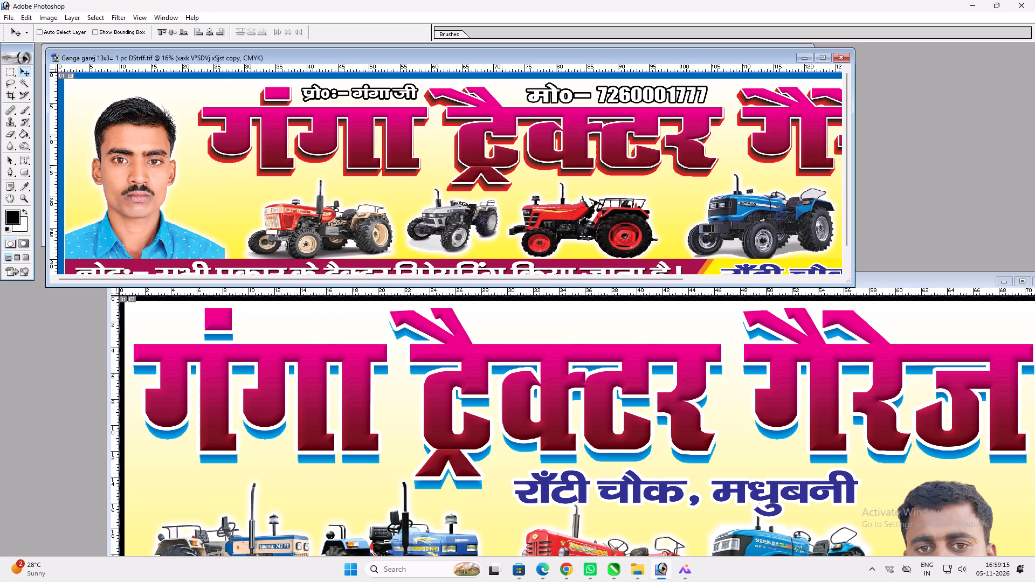
pyautogui.rightClick(502, 153)
pyautogui.click(527, 168)
pyautogui.hotkey('alt', 'l')
pyautogui.hotkey('alt', 'y')
pyautogui.press('p')
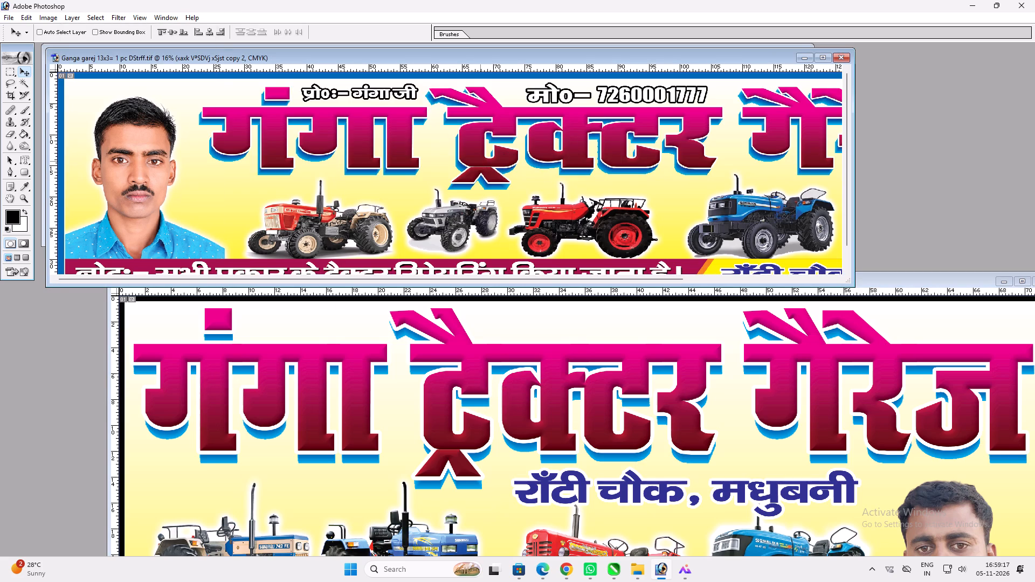
pyautogui.press('v')
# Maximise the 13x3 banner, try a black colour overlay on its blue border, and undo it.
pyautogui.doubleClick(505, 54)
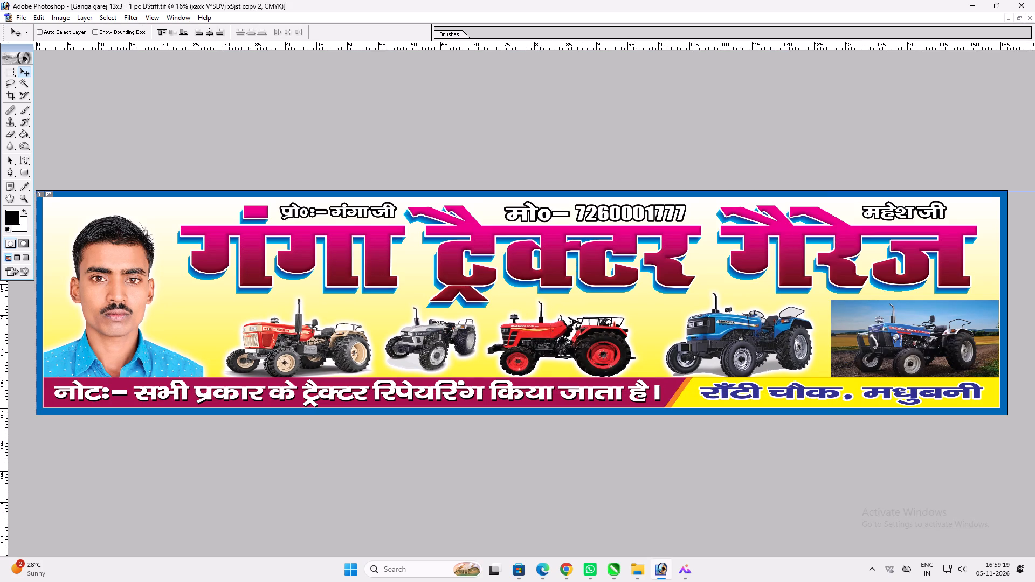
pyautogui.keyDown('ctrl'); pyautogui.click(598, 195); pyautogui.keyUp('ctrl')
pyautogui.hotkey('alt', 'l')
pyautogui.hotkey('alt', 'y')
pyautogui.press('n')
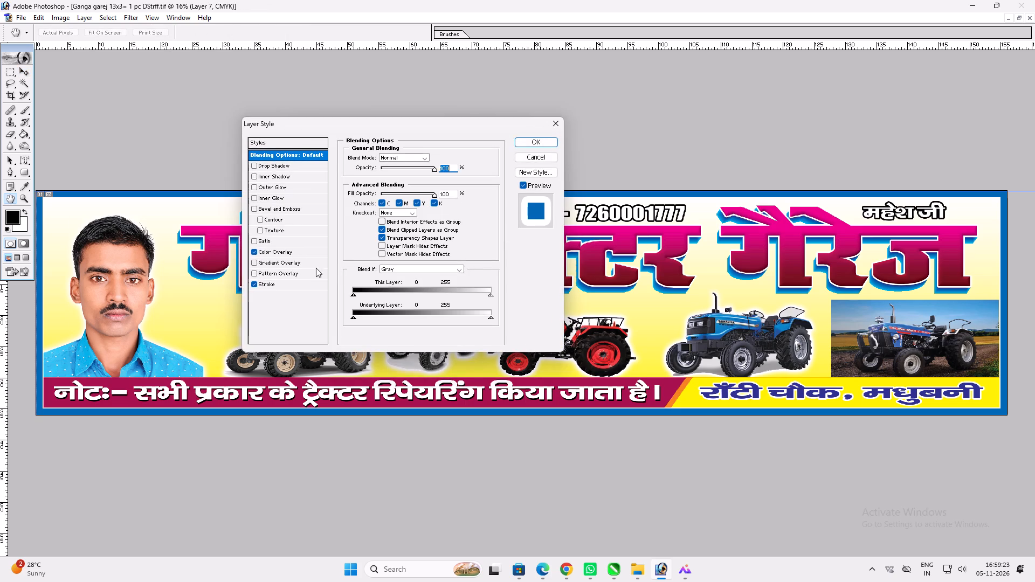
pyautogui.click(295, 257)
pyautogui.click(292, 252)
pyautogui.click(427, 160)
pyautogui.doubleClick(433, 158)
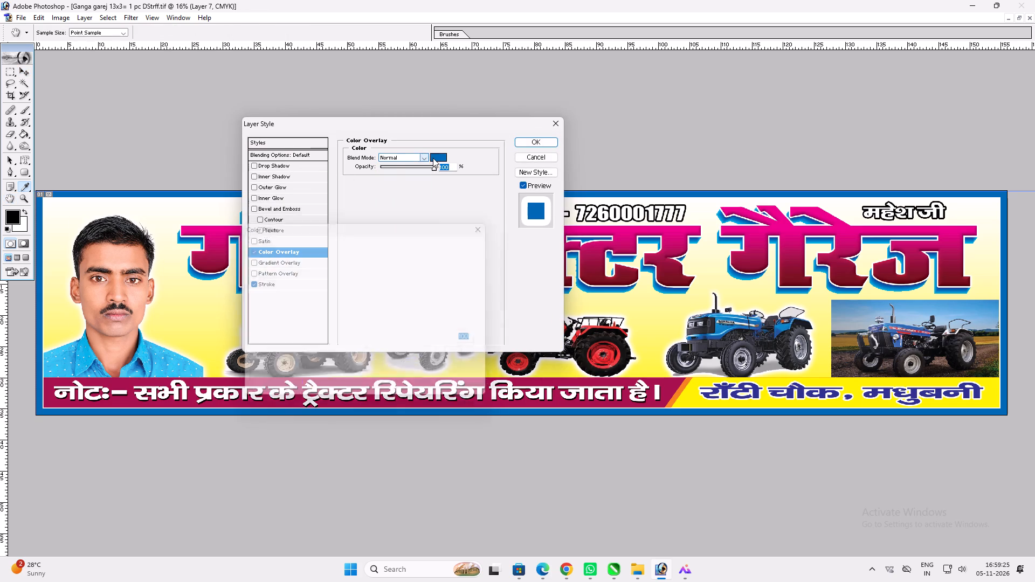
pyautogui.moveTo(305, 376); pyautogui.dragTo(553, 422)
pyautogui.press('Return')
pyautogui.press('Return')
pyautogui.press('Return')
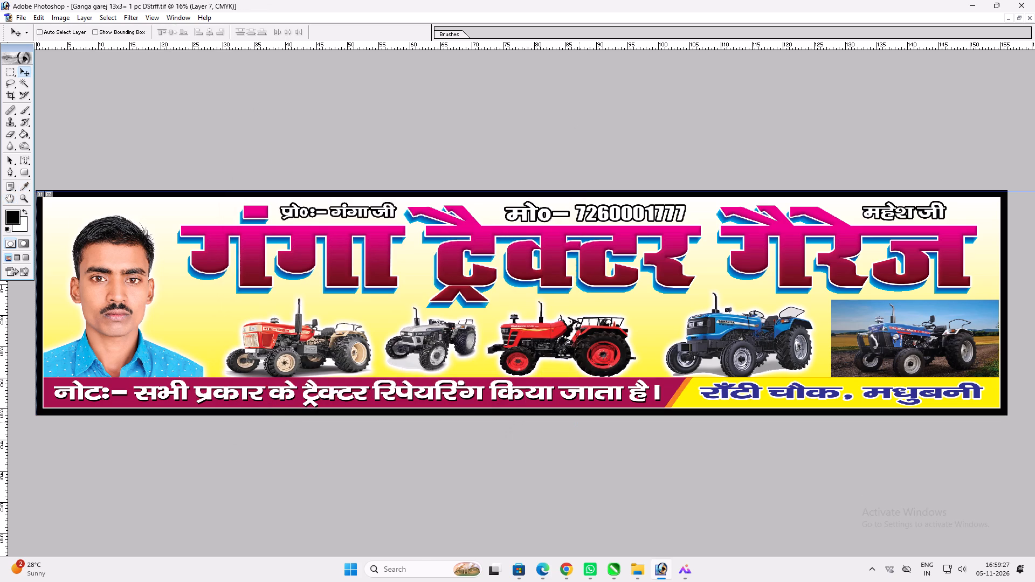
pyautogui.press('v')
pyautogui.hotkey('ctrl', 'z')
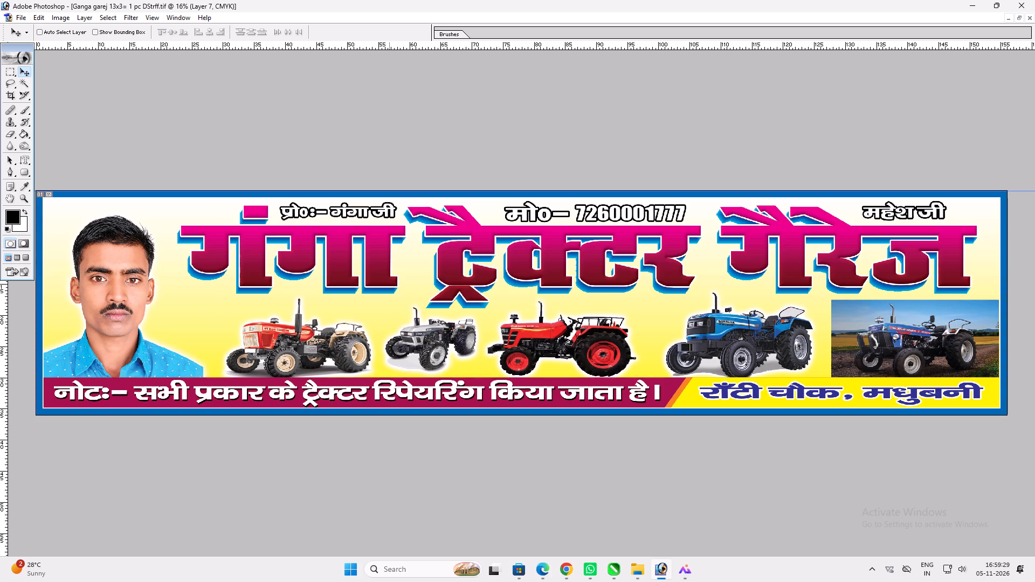
# Set the proprietor name text's colour overlay to black and its stroke colour to white in the 13x3 banner.
pyautogui.keyDown('ctrl'); pyautogui.click(393, 208); pyautogui.keyUp('ctrl')
pyautogui.hotkey('alt', 'l')
pyautogui.hotkey('alt', 'y')
pyautogui.press('n')
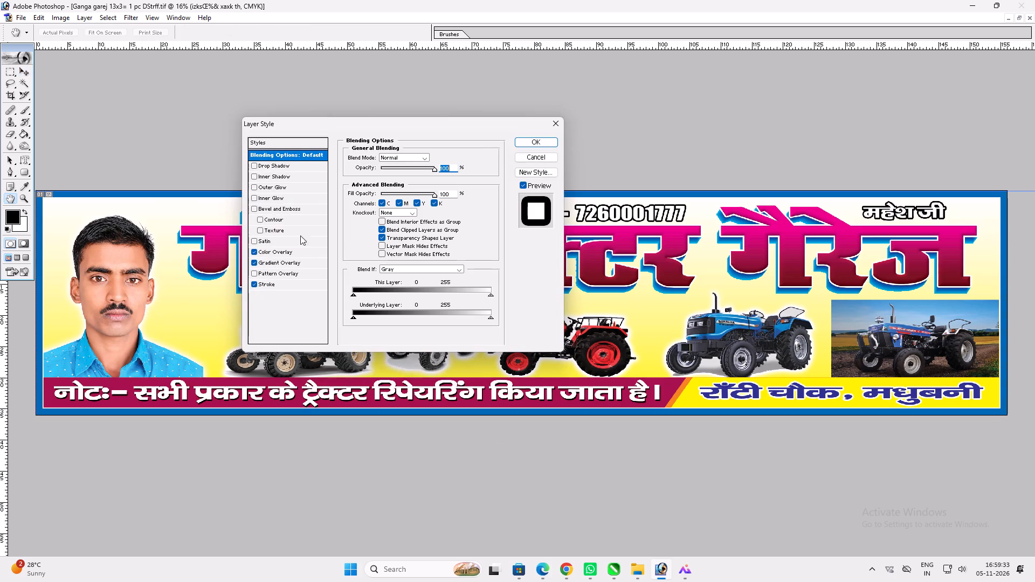
pyautogui.click(294, 248)
pyautogui.click(437, 159)
pyautogui.moveTo(343, 347); pyautogui.dragTo(532, 458)
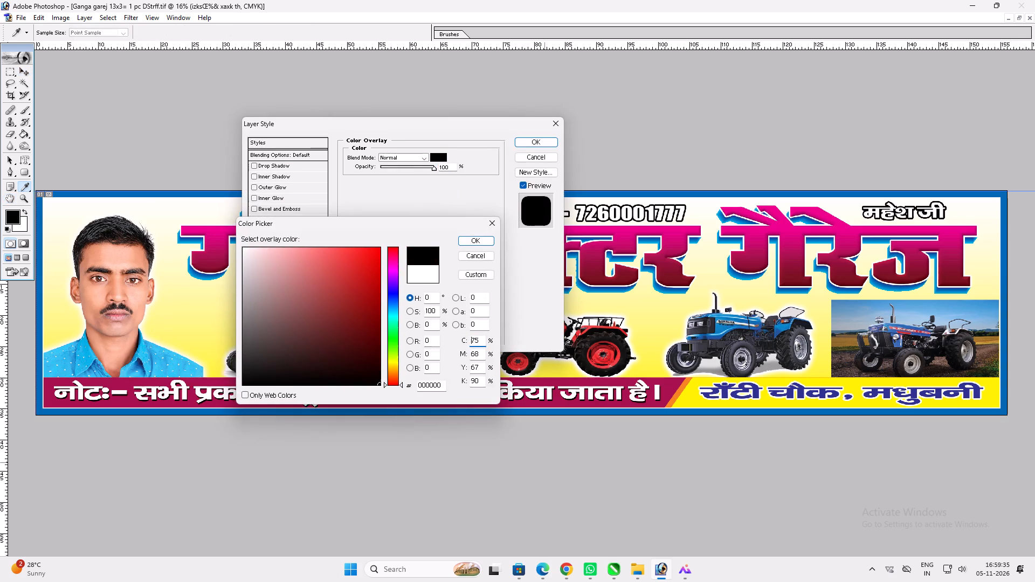
pyautogui.press('Return')
pyautogui.click(279, 283)
pyautogui.click(372, 220)
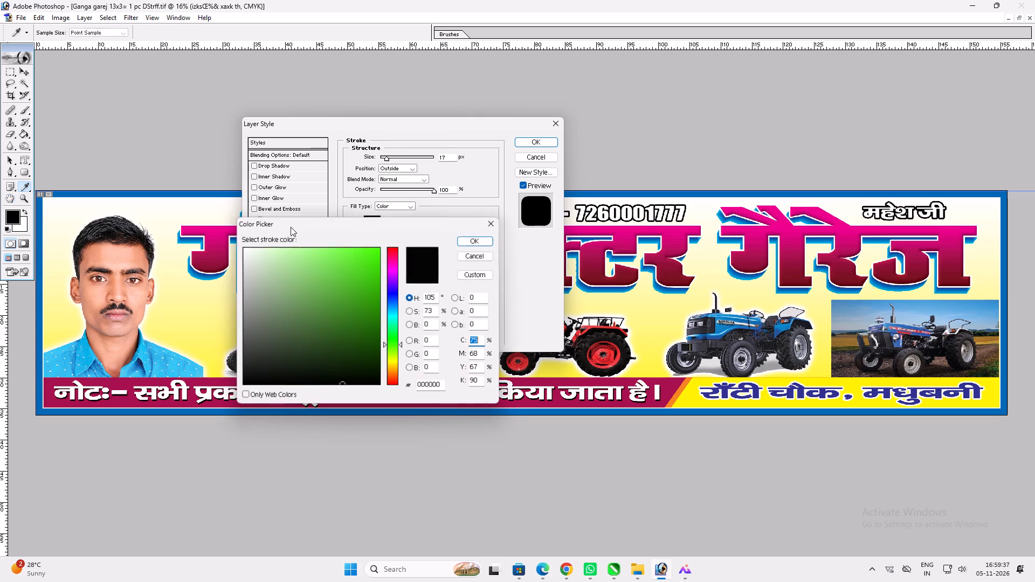
pyautogui.moveTo(292, 288); pyautogui.dragTo(58, 165)
pyautogui.press('Return')
pyautogui.scroll(2, 424, 231)
pyautogui.press('Return')
pyautogui.press('v')
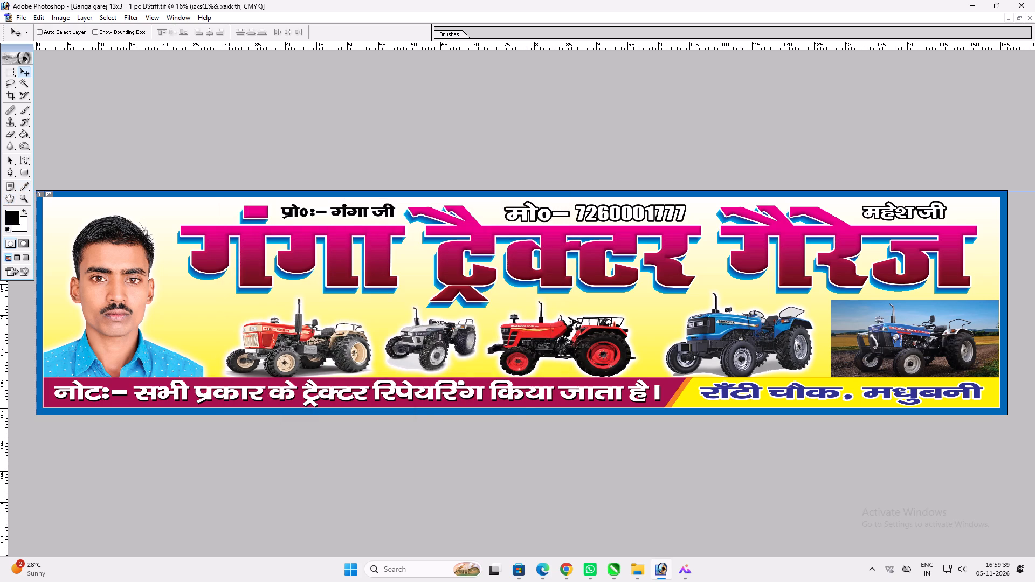
pyautogui.hotkey('ctrl', 't')
pyautogui.keyDown('shift'); pyautogui.click(349, 217); pyautogui.keyUp('shift')
pyautogui.hotkey('shift', 'Return')
pyautogui.write('vv')
# Copy the proprietor text's layer style and paste it onto the mobile number text.
pyautogui.hotkey('alt', 'l')
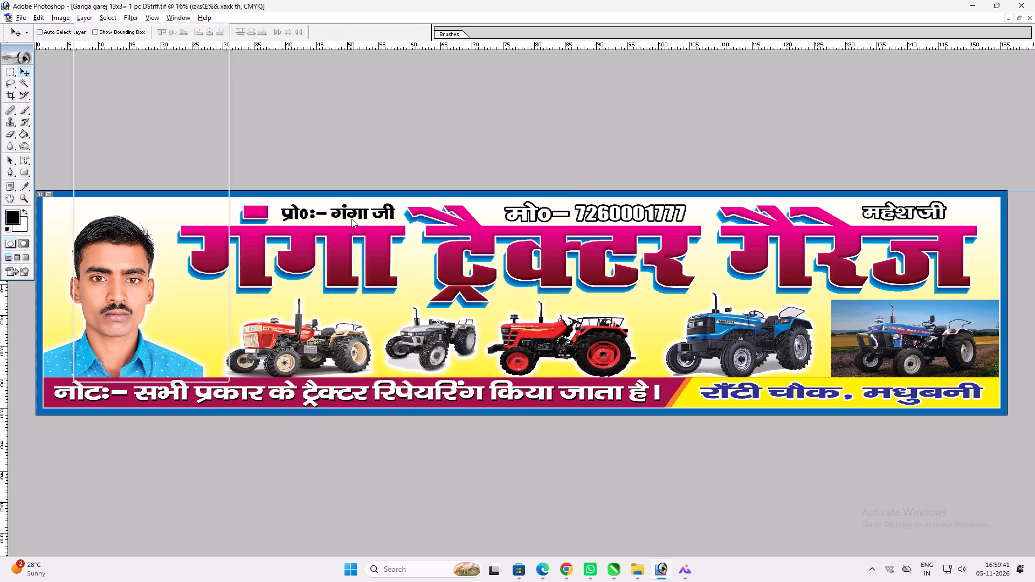
pyautogui.hotkey('alt', 'y')
pyautogui.hotkey('alt', 'c')
pyautogui.press('t')
pyautogui.click(594, 207)
pyautogui.press('Return')
pyautogui.hotkey('alt', 'l')
pyautogui.hotkey('alt', 'y')
pyautogui.write('pvv')
pyautogui.hotkey('ctrl', 't')
pyautogui.keyDown('shift'); pyautogui.click(685, 199); pyautogui.keyUp('shift')
pyautogui.hotkey('shift', 'Return')
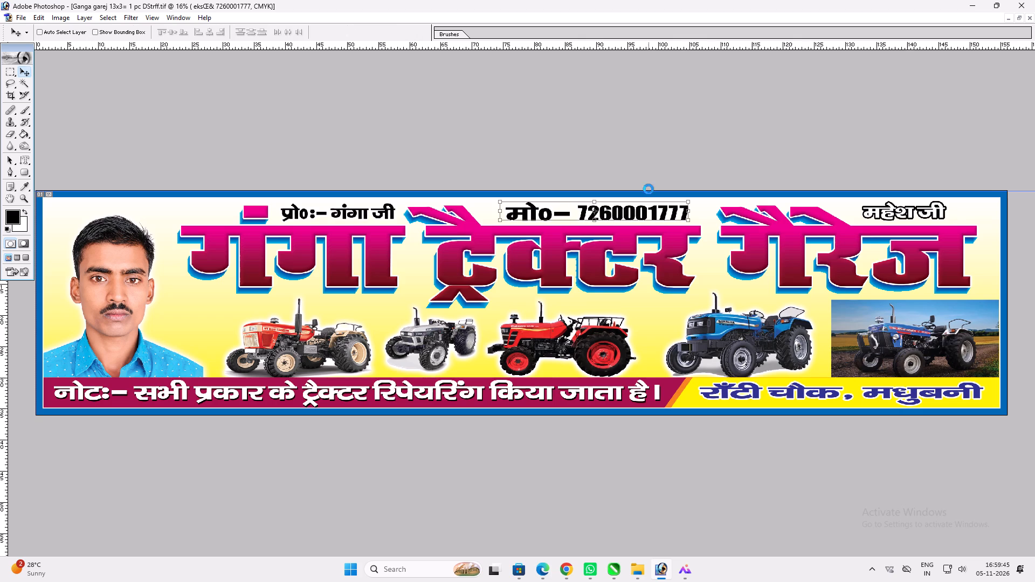
pyautogui.press('v')
# Copy the mobile number text's layer style and paste it onto the second name text above the heading's right end.
pyautogui.hotkey('alt', 'l')
pyautogui.hotkey('alt', 'y')
pyautogui.hotkey('alt', 'c')
pyautogui.press('t')
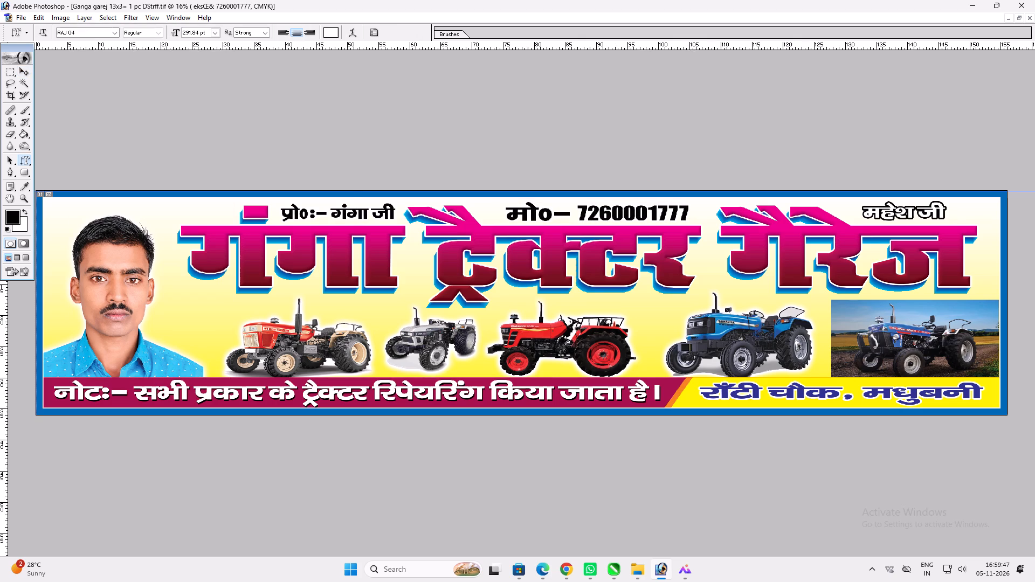
pyautogui.click(916, 207)
pyautogui.press('Return')
pyautogui.hotkey('alt', 'l')
pyautogui.hotkey('alt', 'y')
pyautogui.write('pv')
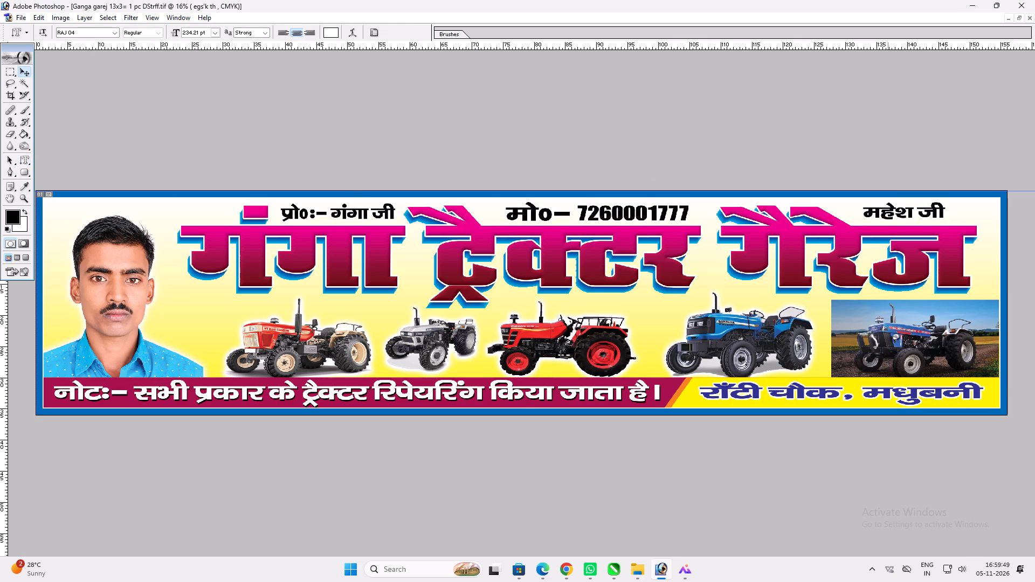
# Stretch the second name text wider toward the banner's right border with Free Transform.
pyautogui.hotkey('ctrl', 't')
pyautogui.keyDown('shift'); pyautogui.moveTo(948, 213); pyautogui.dragTo(982, 213); pyautogui.keyUp('shift')
pyautogui.hotkey('shift', 'Return')
pyautogui.press('v')
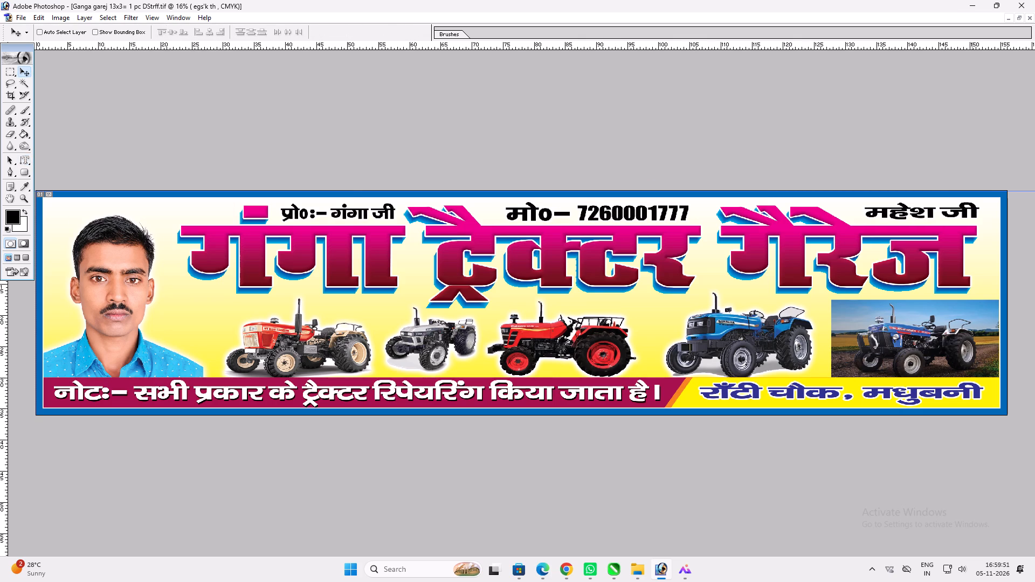
# Hide the guides and capture a screen snip of the whole 13x3 banner as a proof.
pyautogui.hotkey('ctrl', 'h')
pyautogui.scroll(1, 546, 274)
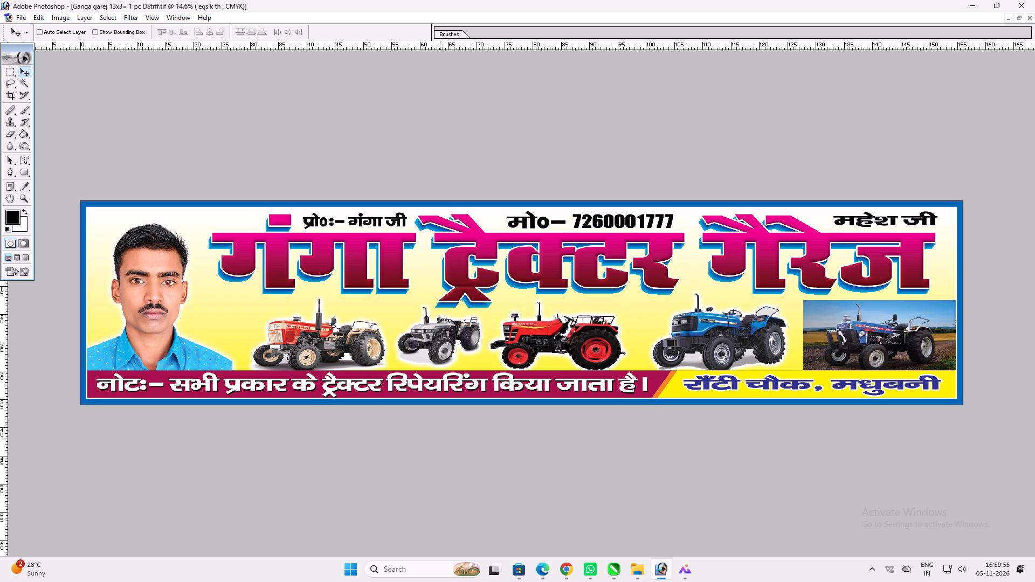
pyautogui.press('Print')
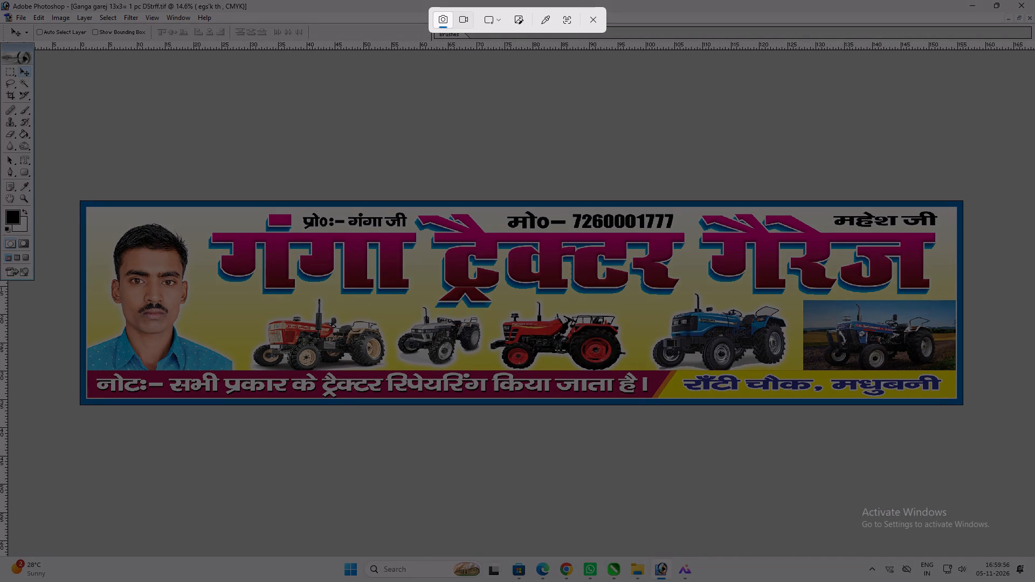
pyautogui.moveTo(79, 199); pyautogui.dragTo(770, 358)
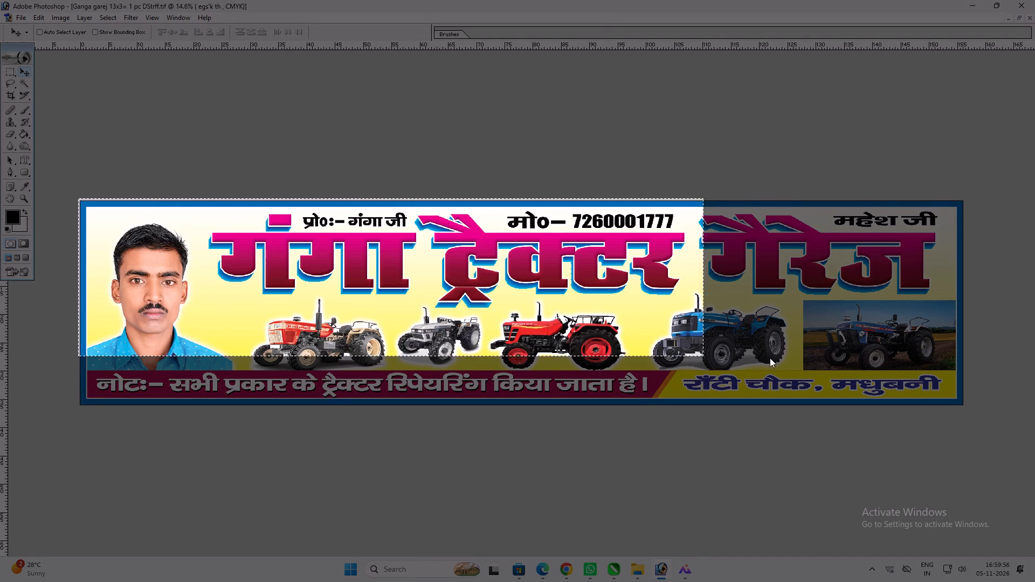
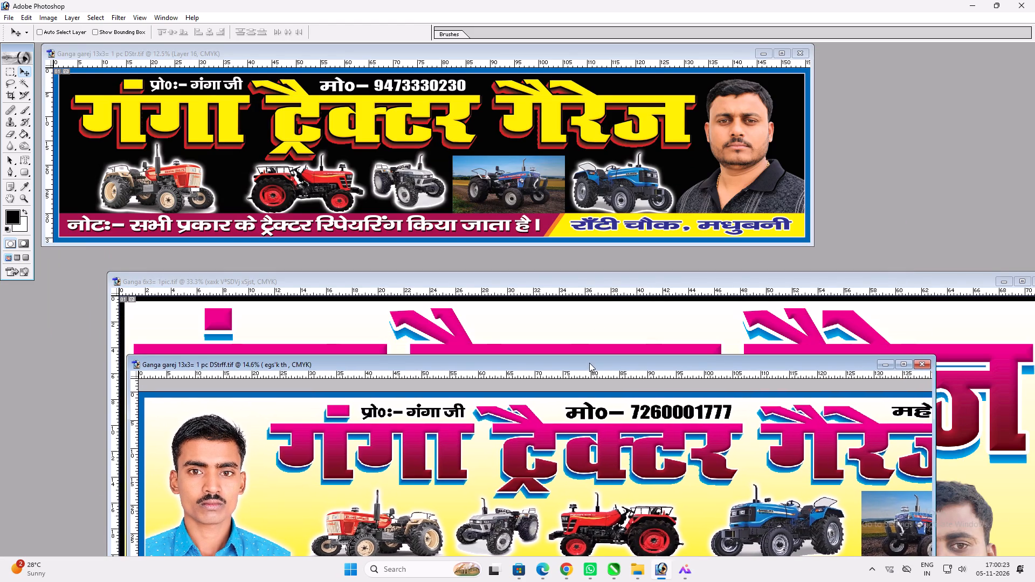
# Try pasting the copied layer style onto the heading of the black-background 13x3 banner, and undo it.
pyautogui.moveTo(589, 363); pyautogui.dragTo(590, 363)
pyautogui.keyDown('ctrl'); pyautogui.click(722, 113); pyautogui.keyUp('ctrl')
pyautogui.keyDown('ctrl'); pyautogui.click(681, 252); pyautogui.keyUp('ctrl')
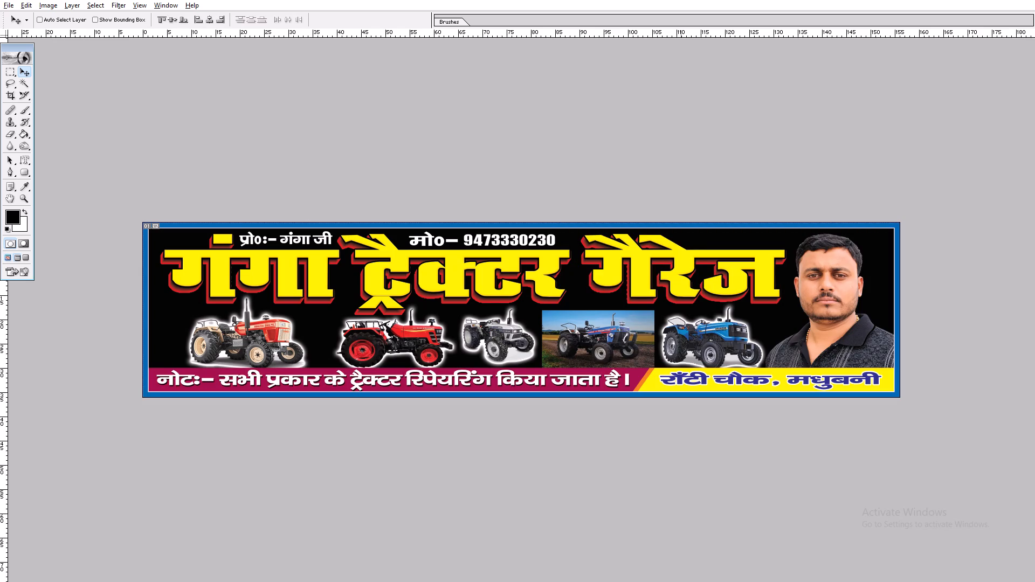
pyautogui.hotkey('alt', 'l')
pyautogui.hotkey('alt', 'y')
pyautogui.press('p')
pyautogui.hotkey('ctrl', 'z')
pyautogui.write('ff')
# Copy the front heading layer's style from the yellow 13x3 banner and paste it onto the black-background banner's front heading layer.
pyautogui.click(679, 432)
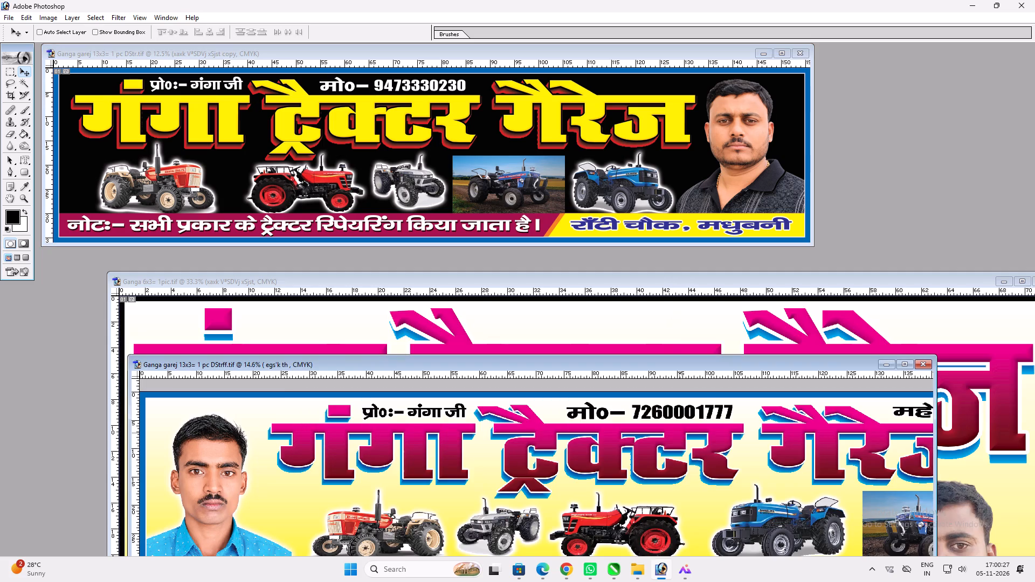
pyautogui.rightClick(679, 433)
pyautogui.click(700, 439)
pyautogui.hotkey('alt', 'l')
pyautogui.hotkey('alt', 'y')
pyautogui.hotkey('alt', 'c')
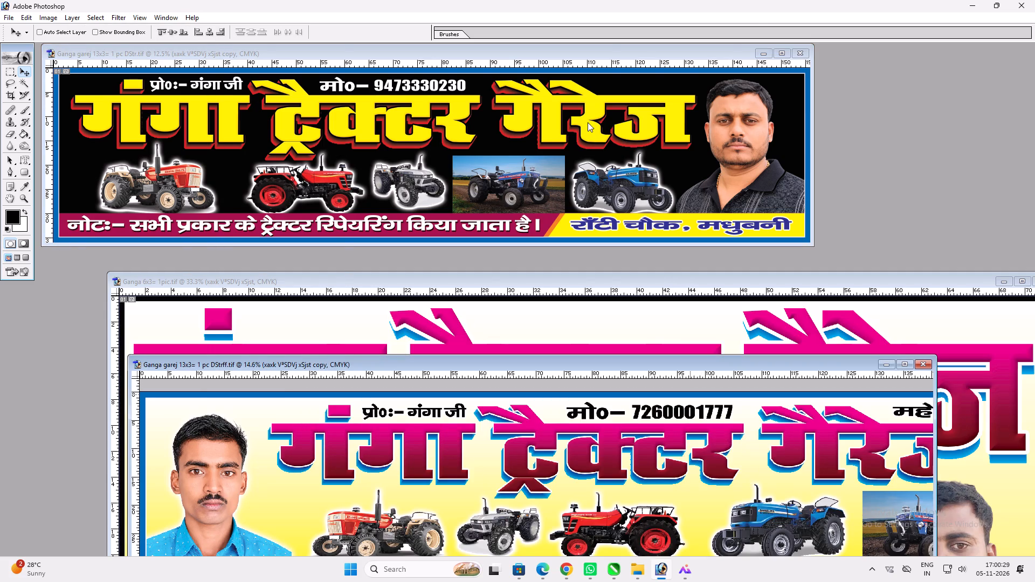
pyautogui.doubleClick(588, 122)
pyautogui.hotkey('alt', 'l')
pyautogui.hotkey('alt', 'y')
pyautogui.hotkey('alt', 'l')
pyautogui.hotkey('alt', 'y')
pyautogui.press('p')
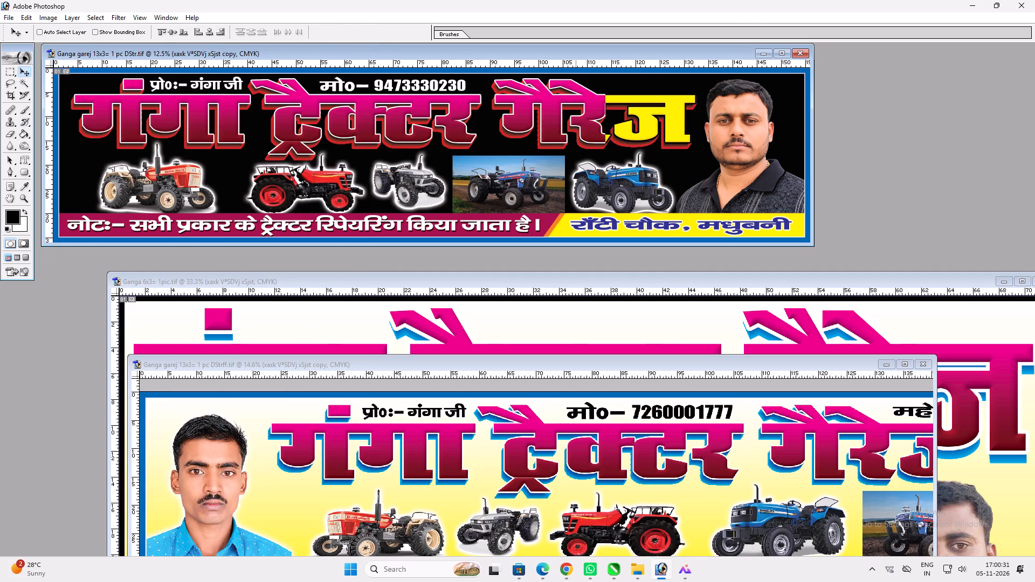
pyautogui.click(592, 116)
# Copy the style of the yellow banner's second heading copy layer and paste it onto the matching layer in the black-background banner.
pyautogui.moveTo(639, 426); pyautogui.dragTo(640, 433)
pyautogui.click(647, 454)
pyautogui.rightClick(647, 454)
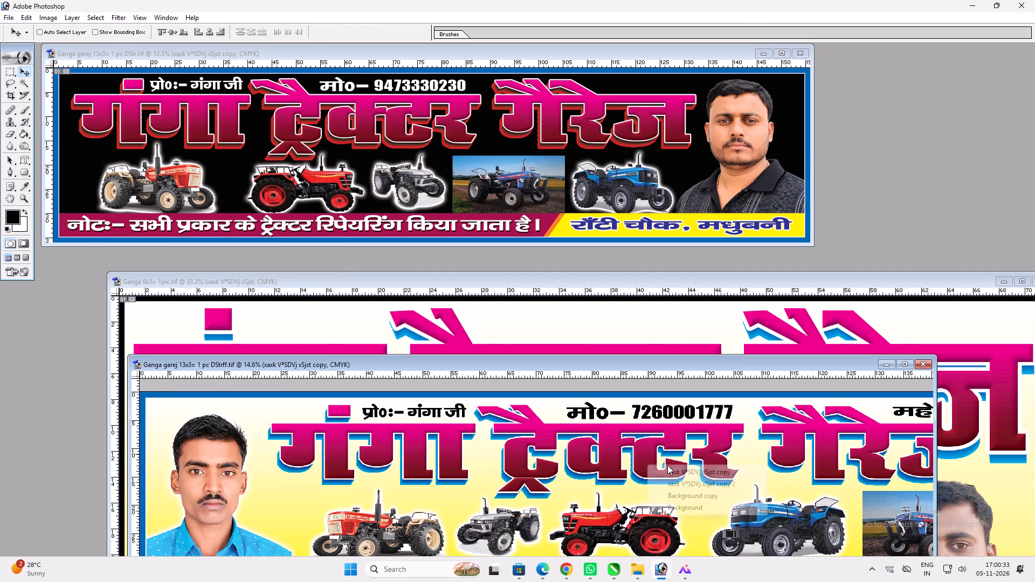
pyautogui.click(679, 480)
pyautogui.hotkey('alt', 'l')
pyautogui.hotkey('alt', 'y')
pyautogui.hotkey('alt', 'c')
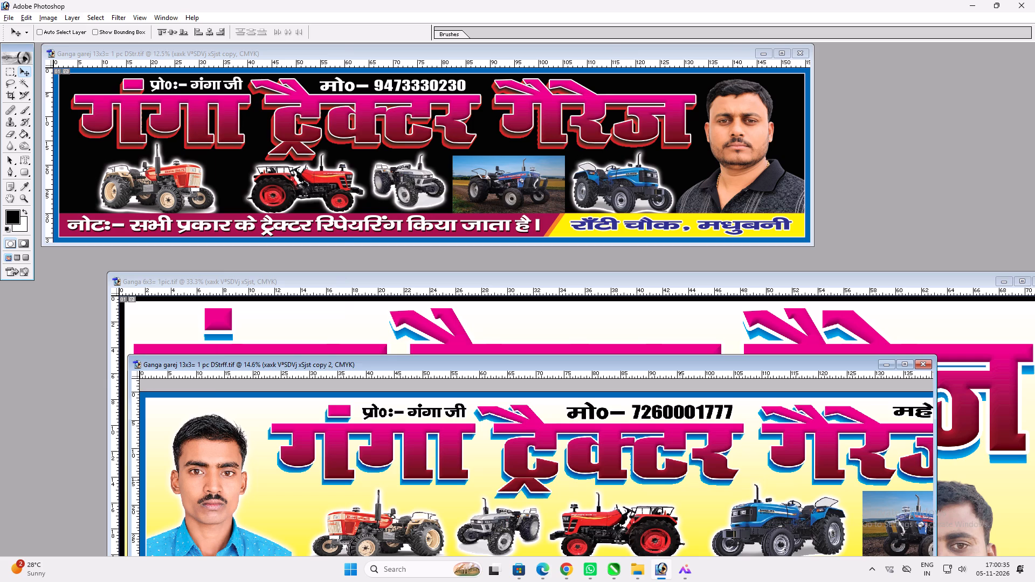
pyautogui.click(564, 129)
pyautogui.rightClick(590, 126)
pyautogui.click(616, 144)
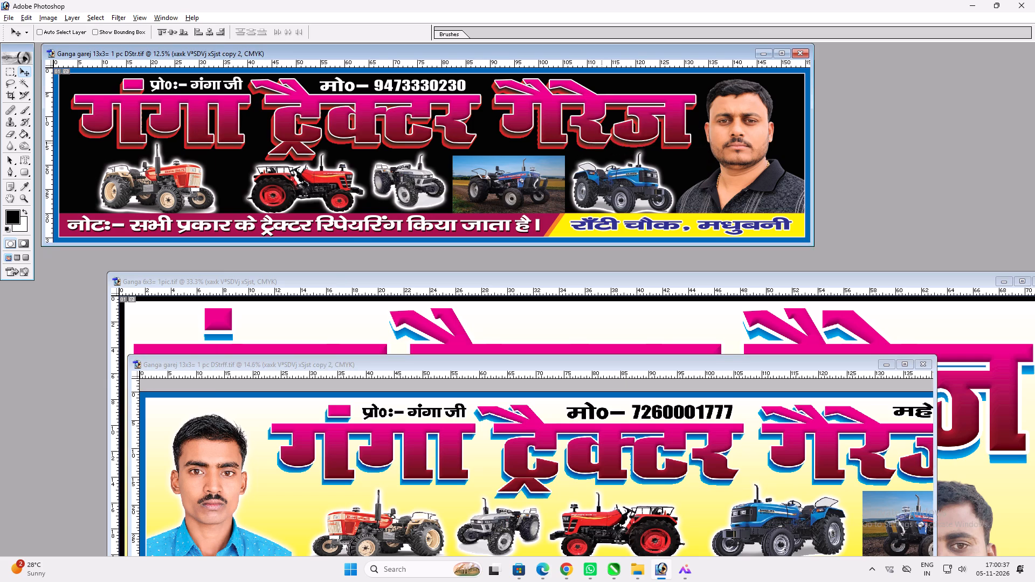
pyautogui.hotkey('alt', 'l')
pyautogui.hotkey('alt', 'y')
pyautogui.press('p')
# Adjust the outside stroke size on the black-background banner's second heading copy layer.
pyautogui.hotkey('alt', 'l')
pyautogui.hotkey('alt', 'y')
pyautogui.press('k')
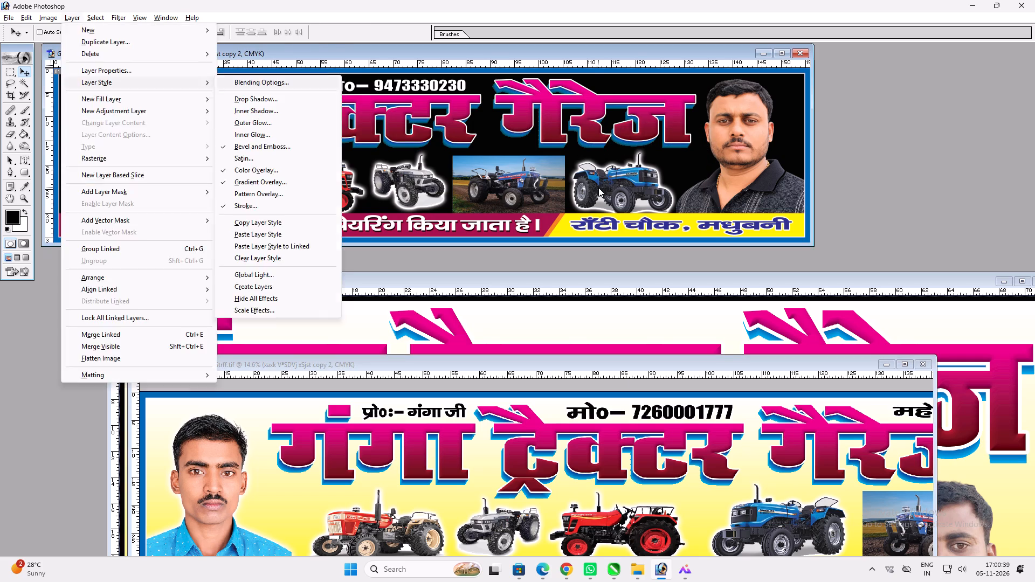
pyautogui.scroll(3, 520, 380)
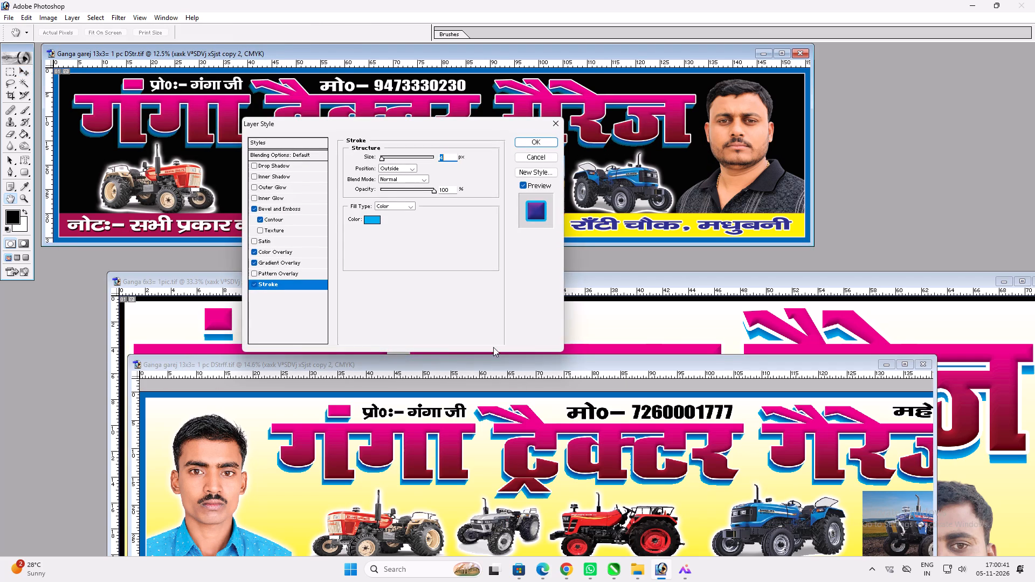
pyautogui.scroll(2, 493, 347)
pyautogui.scroll(7, 471, 289)
pyautogui.press('Return')
pyautogui.press('v')
# Copy the yellow banner's background layer style and paste it onto the black-background banner's background copy layer.
pyautogui.keyDown('ctrl'); pyautogui.doubleClick(492, 455); pyautogui.keyUp('ctrl')
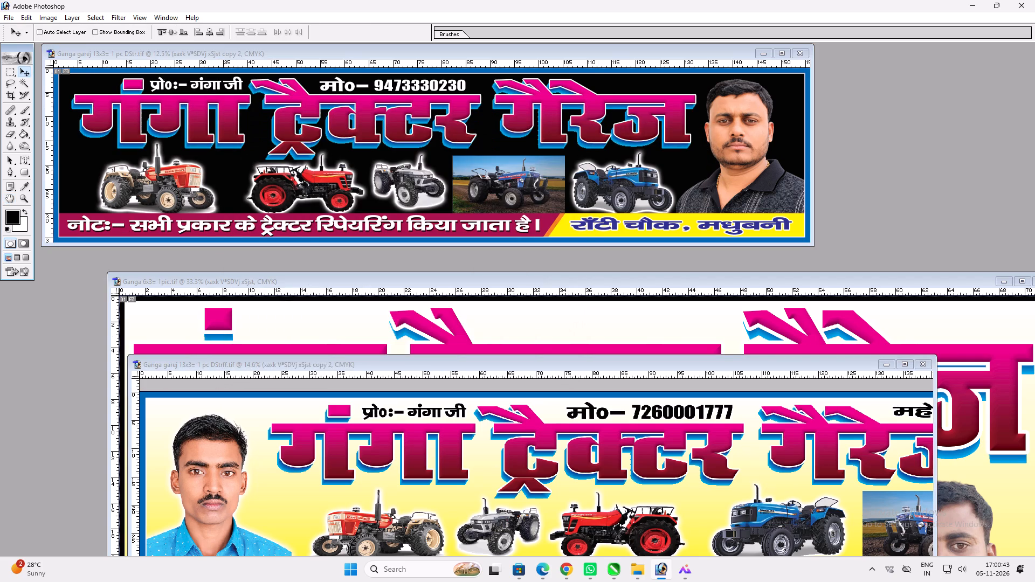
pyautogui.hotkey('alt', 'l')
pyautogui.hotkey('alt', 'y')
pyautogui.hotkey('alt', 'c')
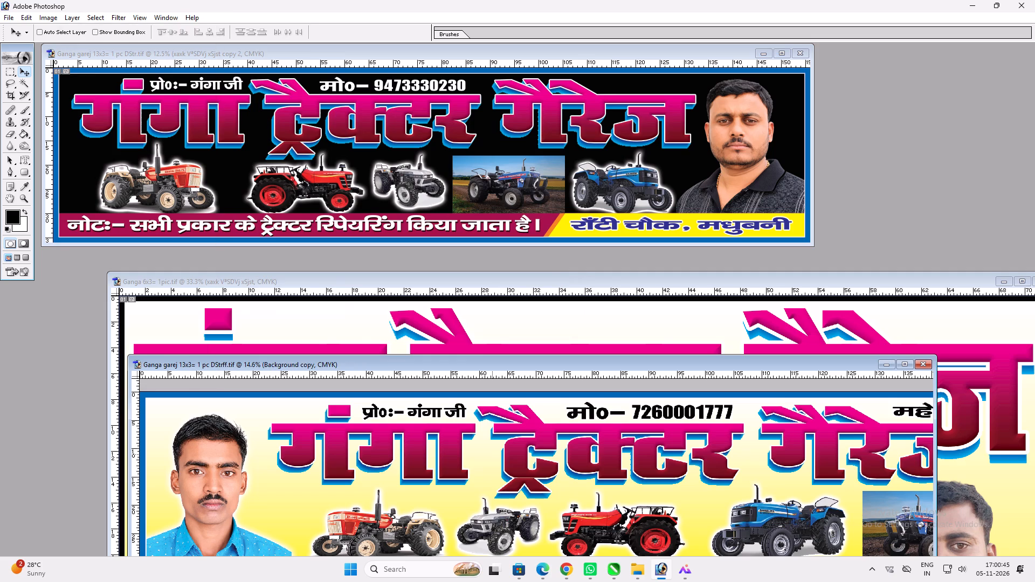
pyautogui.keyDown('ctrl'); pyautogui.click(589, 189); pyautogui.keyUp('ctrl')
pyautogui.keyDown('ctrl'); pyautogui.click(656, 172); pyautogui.keyUp('ctrl')
pyautogui.keyDown('ctrl'); pyautogui.click(663, 163); pyautogui.keyUp('ctrl')
pyautogui.hotkey('alt', 'l')
pyautogui.hotkey('alt', 'y')
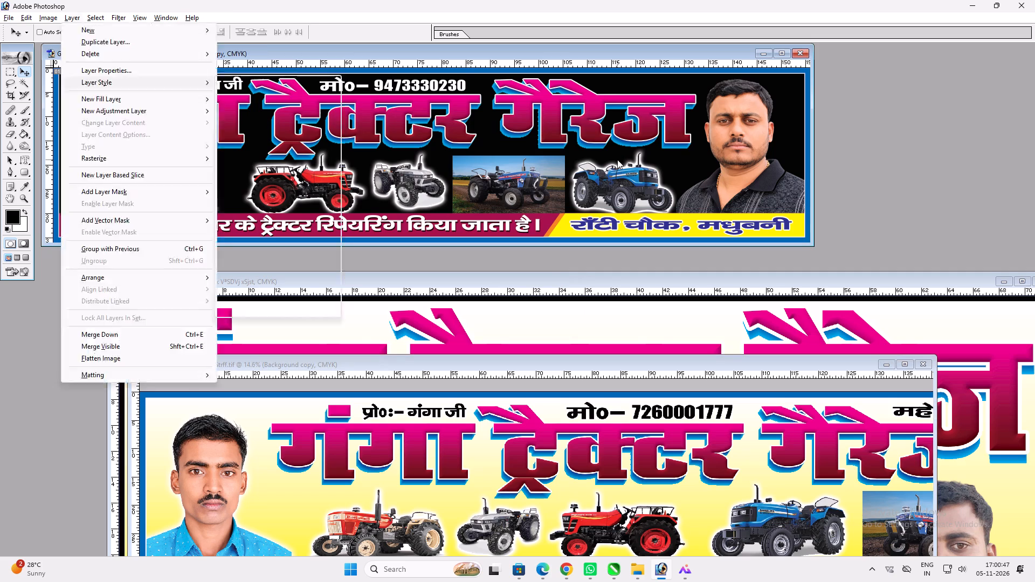
pyautogui.press('p')
pyautogui.press('v')
# Copy the proprietor text's layer style from the DStrff banner and paste it onto the DStr banner's proprietor text.
pyautogui.click(573, 423)
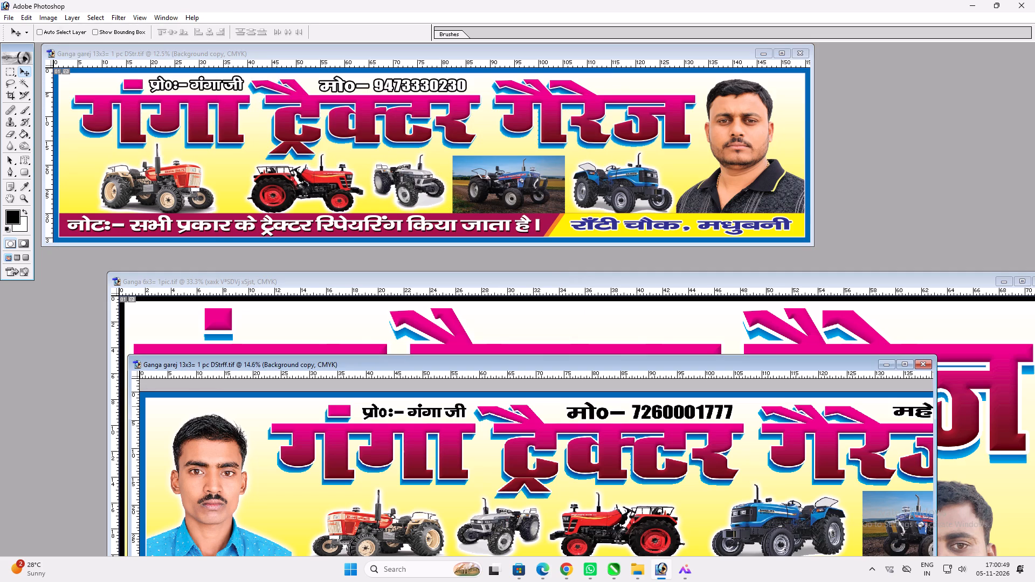
pyautogui.keyDown('ctrl'); pyautogui.click(463, 406); pyautogui.keyUp('ctrl')
pyautogui.hotkey('alt', 'l')
pyautogui.hotkey('alt', 'y')
pyautogui.press('c')
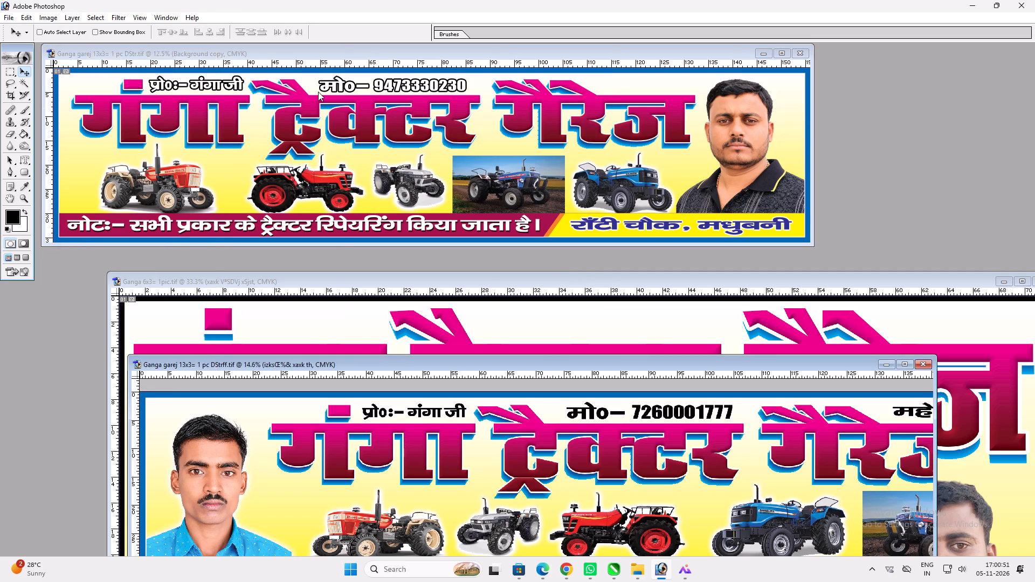
pyautogui.click(318, 92)
pyautogui.keyDown('ctrl'); pyautogui.click(240, 82); pyautogui.keyUp('ctrl')
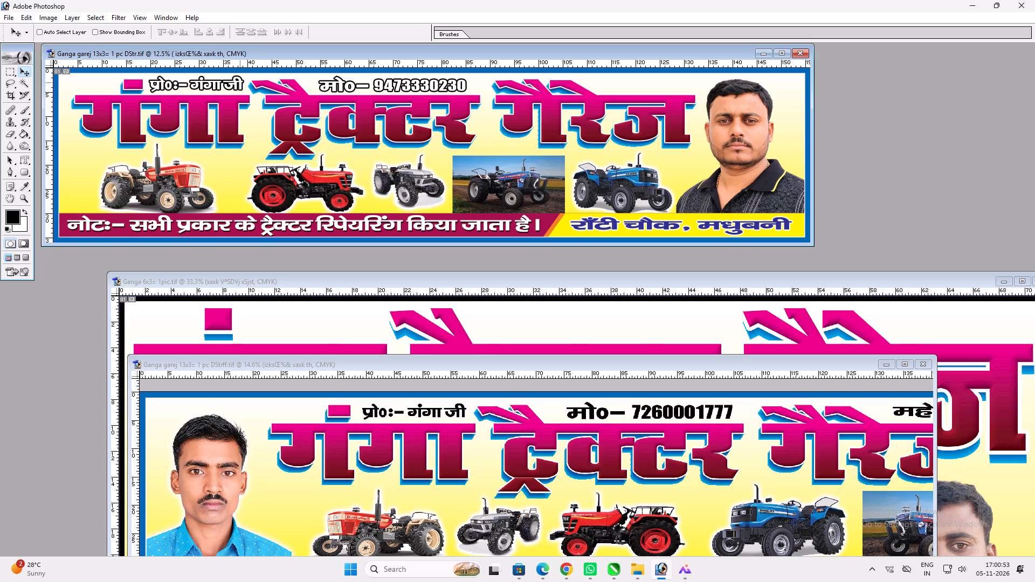
pyautogui.hotkey('alt', 'l')
pyautogui.hotkey('alt', 'y')
pyautogui.hotkey('alt', 'p')
# Paste the same proprietor text style onto the DStr banner's mobile number text.
pyautogui.keyDown('ctrl'); pyautogui.click(382, 70); pyautogui.keyUp('ctrl')
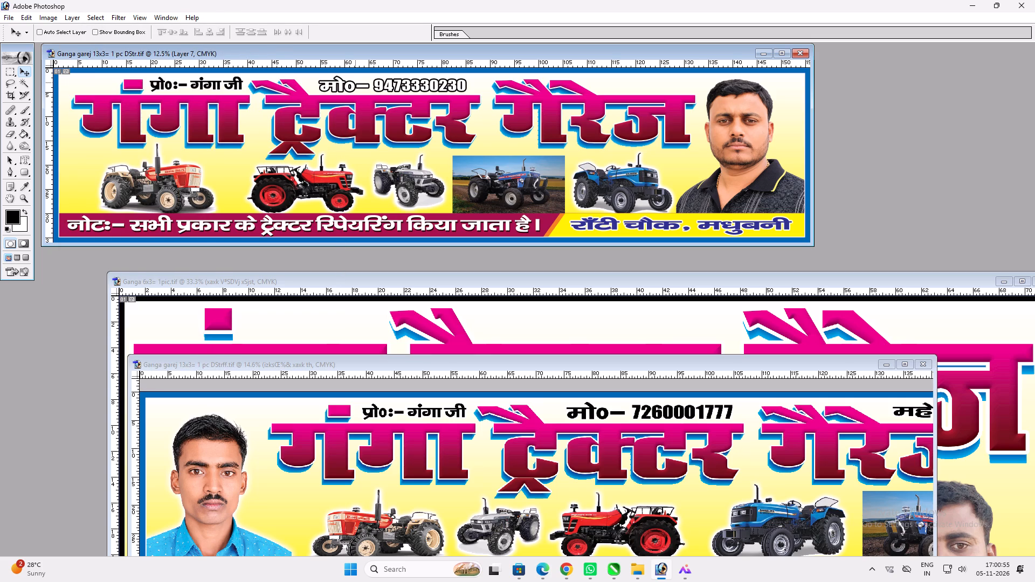
pyautogui.keyDown('ctrl'); pyautogui.click(353, 87); pyautogui.keyUp('ctrl')
pyautogui.hotkey('alt', 'l')
pyautogui.hotkey('alt', 'y')
pyautogui.press('p')
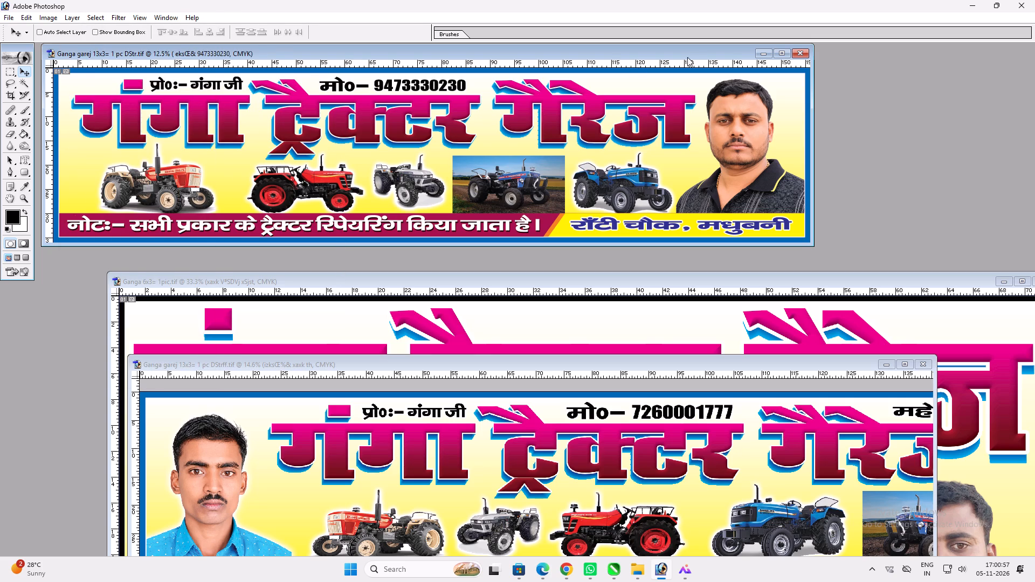
# Fit the restyled DStr 13x3 banner to the screen and capture a screen snip of it as a proof.
pyautogui.doubleClick(682, 54)
pyautogui.hotkey('ctrl', '0')
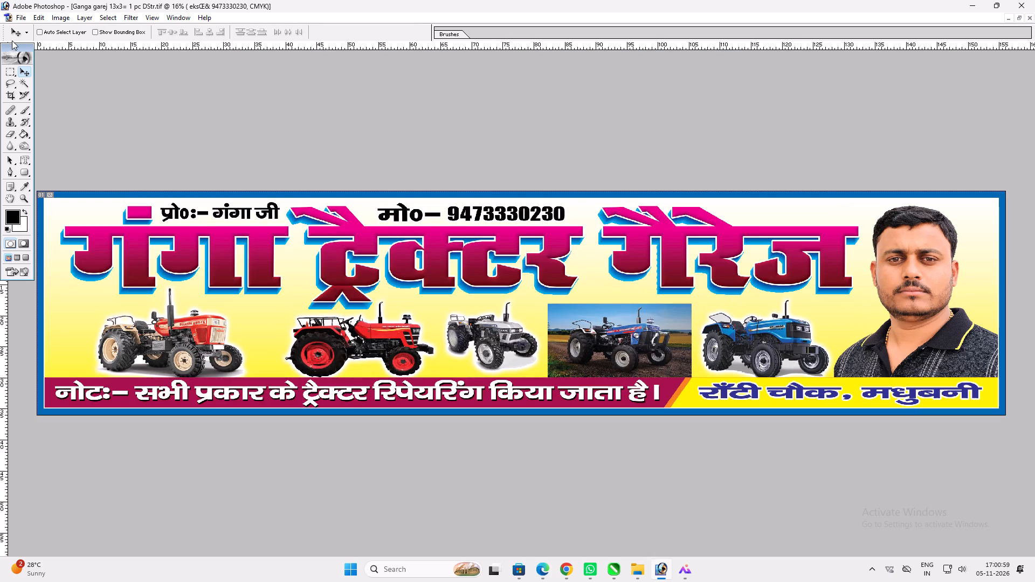
pyautogui.doubleClick(14, 44)
pyautogui.press('Print')
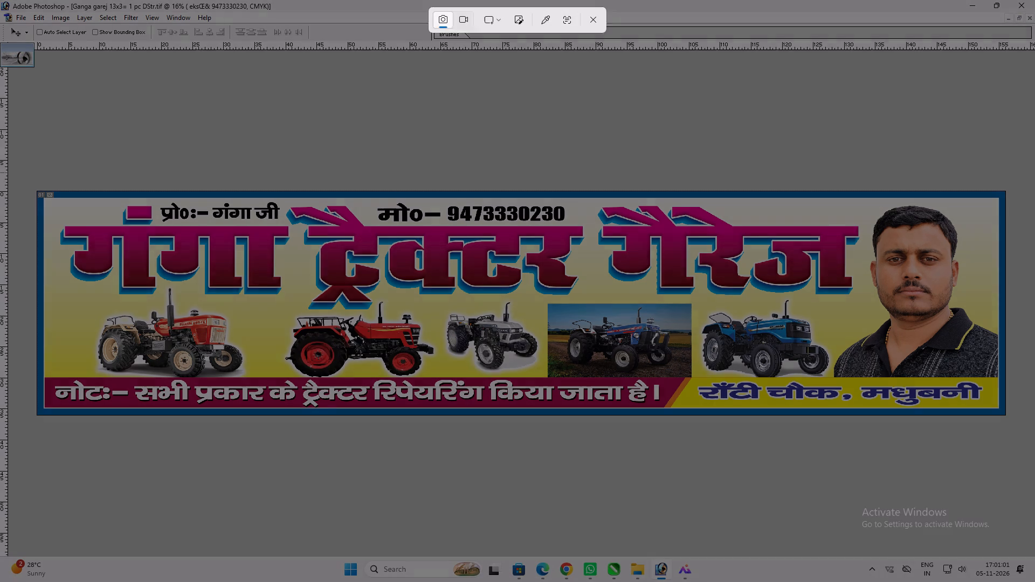
pyautogui.moveTo(34, 188); pyautogui.dragTo(946, 399)
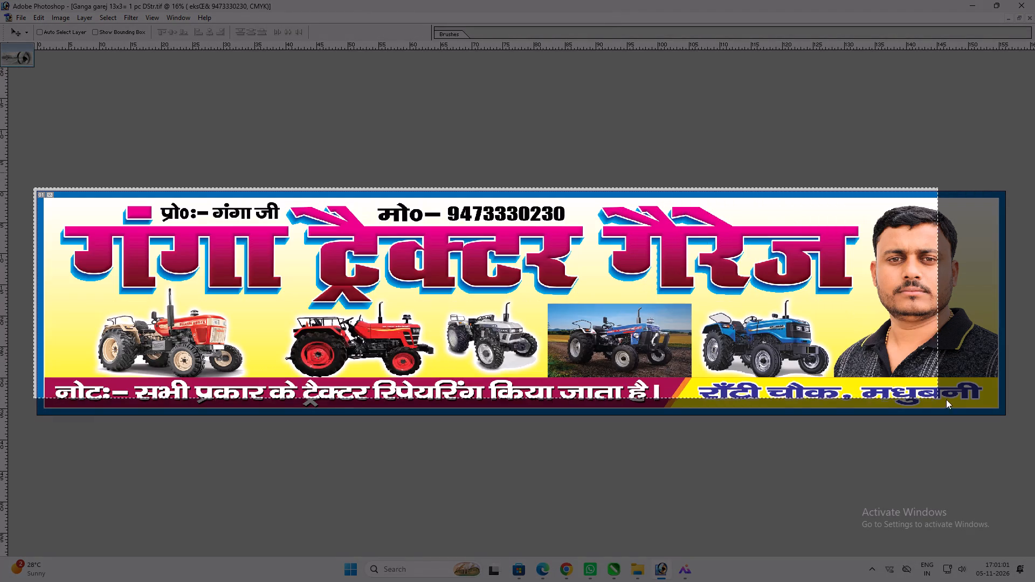
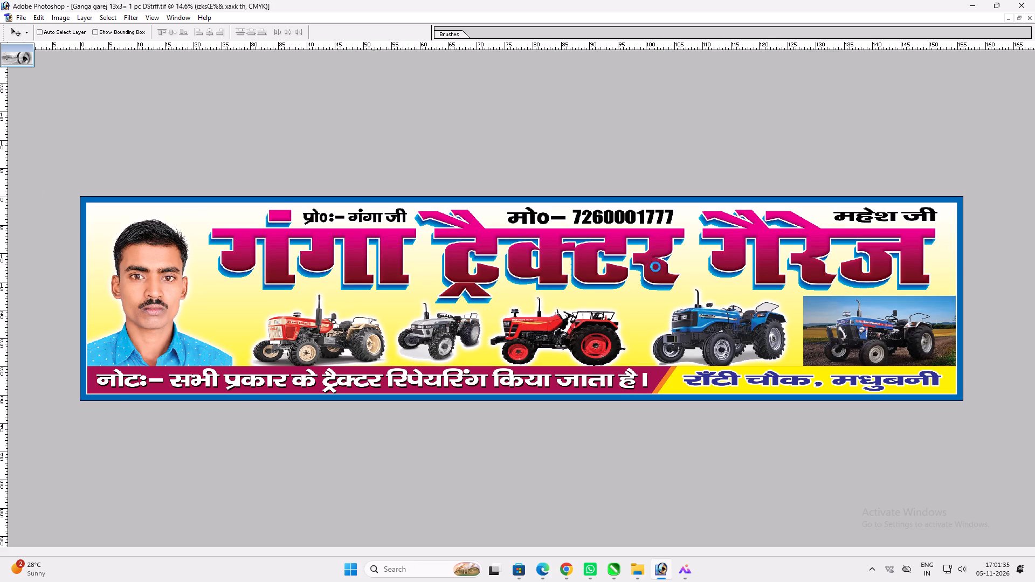
# Save the Ganga garej 13x3 DStrff banner and close its document.
pyautogui.keyDown('ctrl'); pyautogui.click(560, 213); pyautogui.keyUp('ctrl')
pyautogui.hotkey('ctrl', 's')
pyautogui.hotkey('ctrl', 'w')
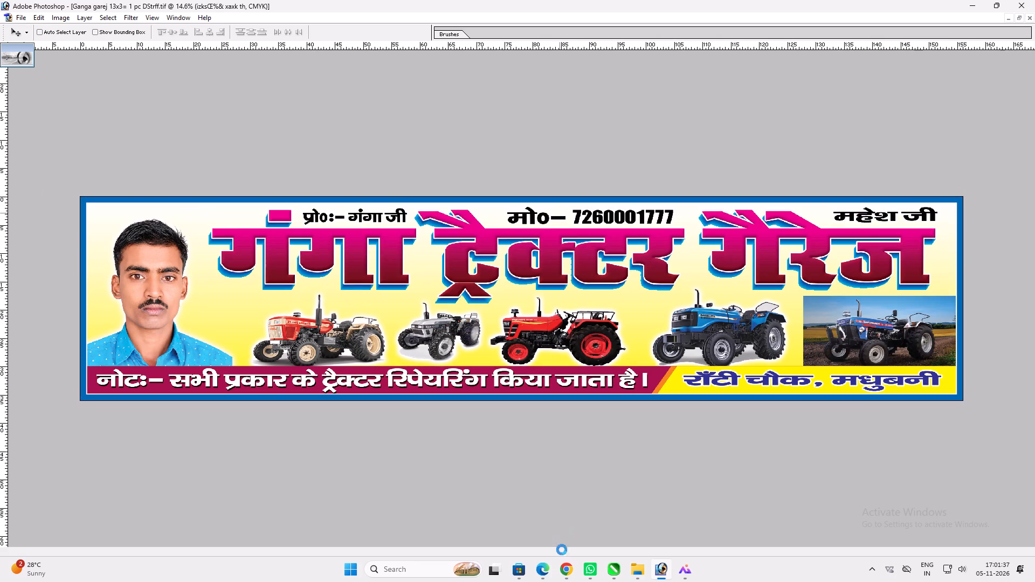